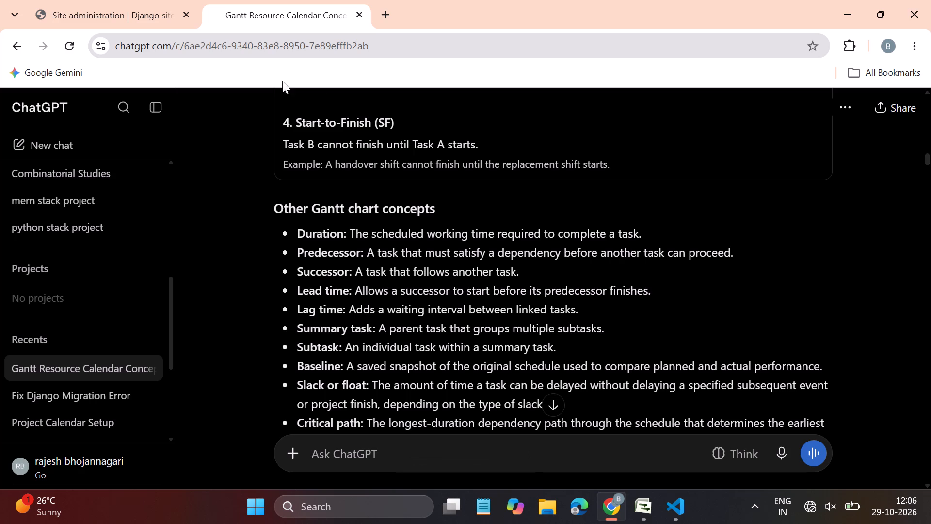
click(356, 14)
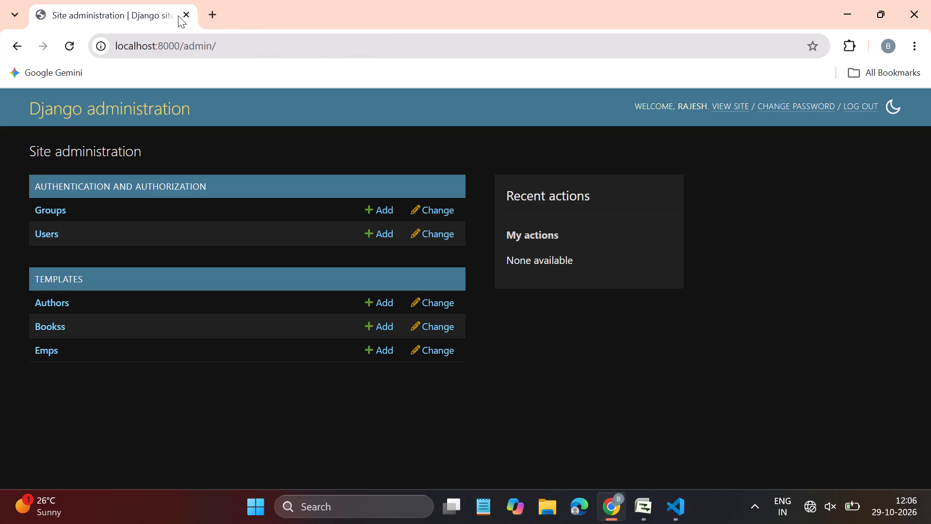
click(183, 16)
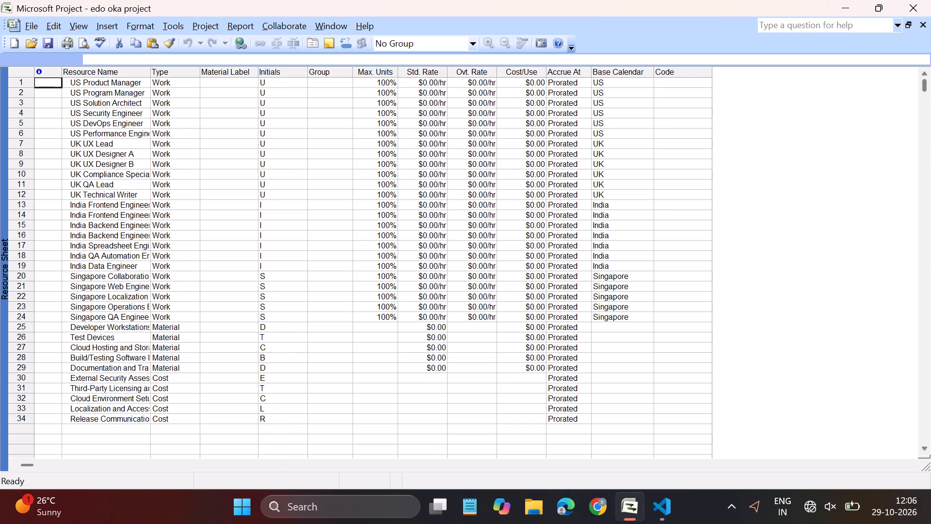
Close the edo oka project in Microsoft Project and the Visual Studio Code window with the sem7 workspace.
click(915, 0)
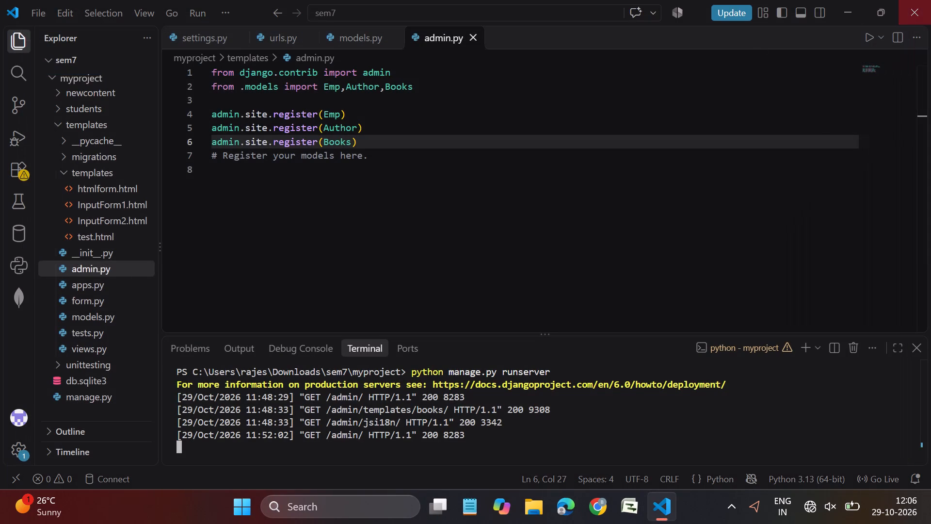
click(912, 0)
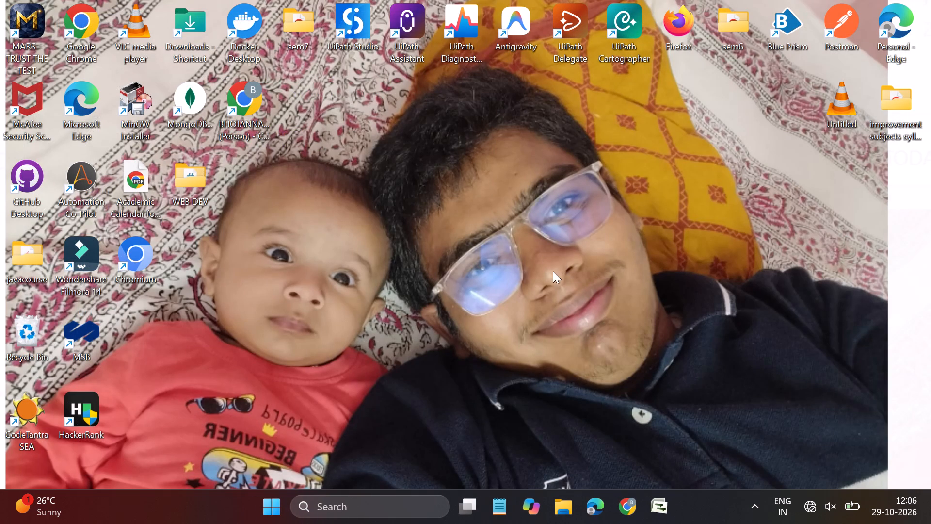
Open the browser sign-in page for the LPU Wireless Wi-Fi network.
click(811, 505)
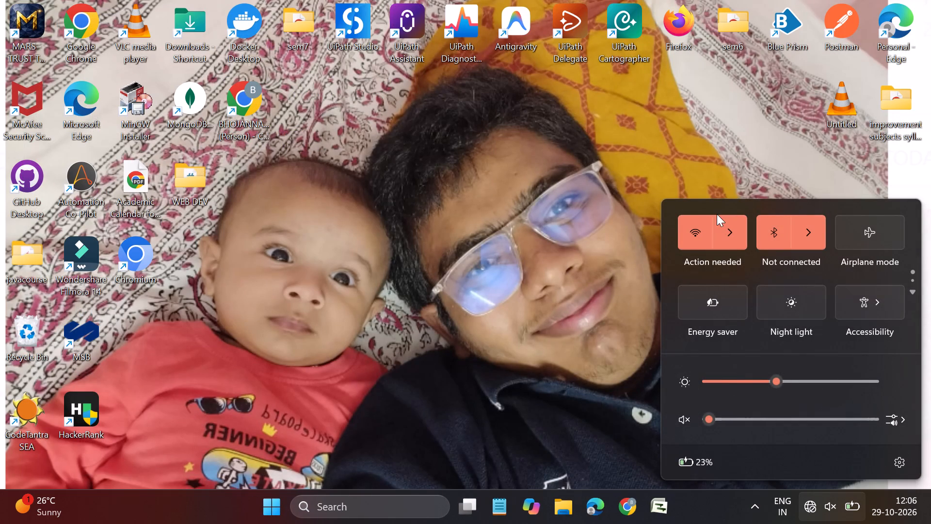
click(728, 232)
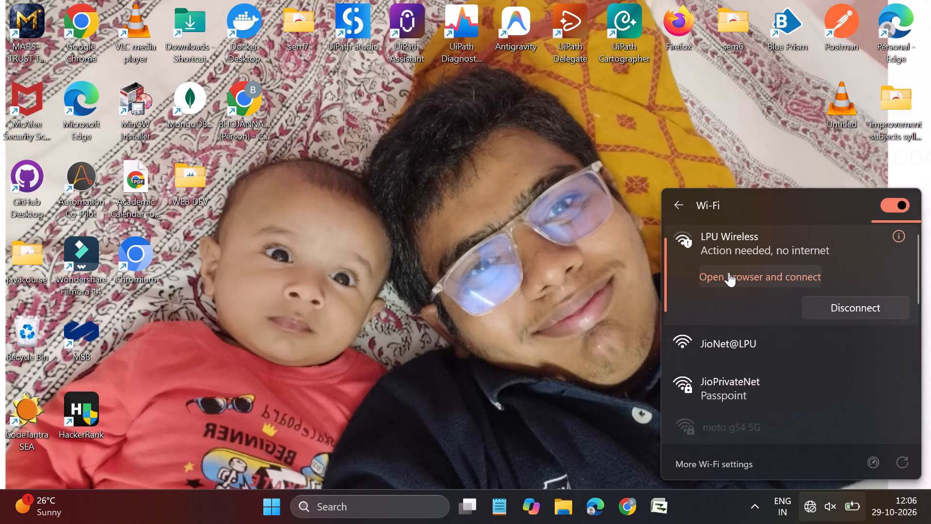
click(729, 272)
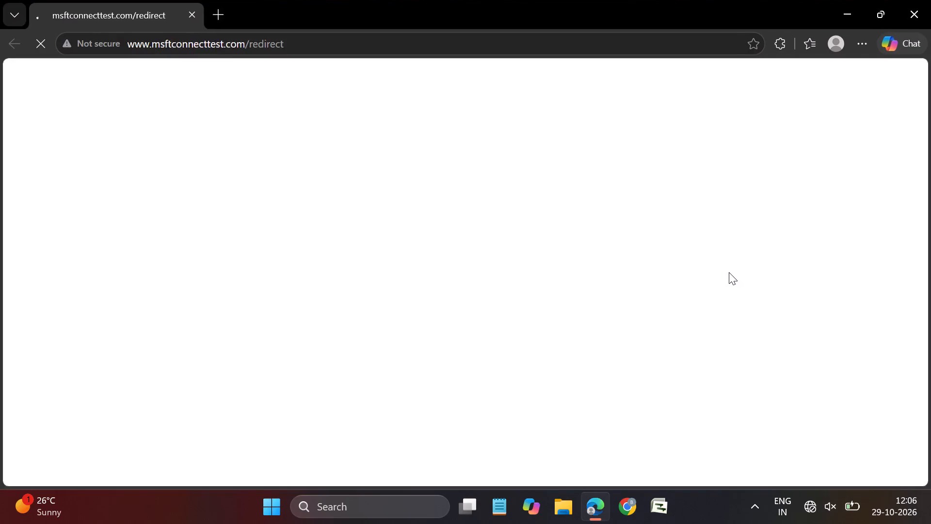
Agree to the terms and conditions, log in to the LPU internet portal with the filled-in credentials, and close the browser.
key(BackSpace)
key(BackSpace)
key(BackSpace)
key(BackSpace)
key(BackSpace)
key(BackSpace)
key(BackSpace)
key(BackSpace)
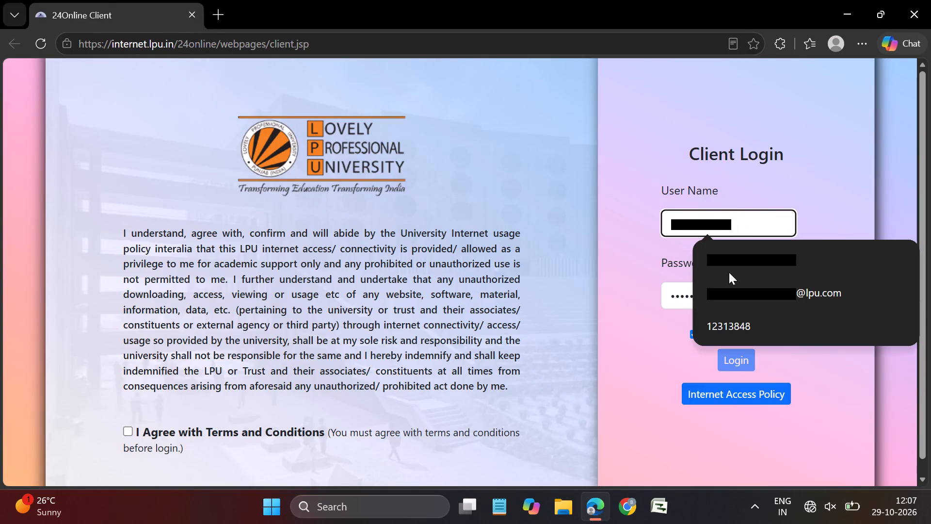
click(127, 426)
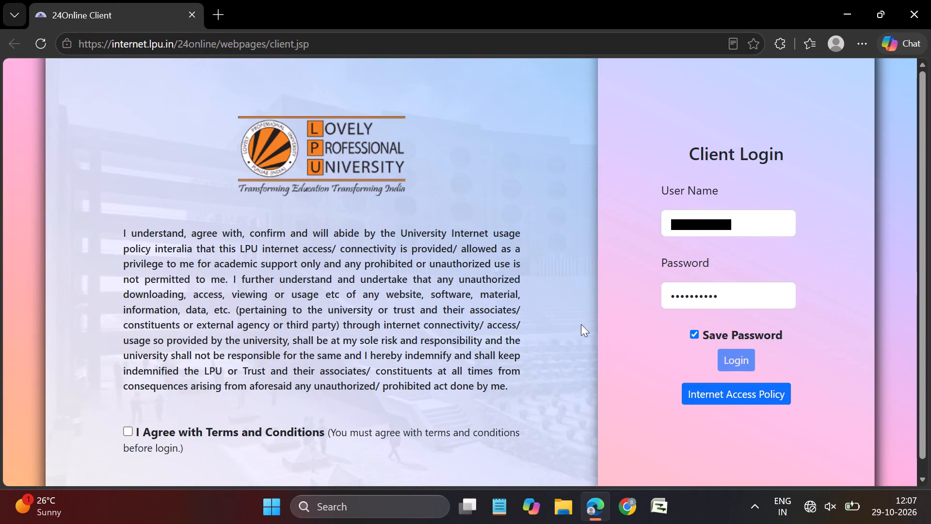
click(126, 431)
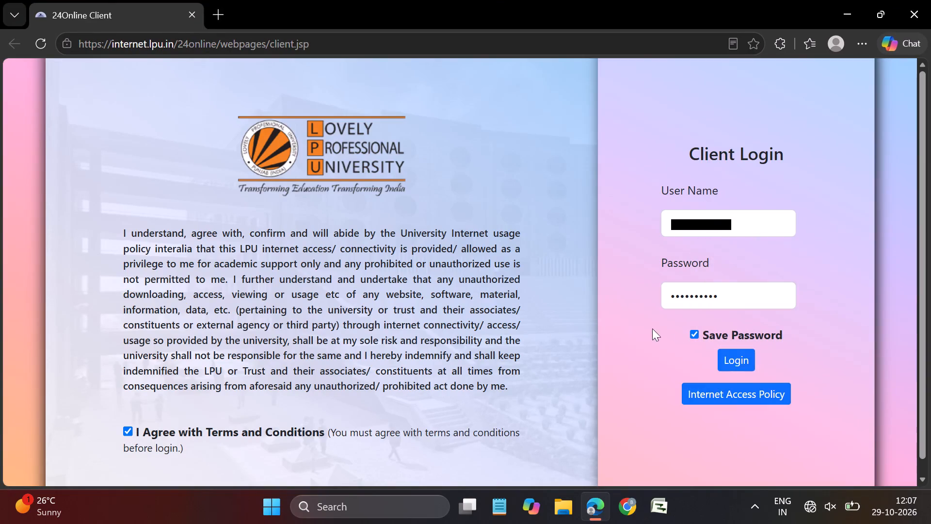
click(737, 361)
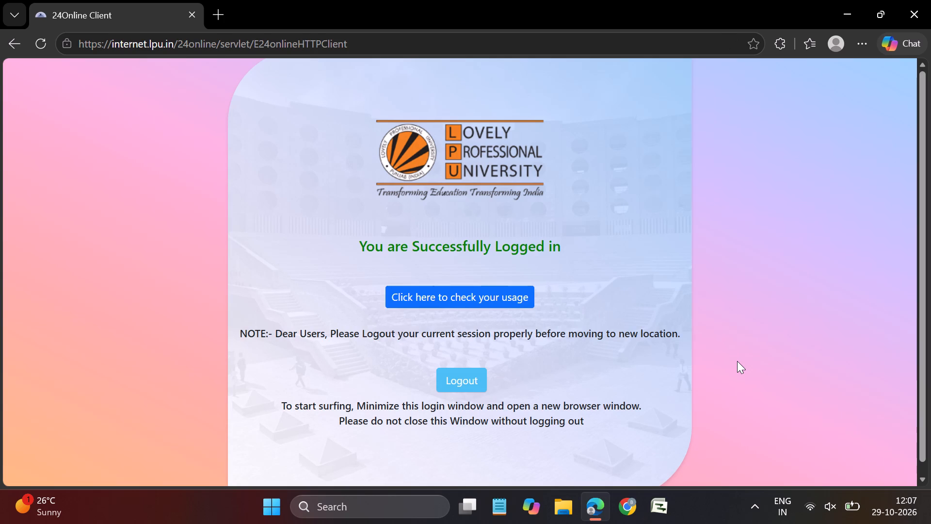
click(917, 7)
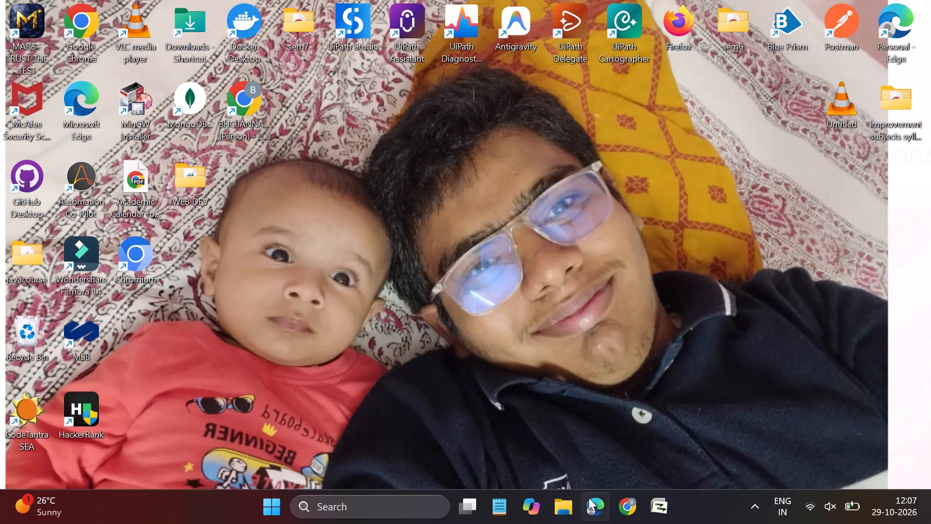
Open Microsoft Project from the desktop.
click(655, 500)
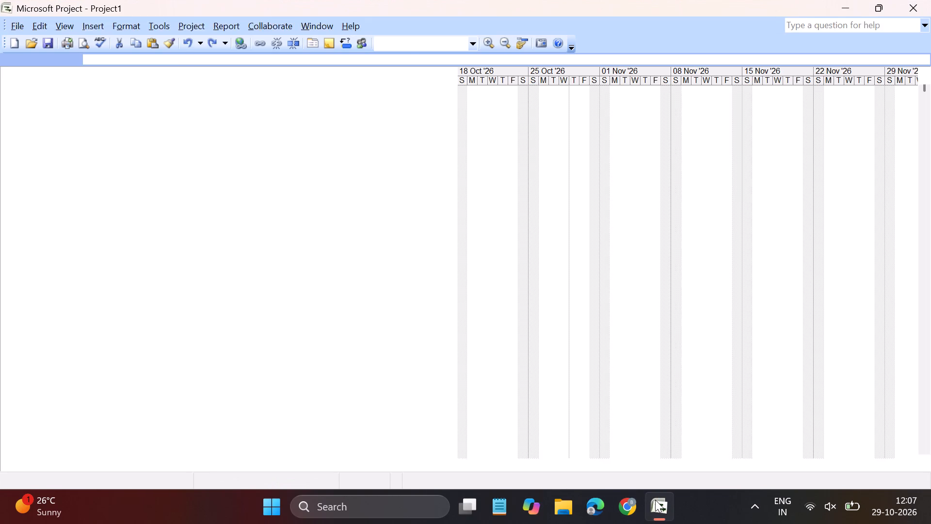
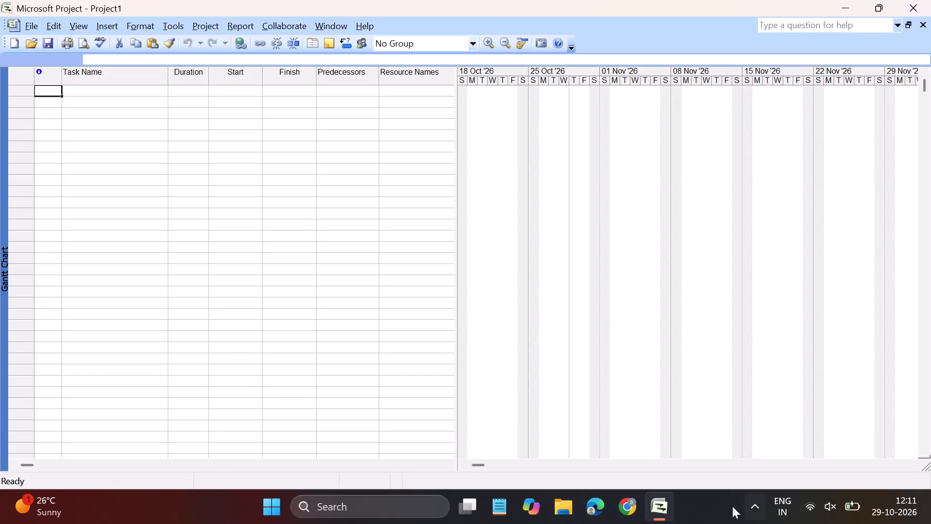
Switch to Google Chrome, opening a browser window.
click(635, 505)
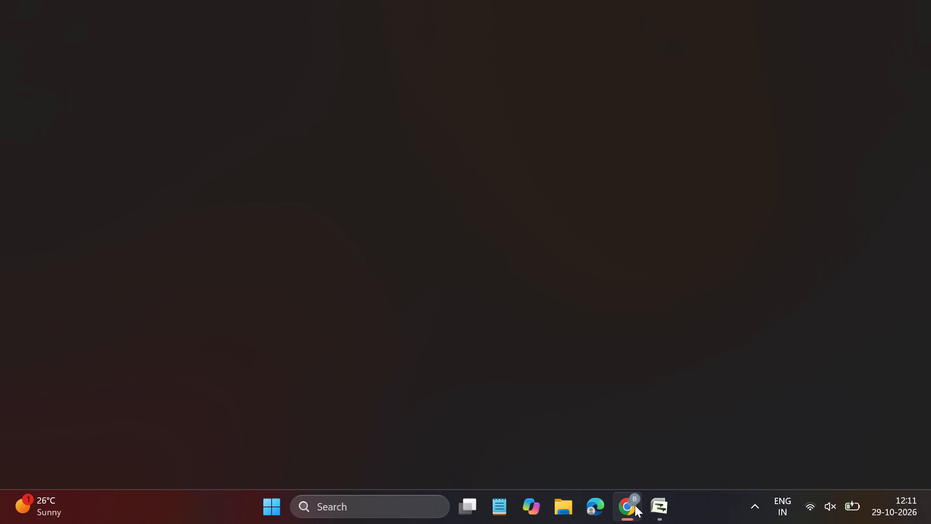
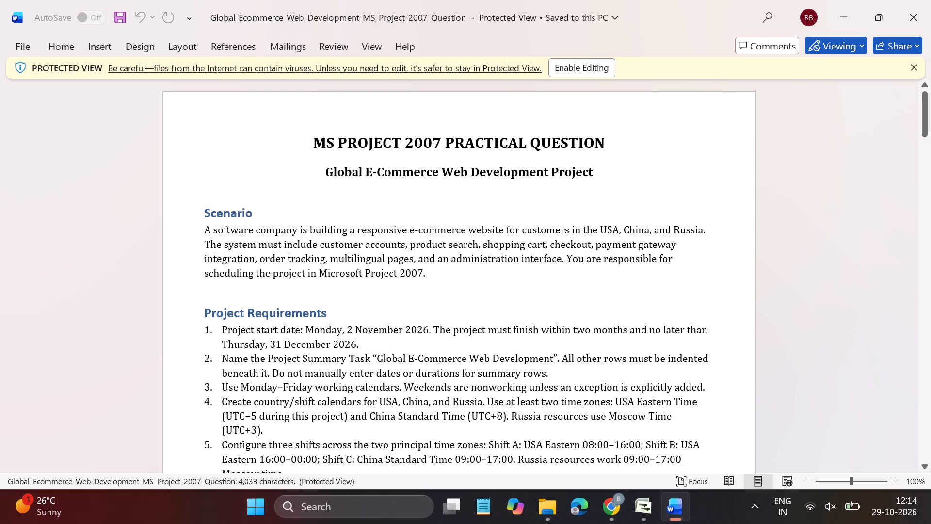
Read through the practical question document, covering the project requirements, Task Table, Resource Sheet and Resource Assignment Challenges.
scroll(506, 351, down, 2)
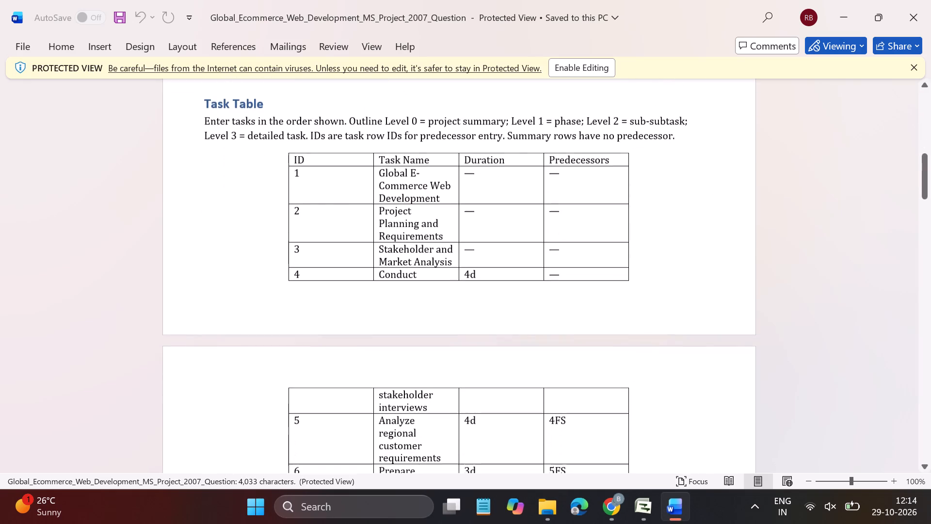
scroll(506, 351, down, 2)
scroll(506, 351, right, 1)
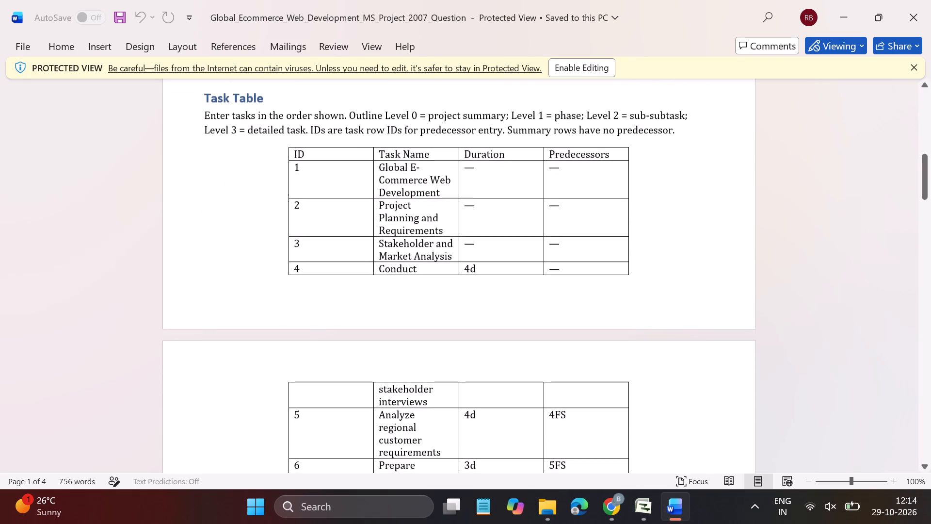
scroll(506, 351, right, 2)
scroll(506, 351, up, 3)
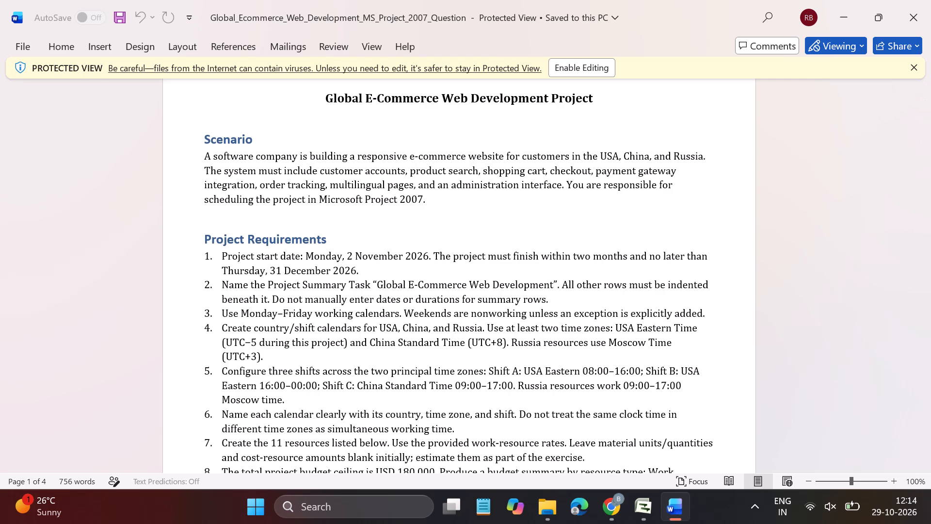
scroll(506, 351, up, 5)
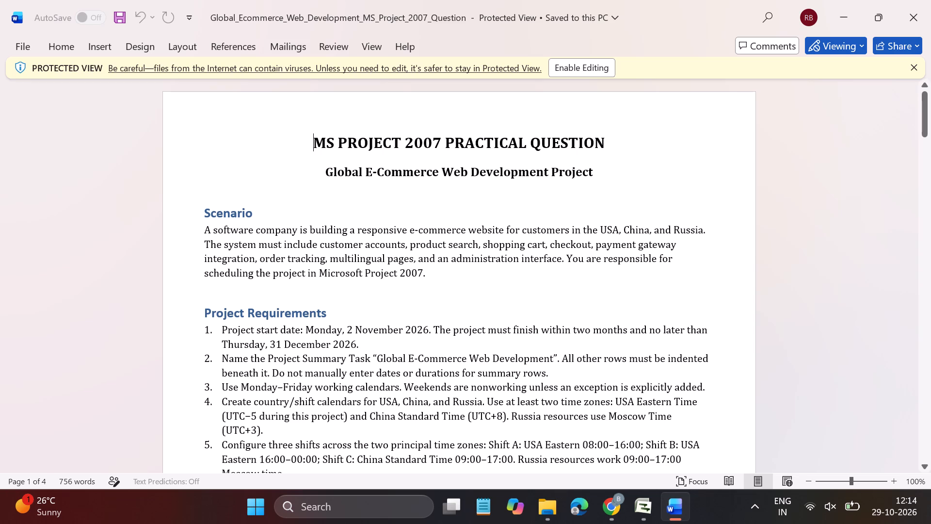
scroll(427, 389, down, 4)
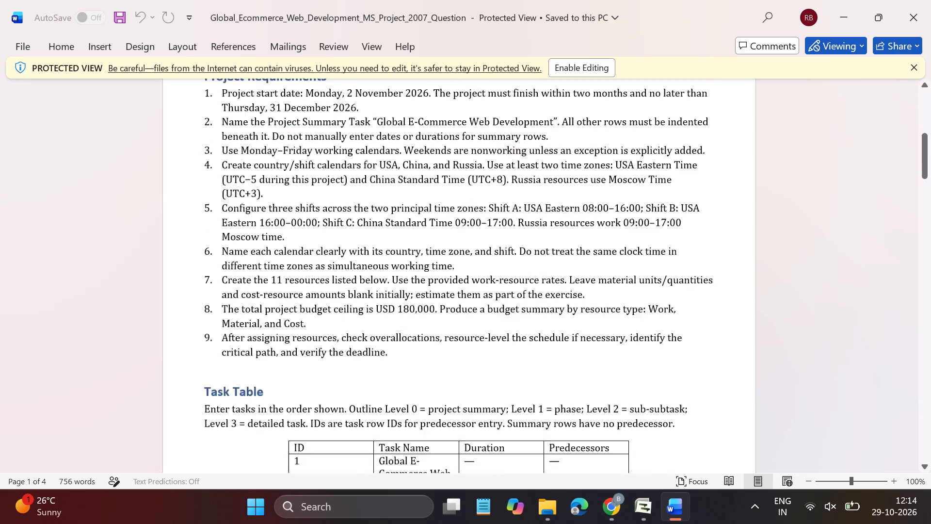
scroll(427, 389, down, 7)
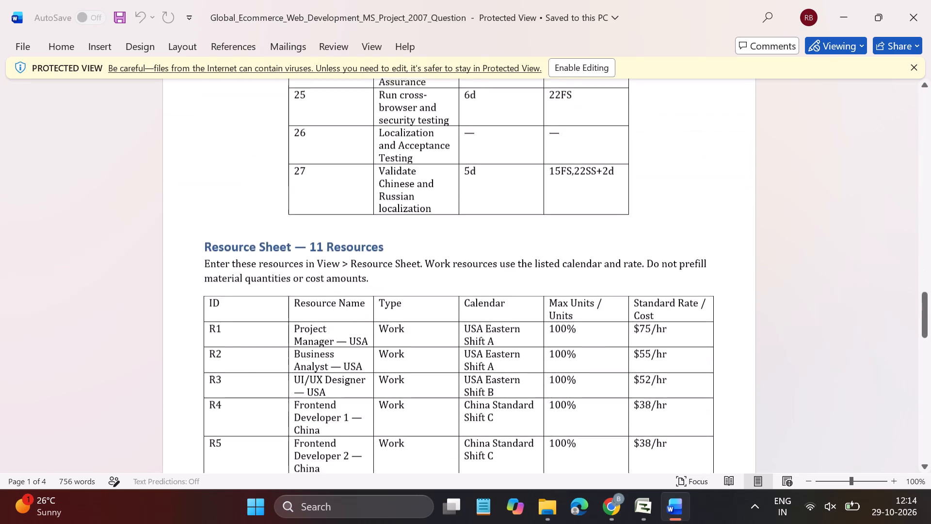
scroll(427, 389, down, 2)
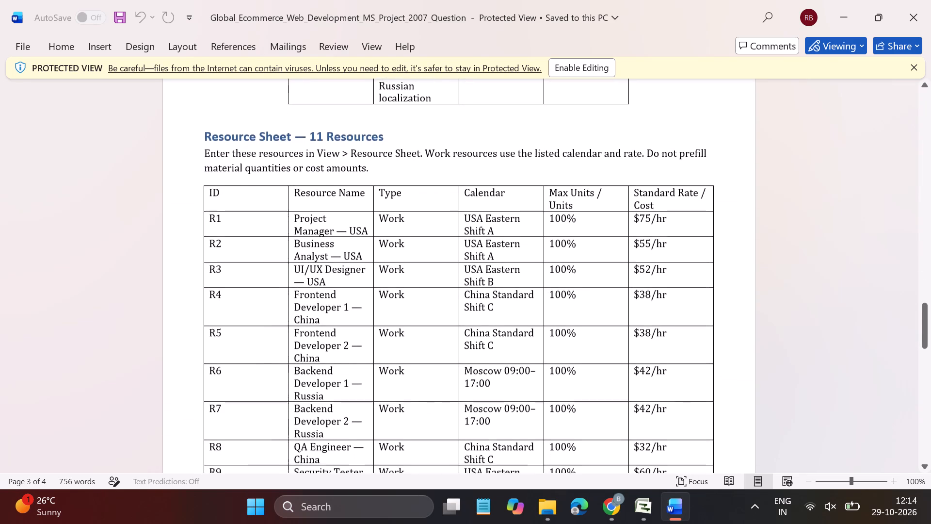
scroll(427, 389, down, 2)
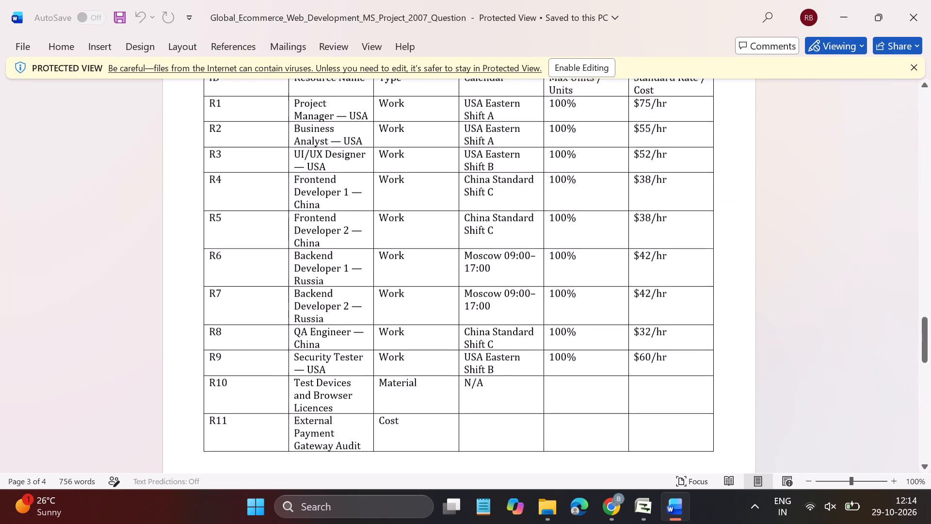
scroll(427, 389, down, 4)
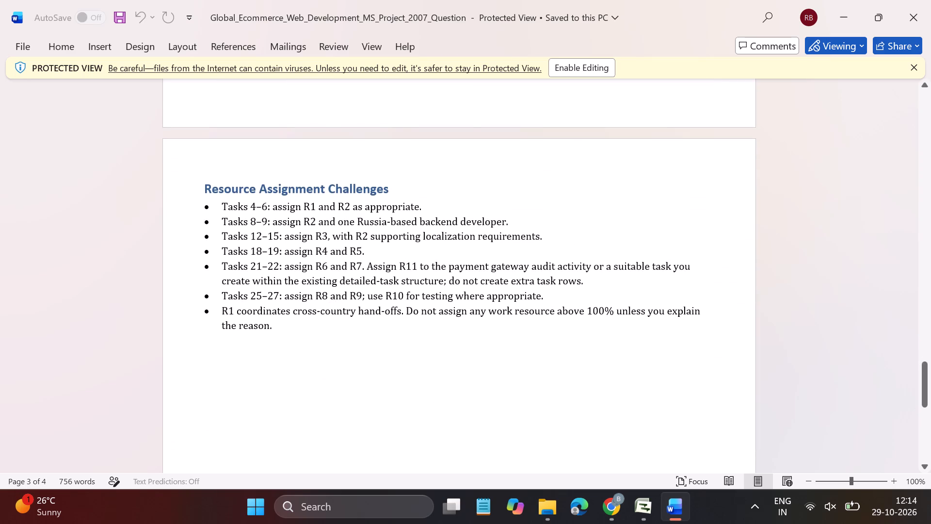
scroll(427, 389, up, 9)
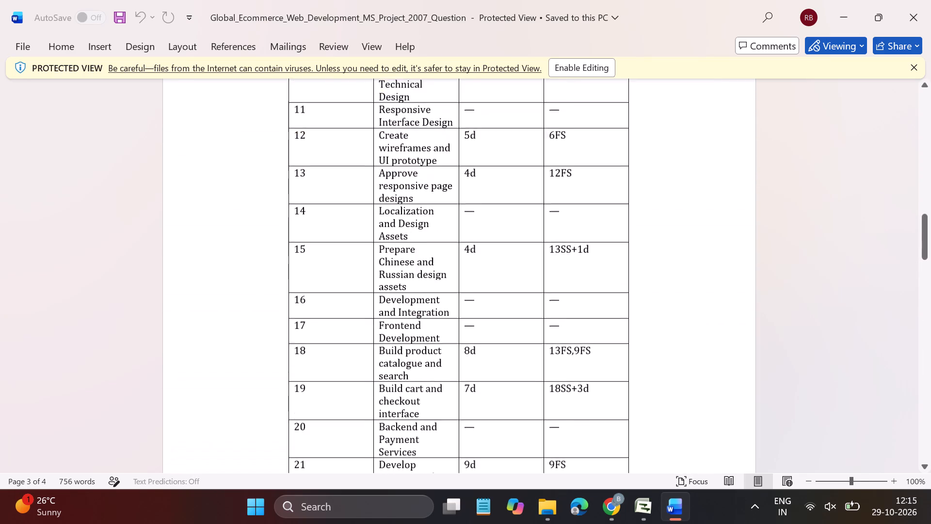
scroll(427, 389, up, 3)
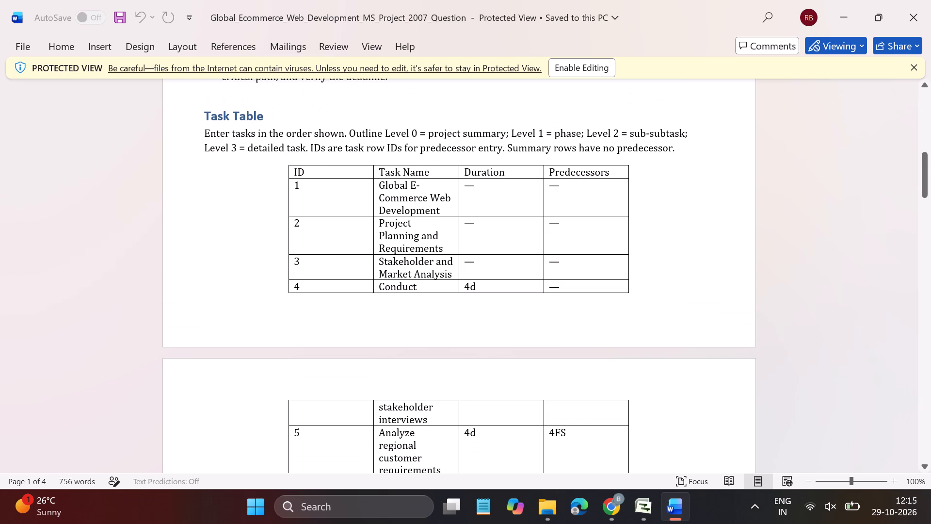
scroll(427, 389, up, 1)
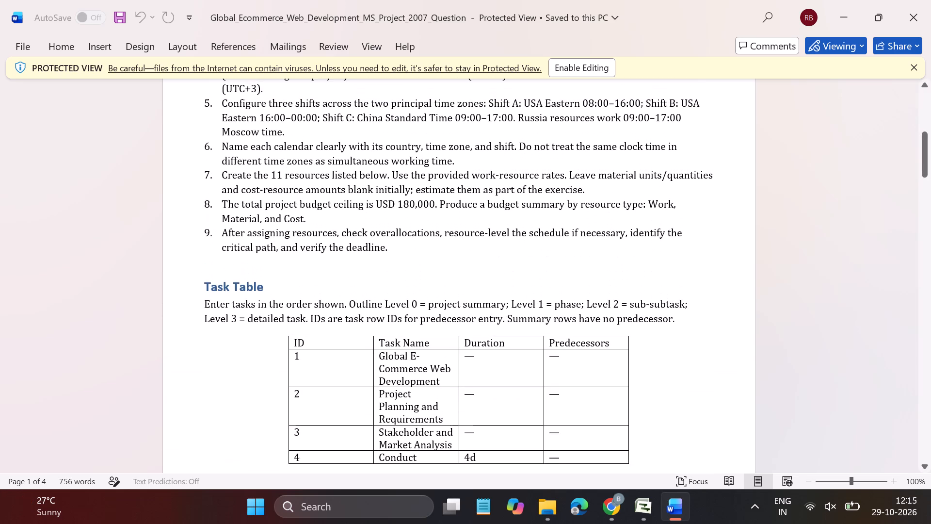
scroll(427, 389, up, 2)
scroll(427, 389, down, 1)
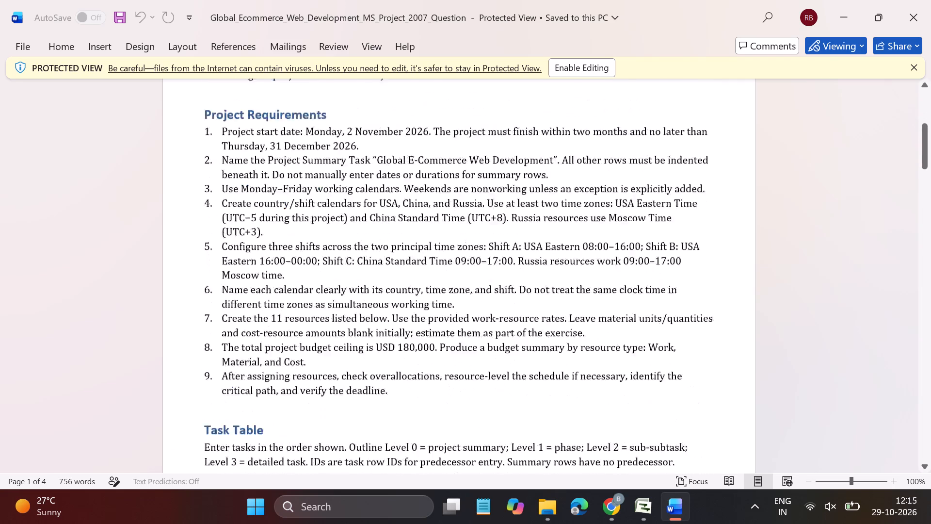
scroll(427, 389, down, 1)
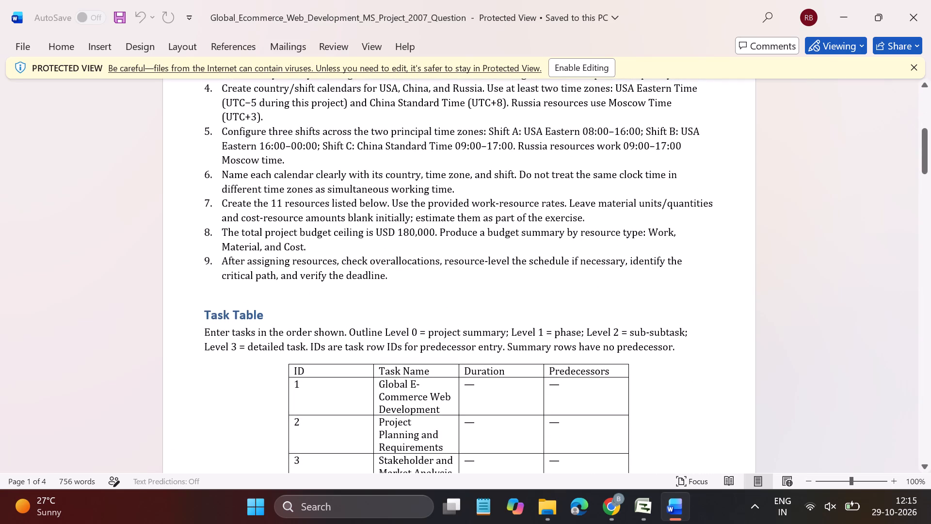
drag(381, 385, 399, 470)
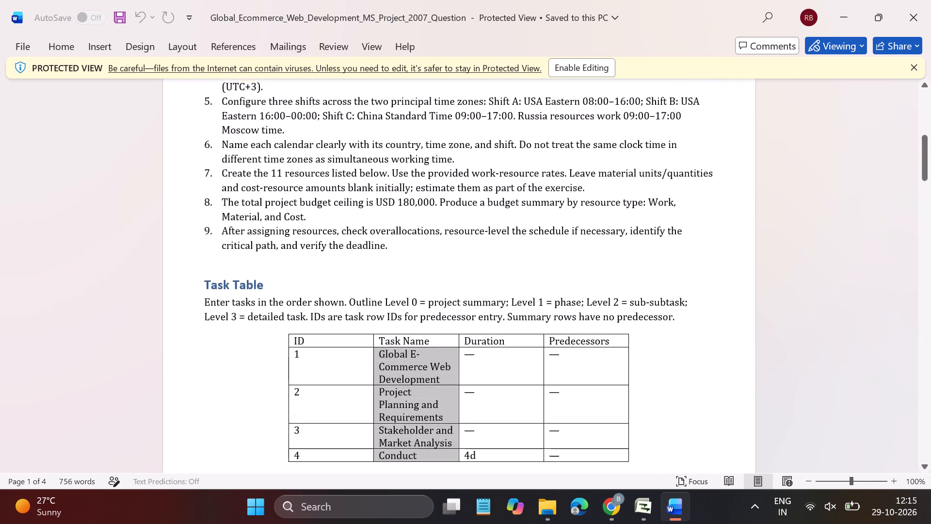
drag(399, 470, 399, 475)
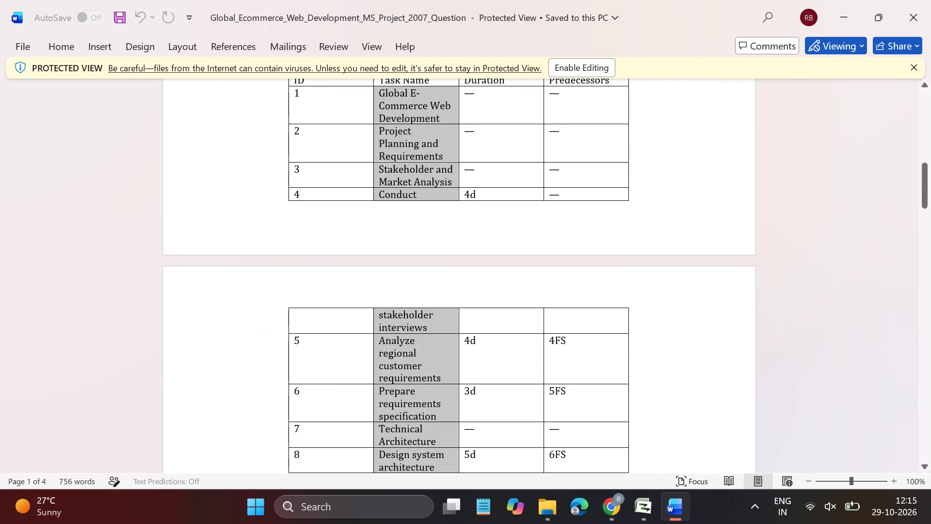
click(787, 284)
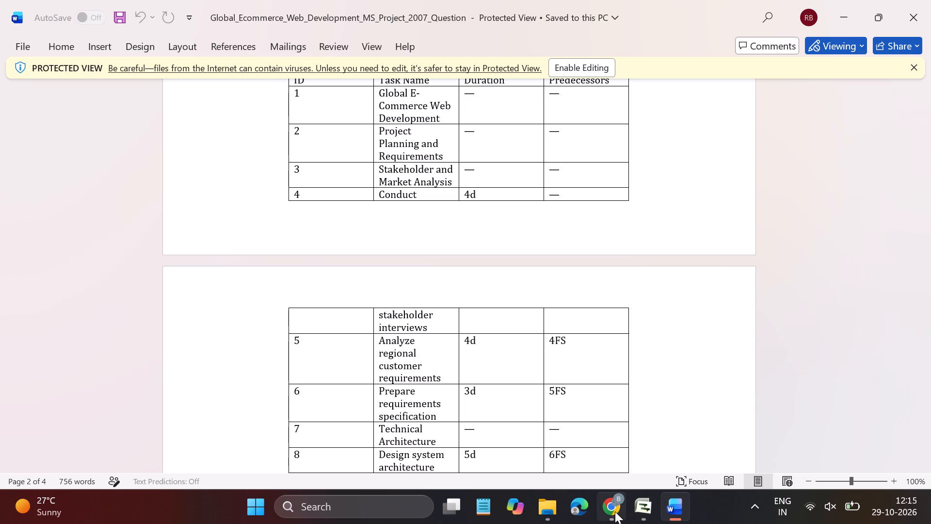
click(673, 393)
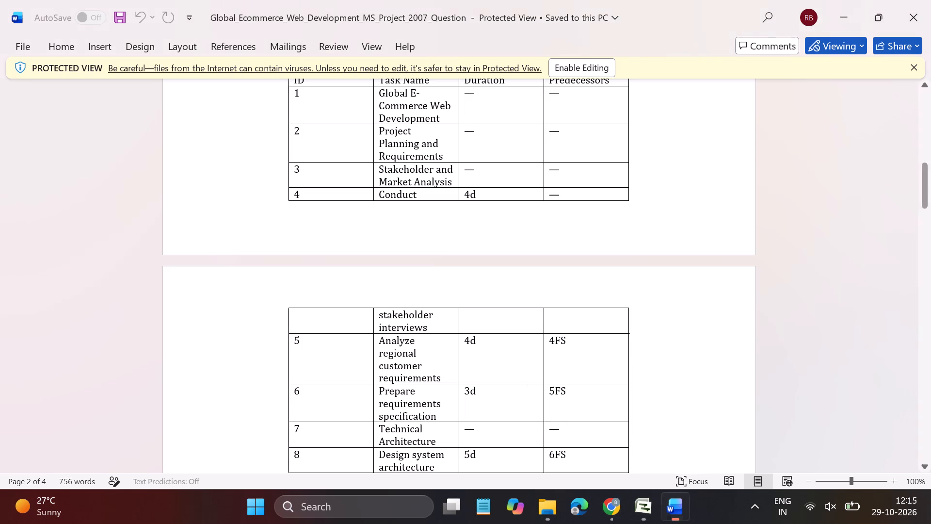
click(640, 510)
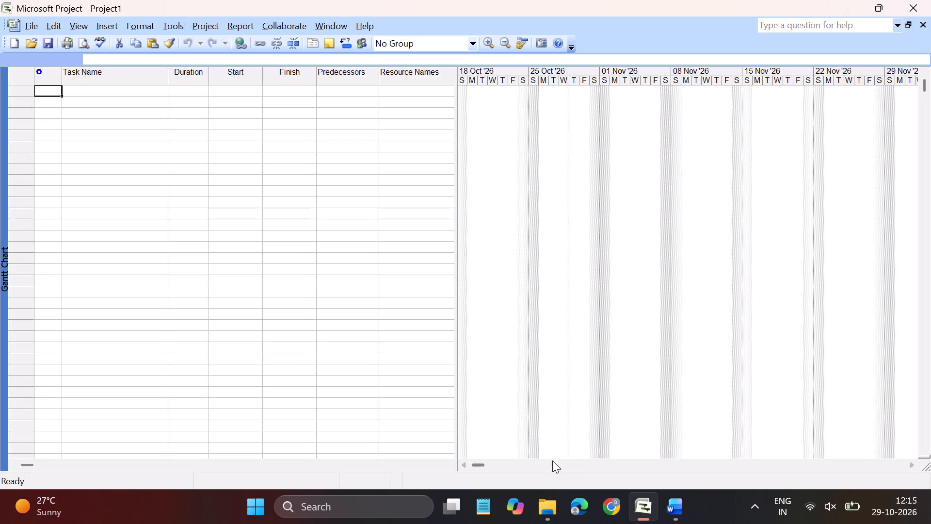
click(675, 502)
Copy the task names for IDs 1 to 27 from the Task Table and paste them into Microsoft Project's Task Name column from row 1.
scroll(412, 264, up, 1)
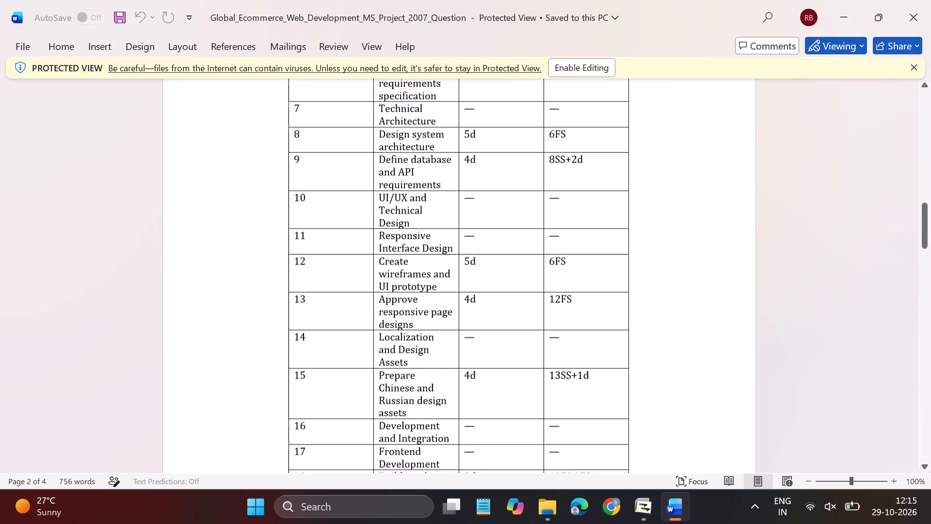
scroll(412, 264, up, 1)
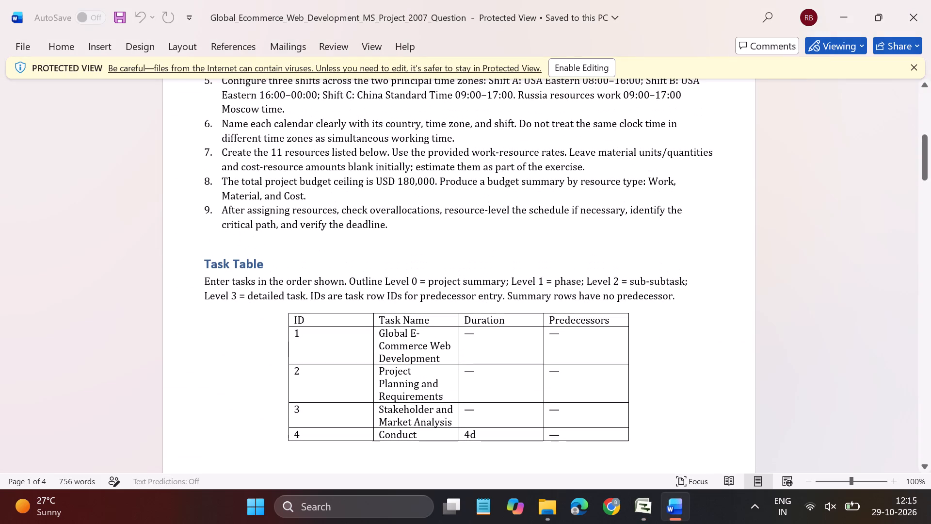
drag(380, 332, 410, 400)
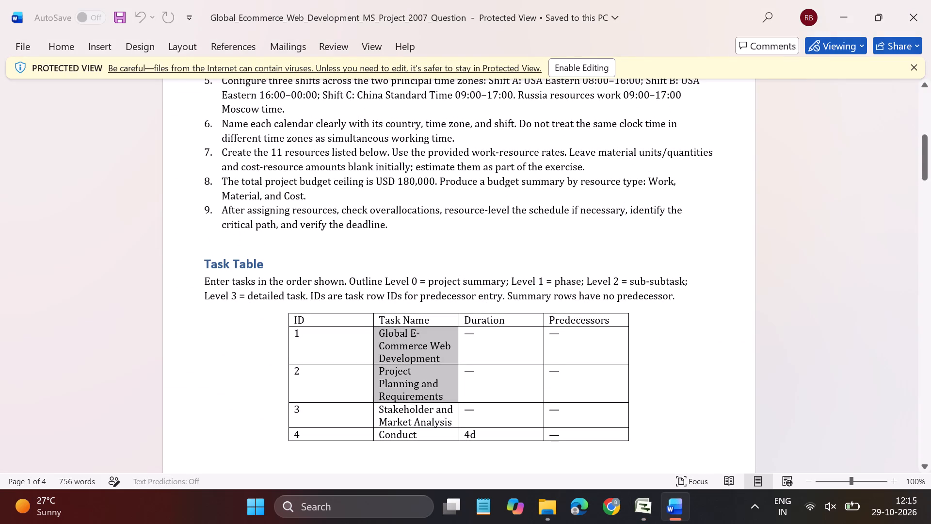
drag(410, 400, 420, 463)
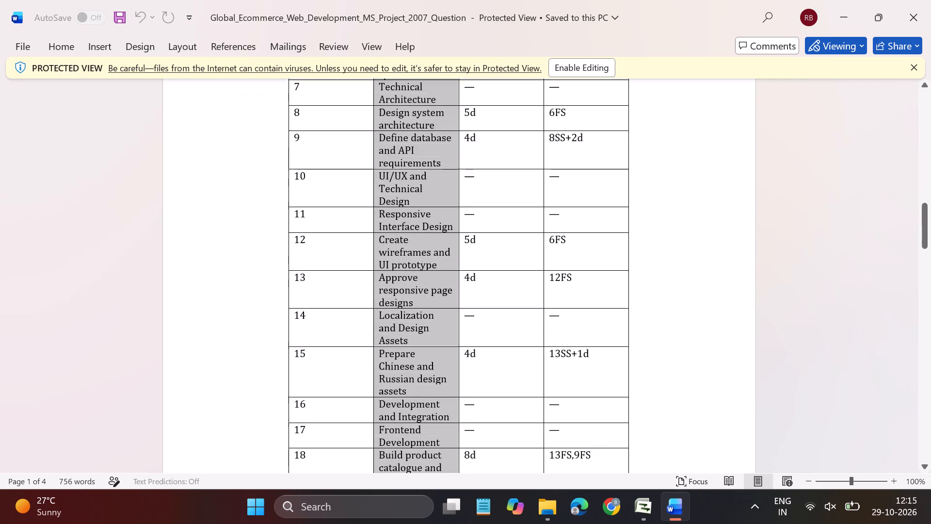
drag(420, 463, 421, 479)
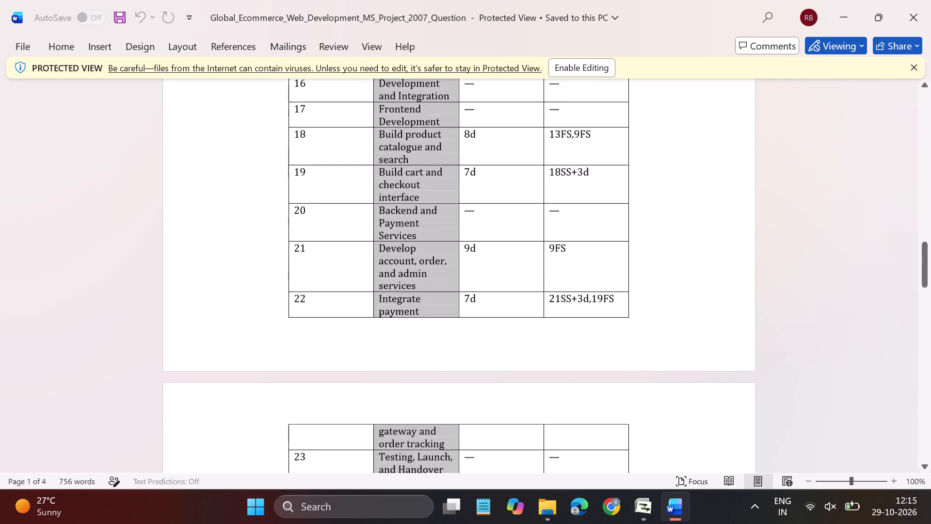
drag(421, 479, 418, 452)
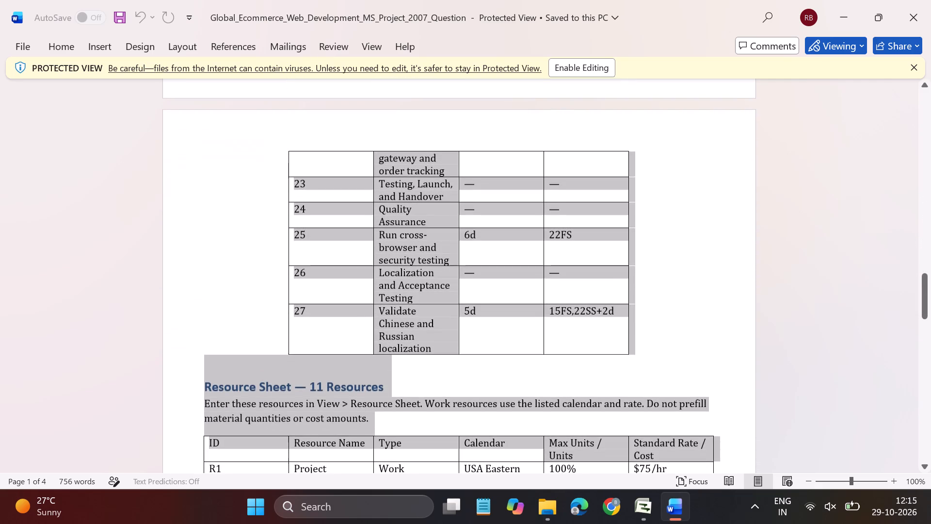
drag(418, 452, 432, 341)
key(ctrl+c)
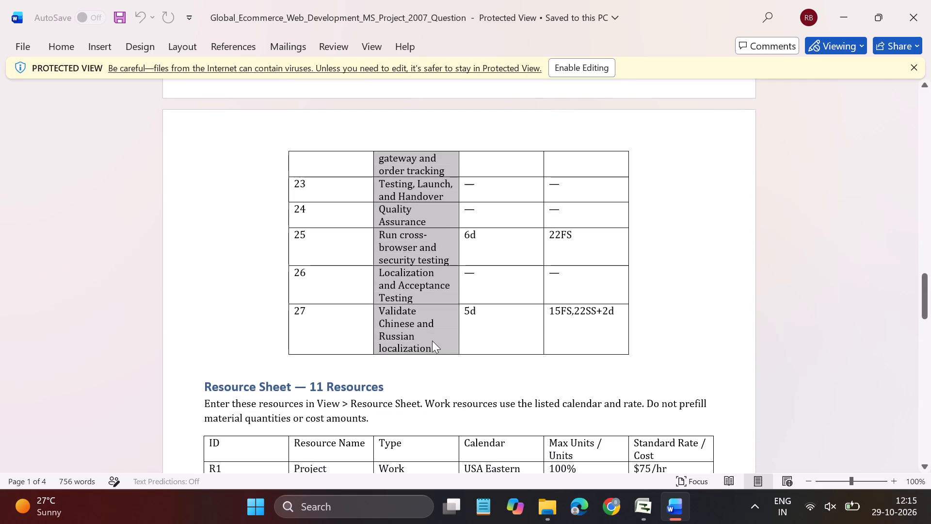
click(638, 512)
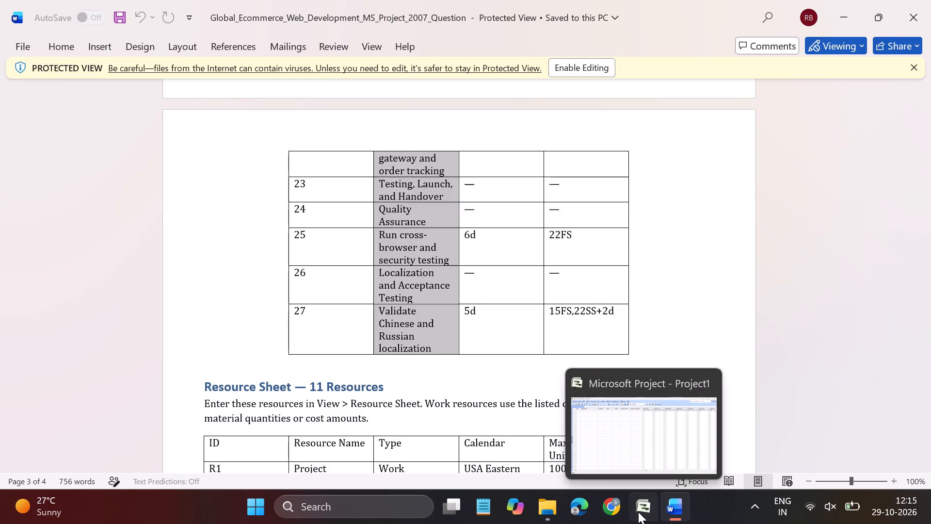
key(Right)
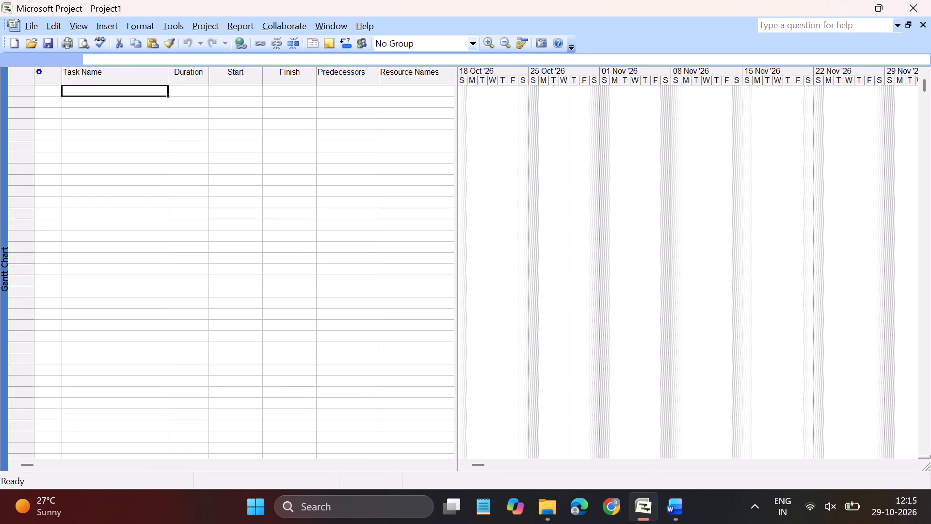
key(ctrl+v)
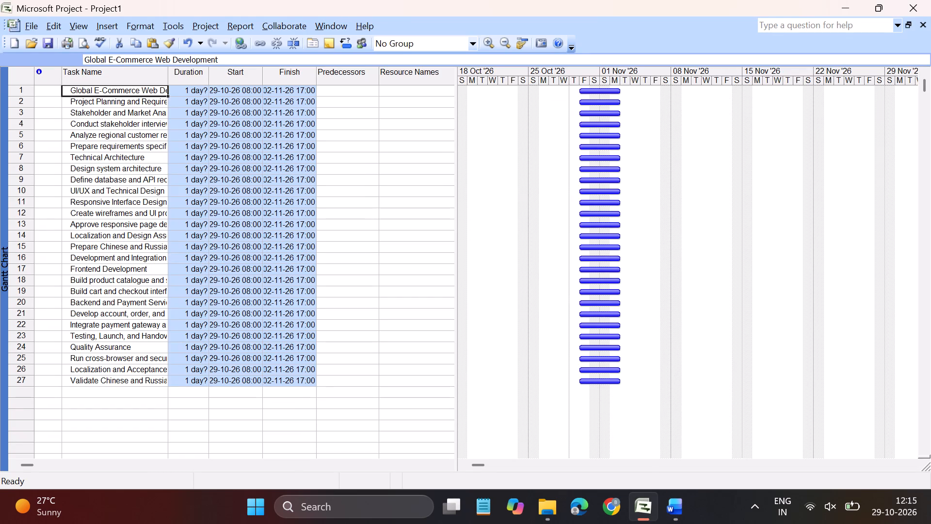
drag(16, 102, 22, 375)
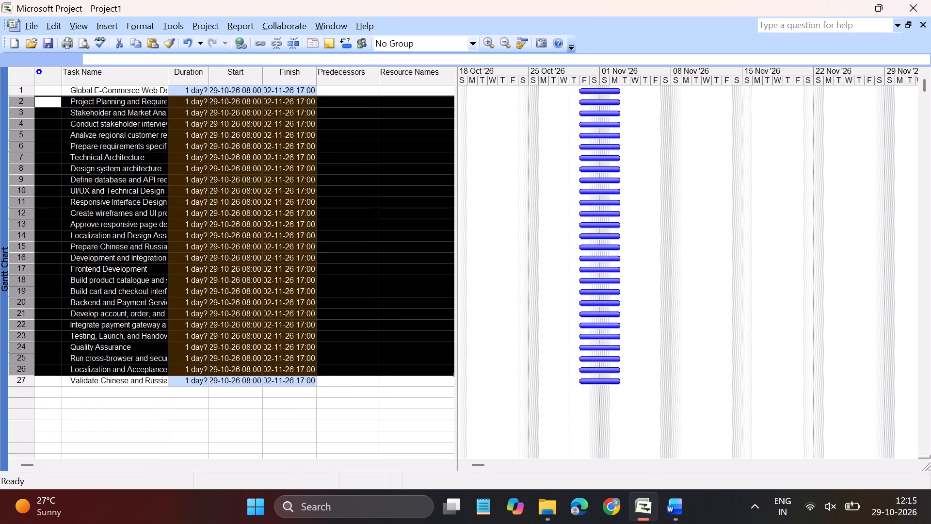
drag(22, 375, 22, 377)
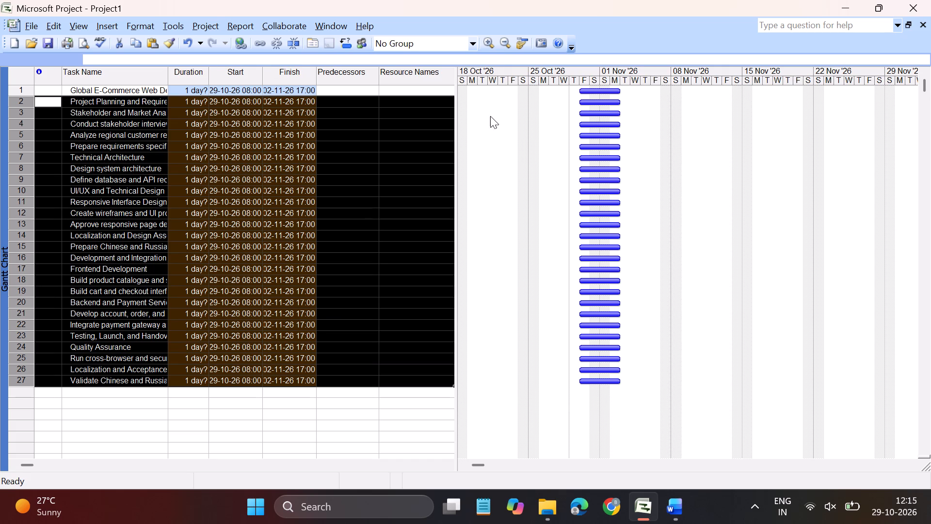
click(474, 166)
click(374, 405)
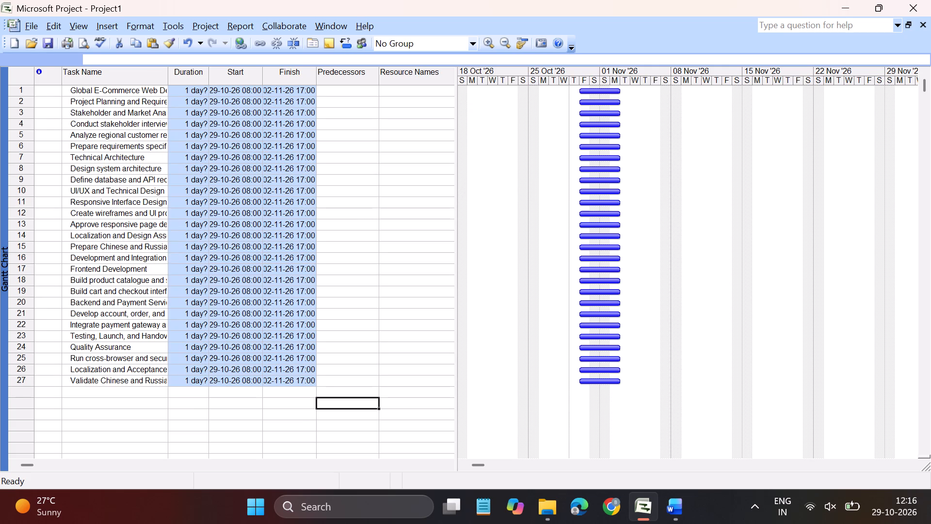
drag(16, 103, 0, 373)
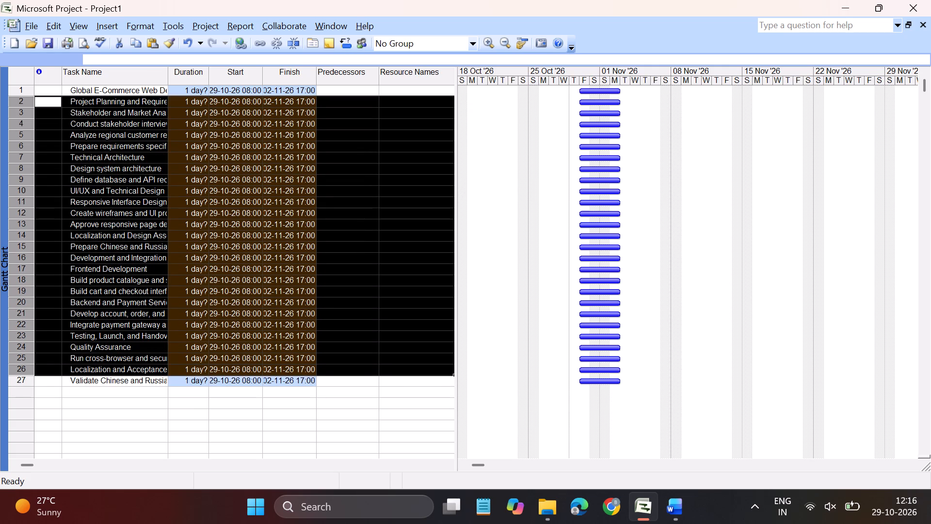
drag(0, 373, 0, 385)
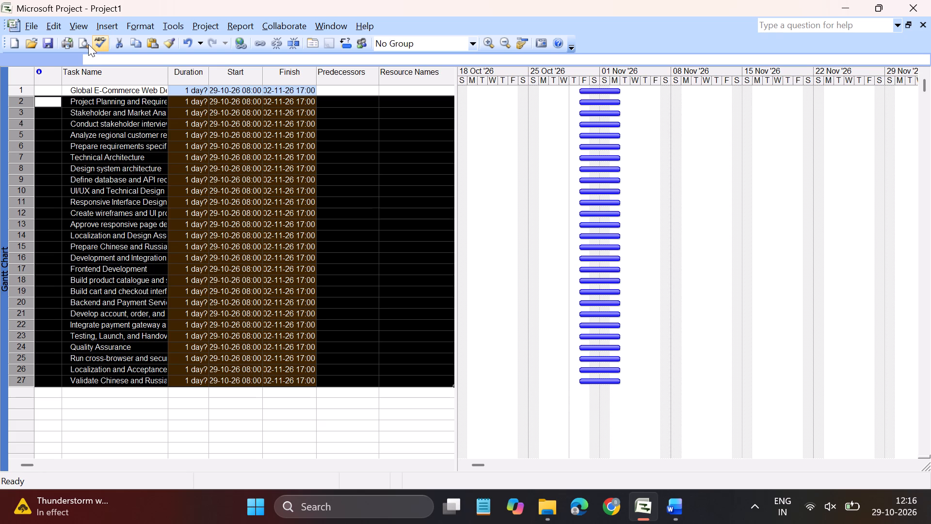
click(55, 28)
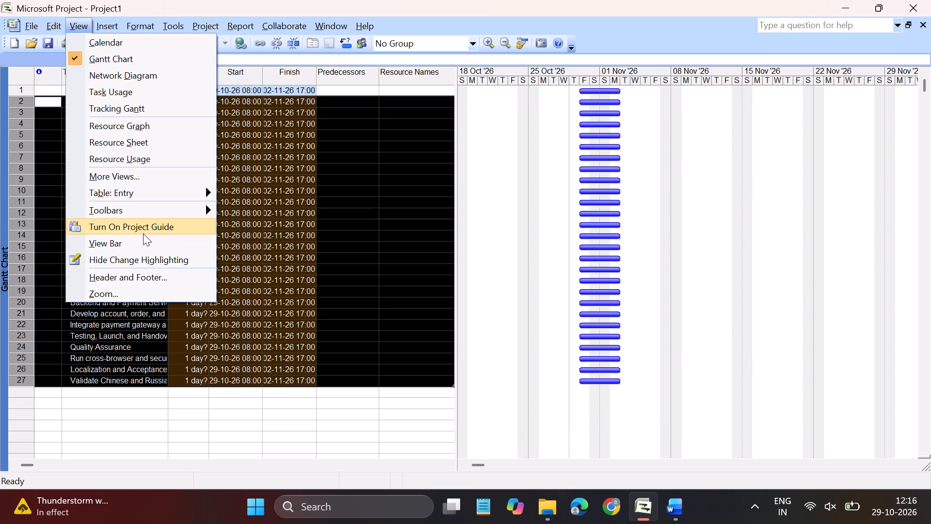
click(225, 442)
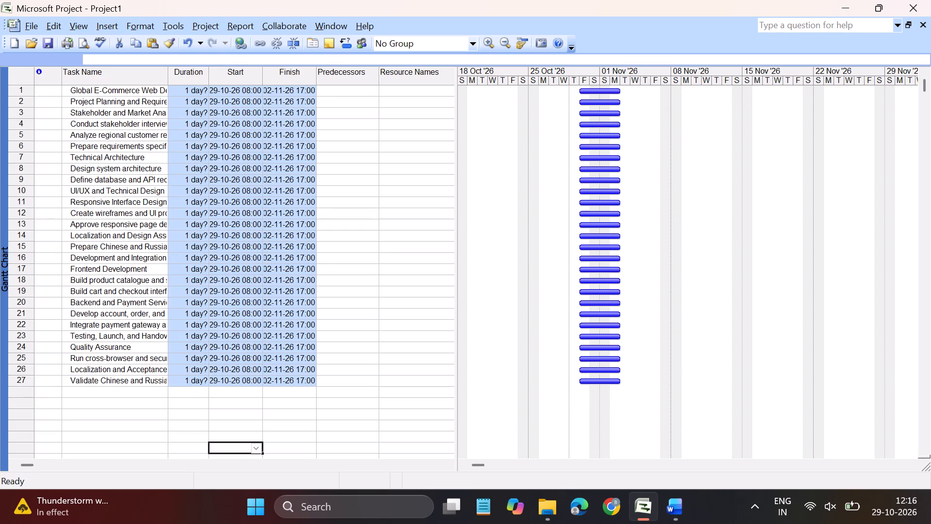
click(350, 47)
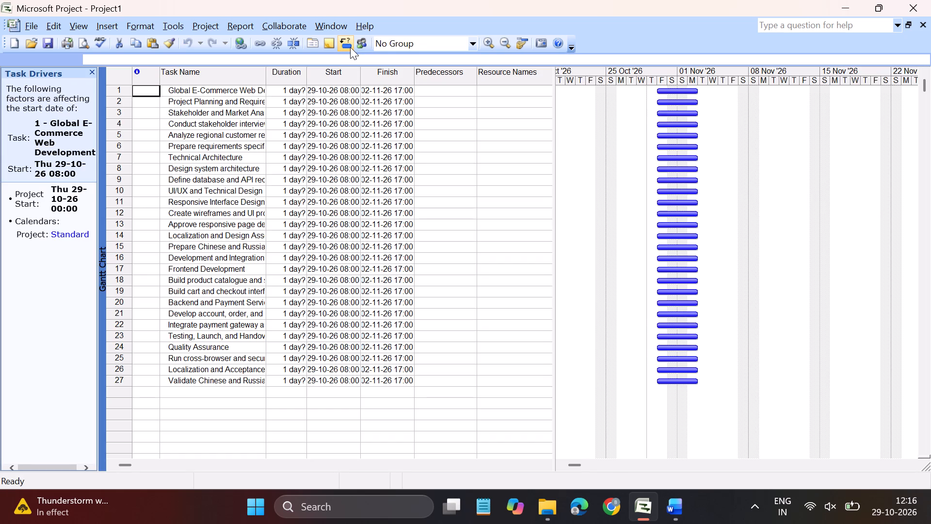
Create a new blank project.
click(16, 43)
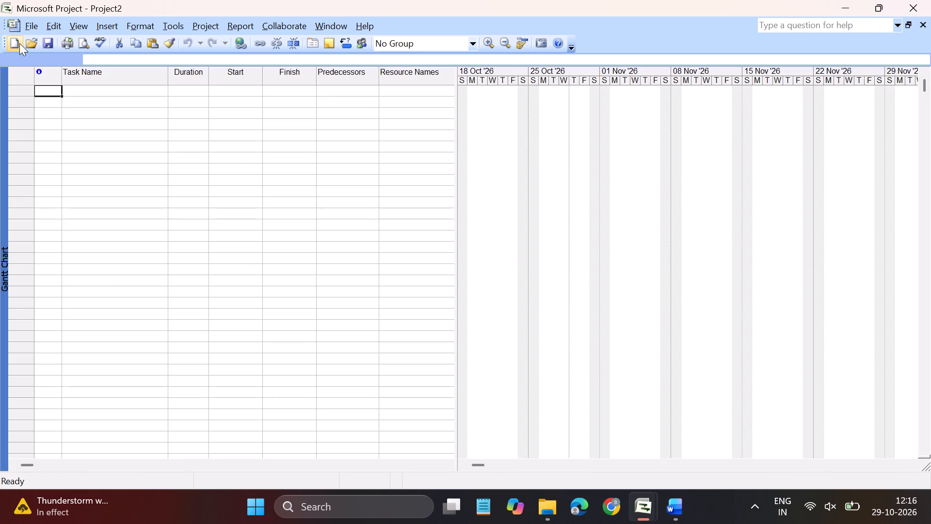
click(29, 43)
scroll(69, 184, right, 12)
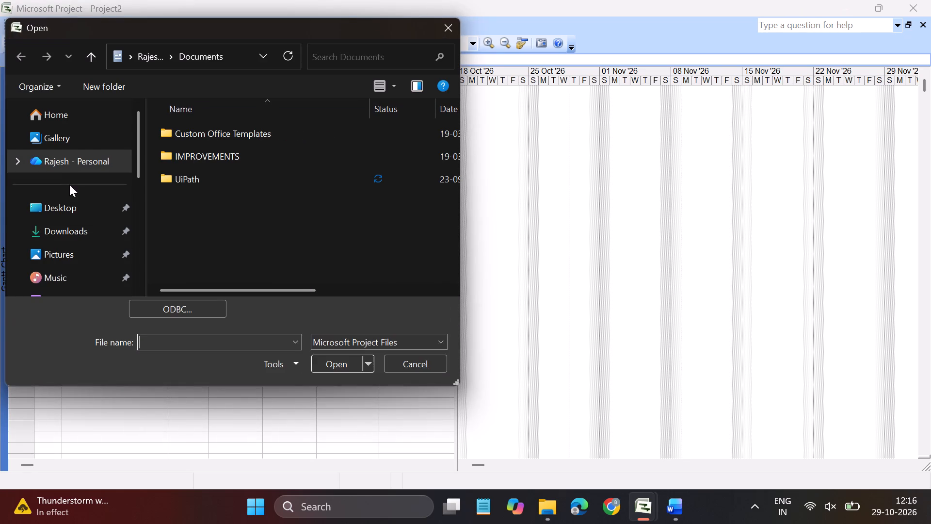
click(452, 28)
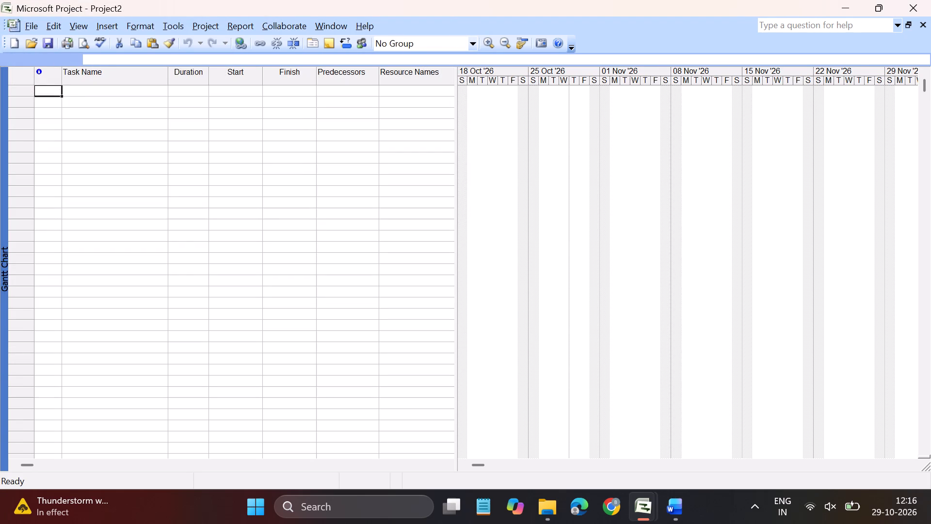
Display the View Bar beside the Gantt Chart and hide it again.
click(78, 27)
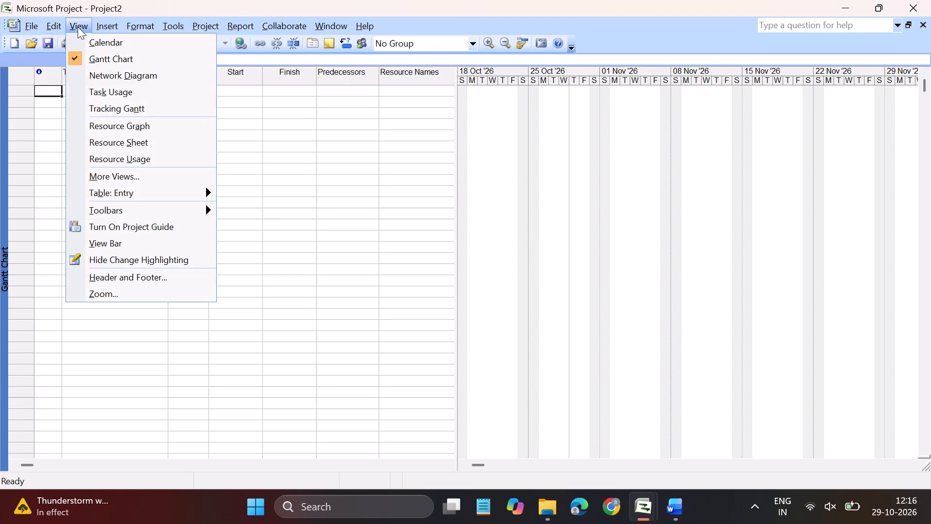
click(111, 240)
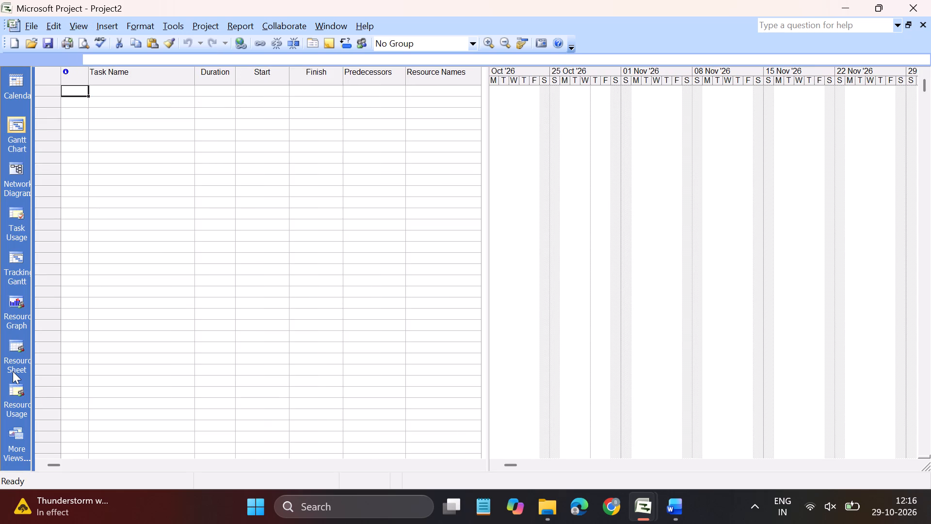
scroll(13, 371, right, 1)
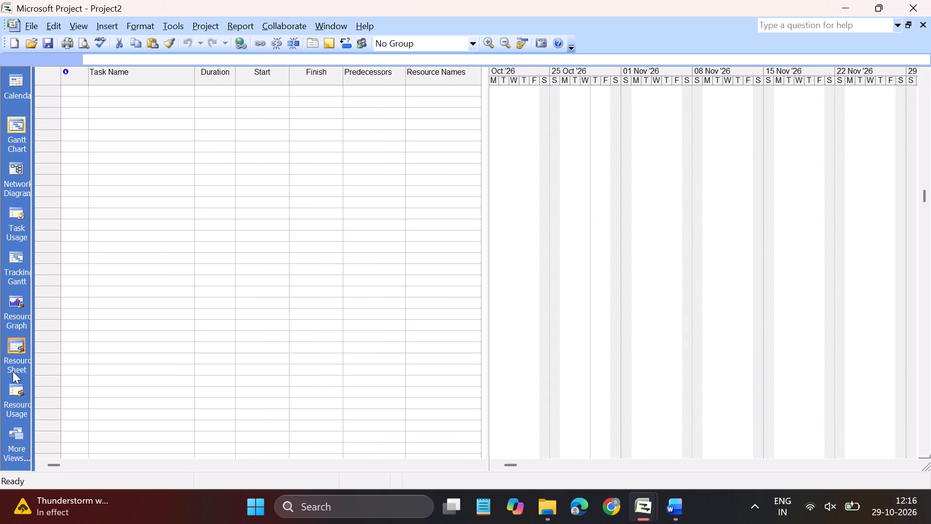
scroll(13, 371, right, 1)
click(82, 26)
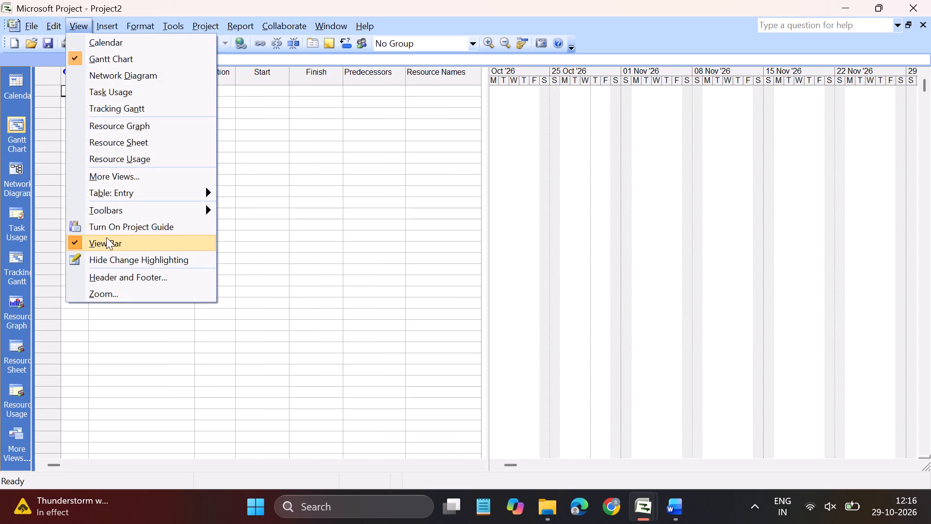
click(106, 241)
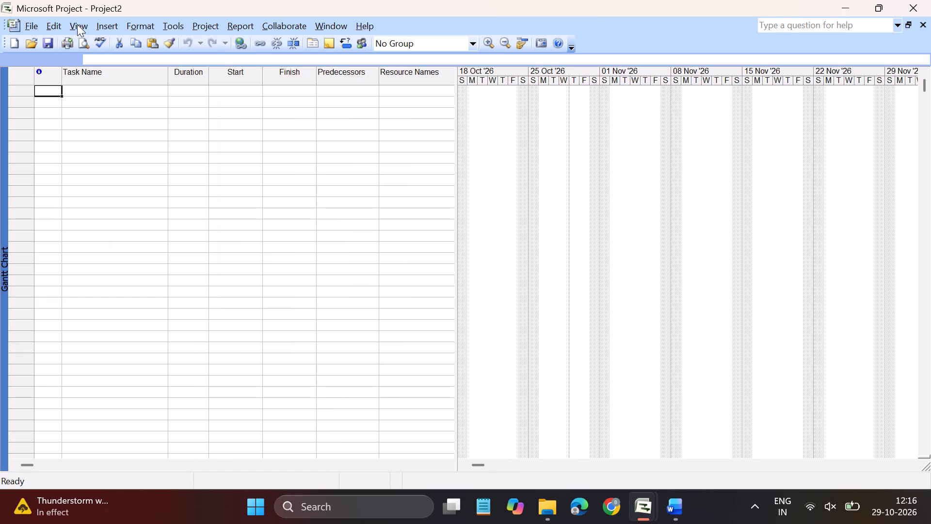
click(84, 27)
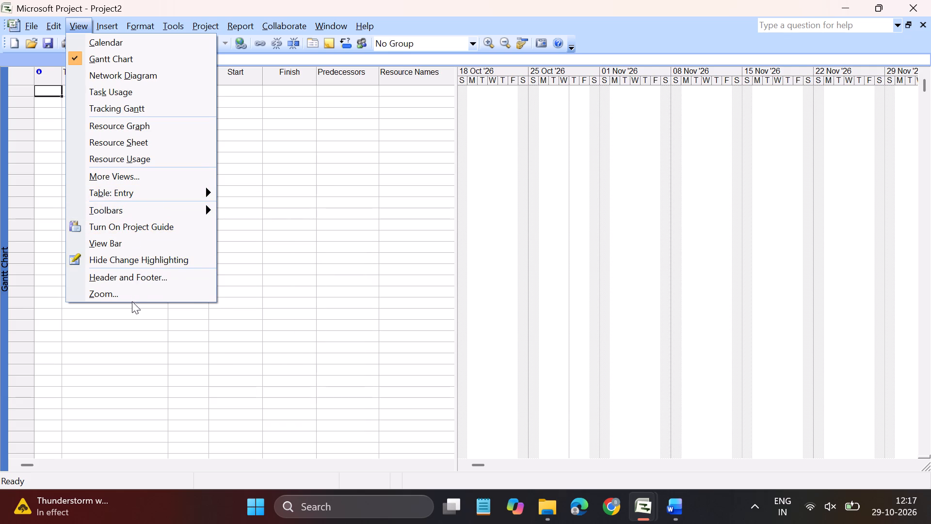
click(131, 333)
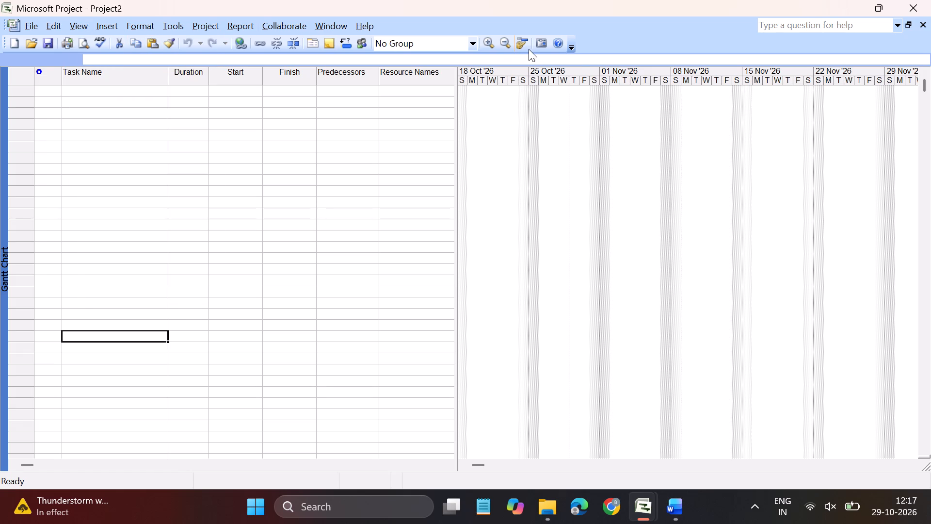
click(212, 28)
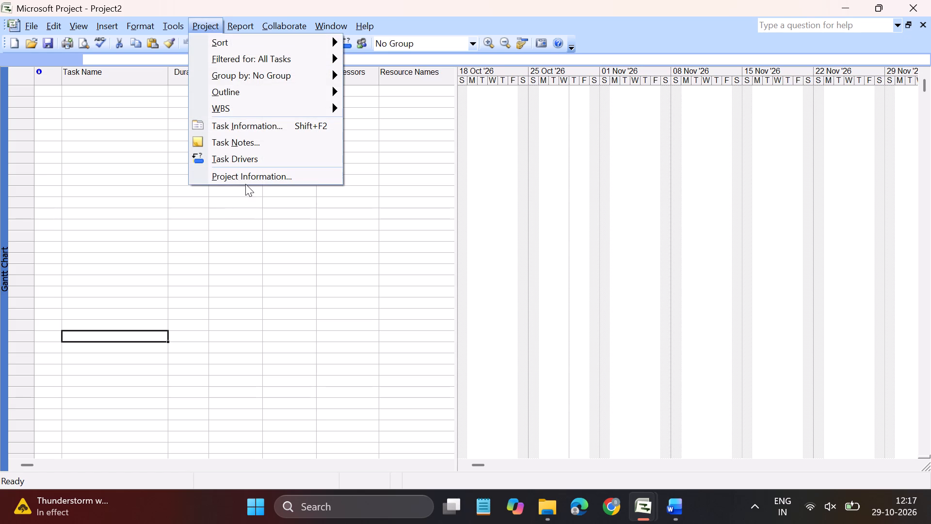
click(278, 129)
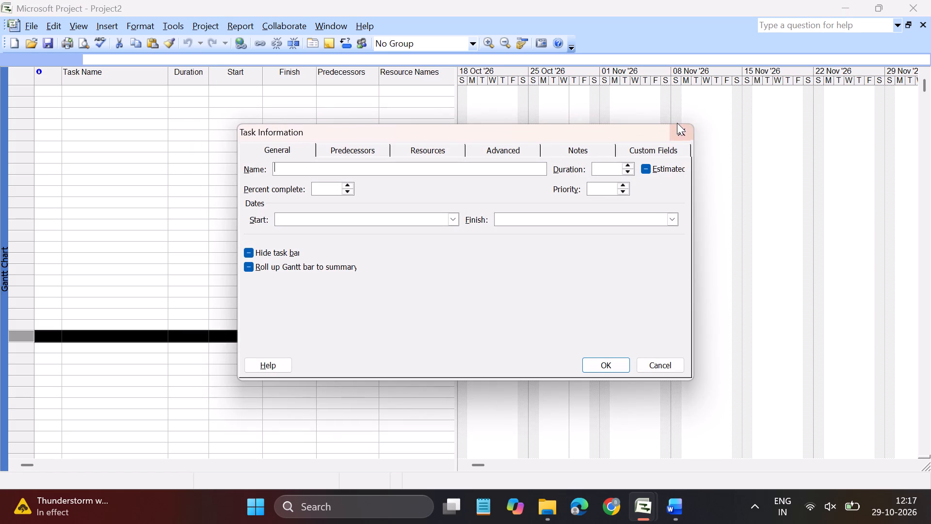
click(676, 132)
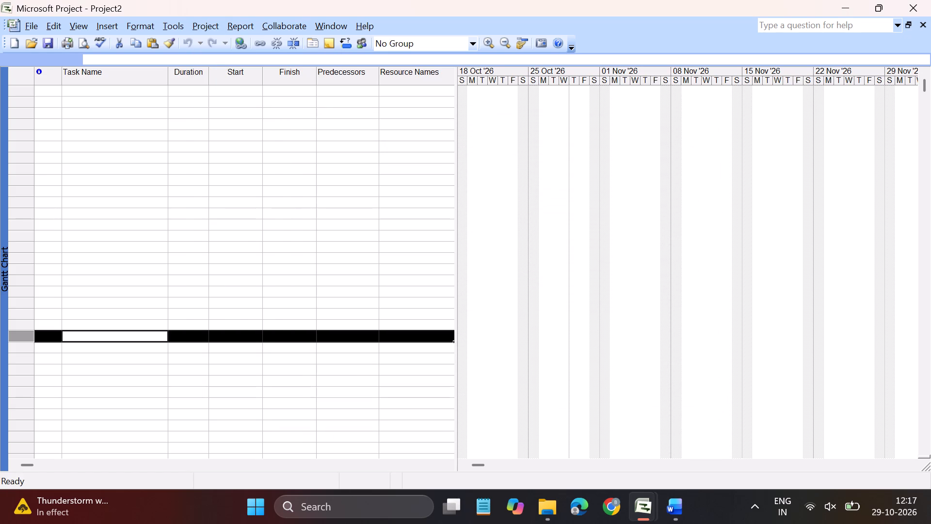
Paste the copied task names for IDs 1 to 27 into the new project's Task Name column from row 1, undo it and paste again.
click(127, 94)
key(ctrl+v)
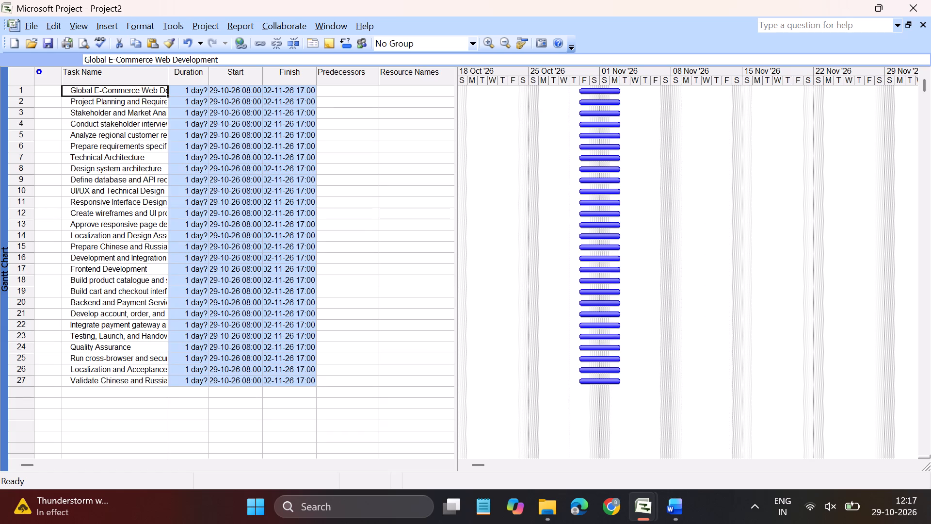
drag(16, 99, 33, 384)
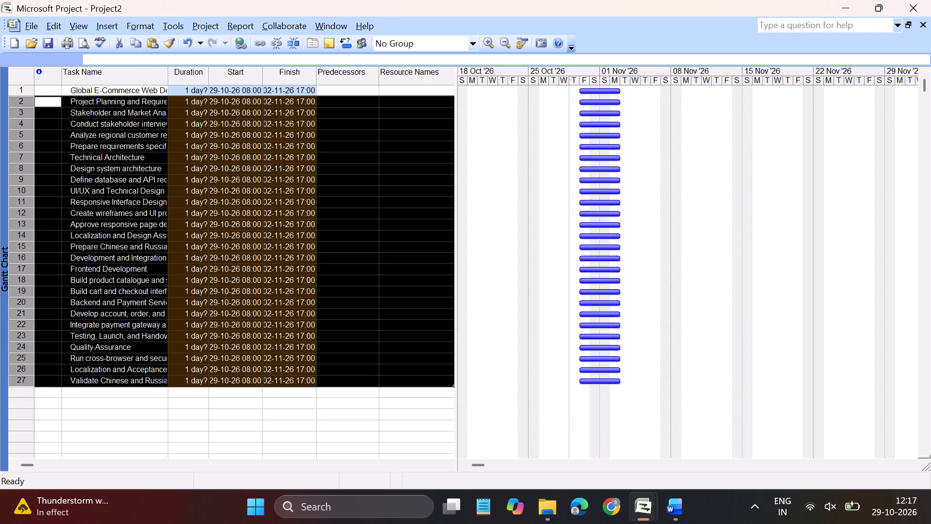
key(Tab)
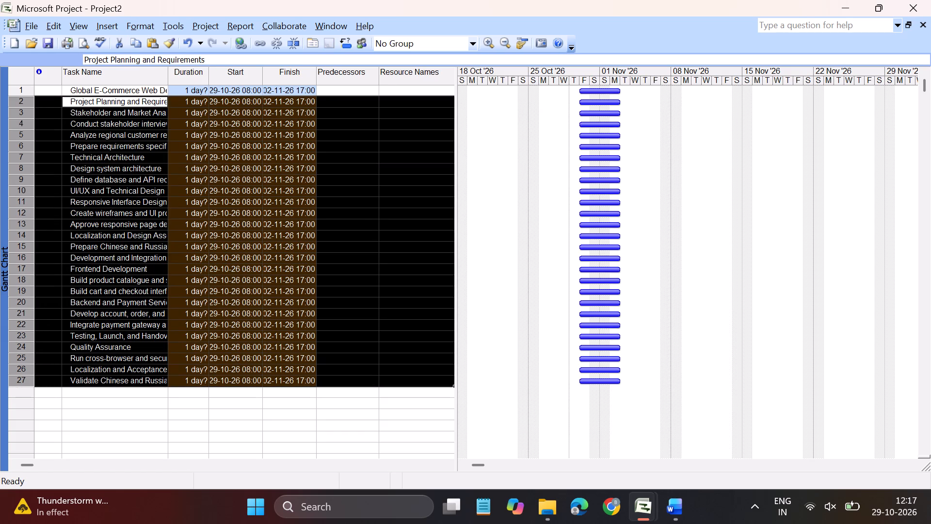
key(ctrl+z)
key(ctrl+v)
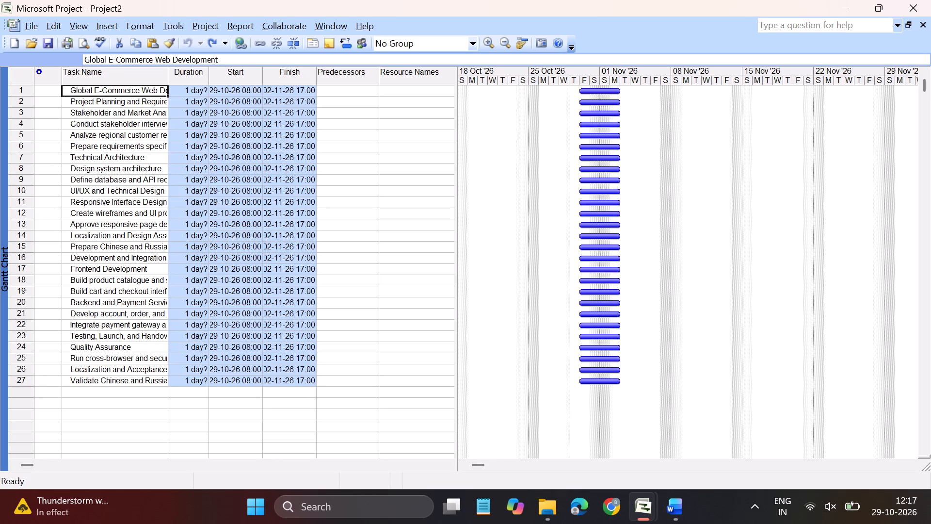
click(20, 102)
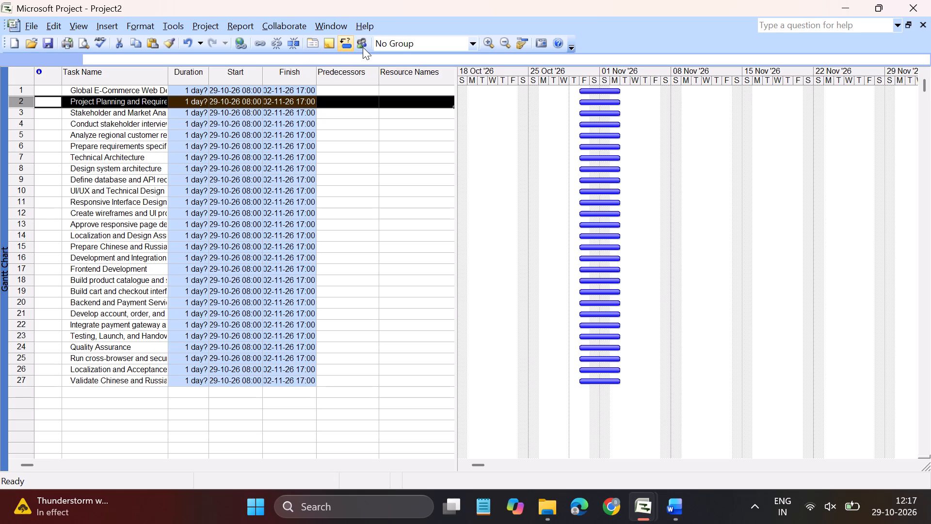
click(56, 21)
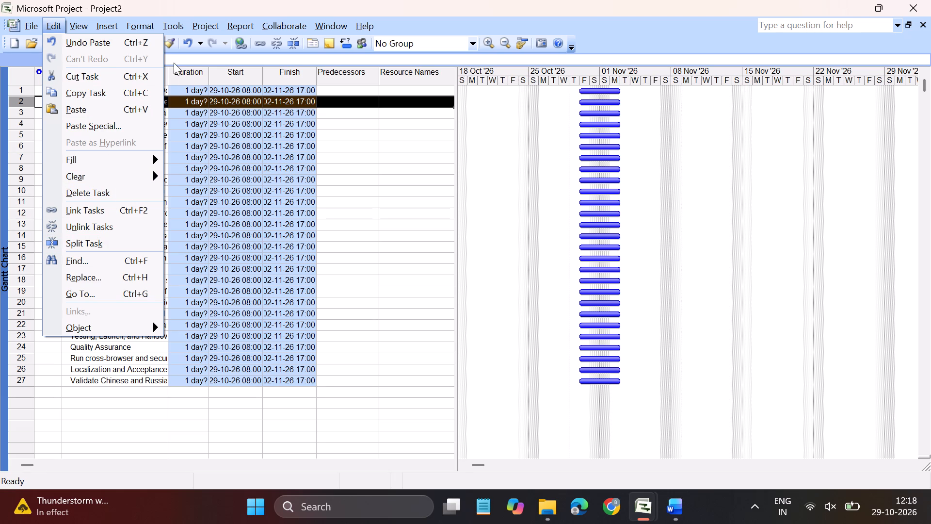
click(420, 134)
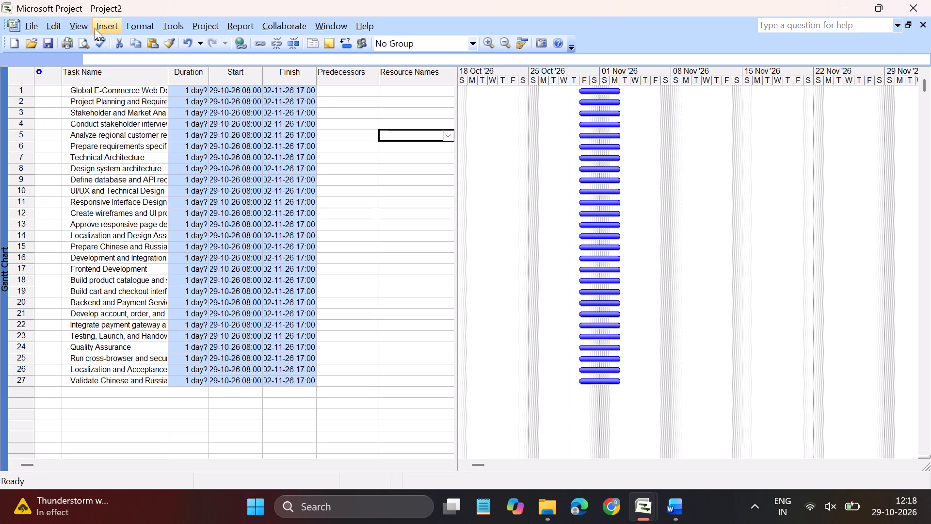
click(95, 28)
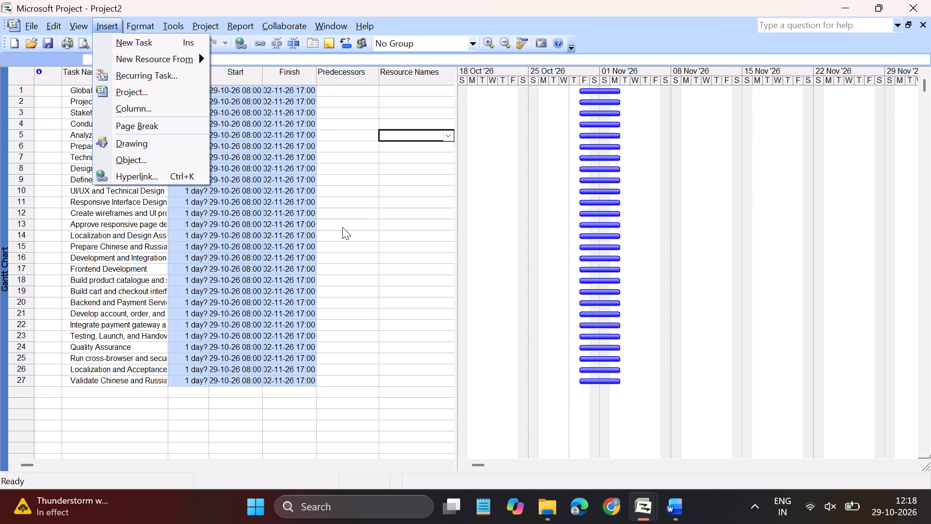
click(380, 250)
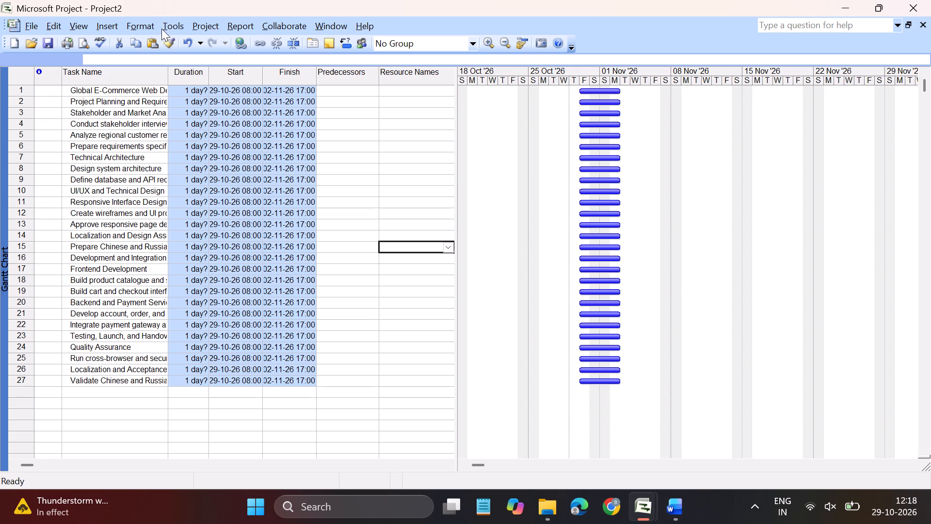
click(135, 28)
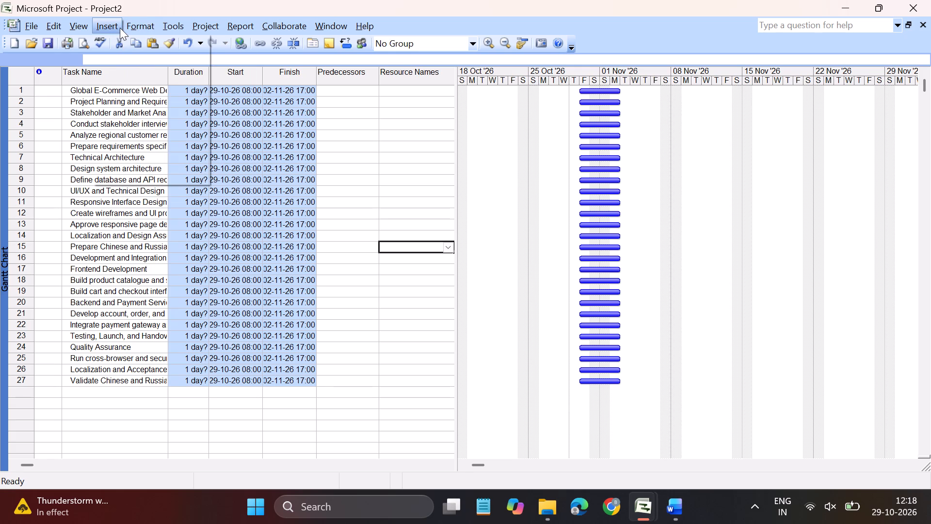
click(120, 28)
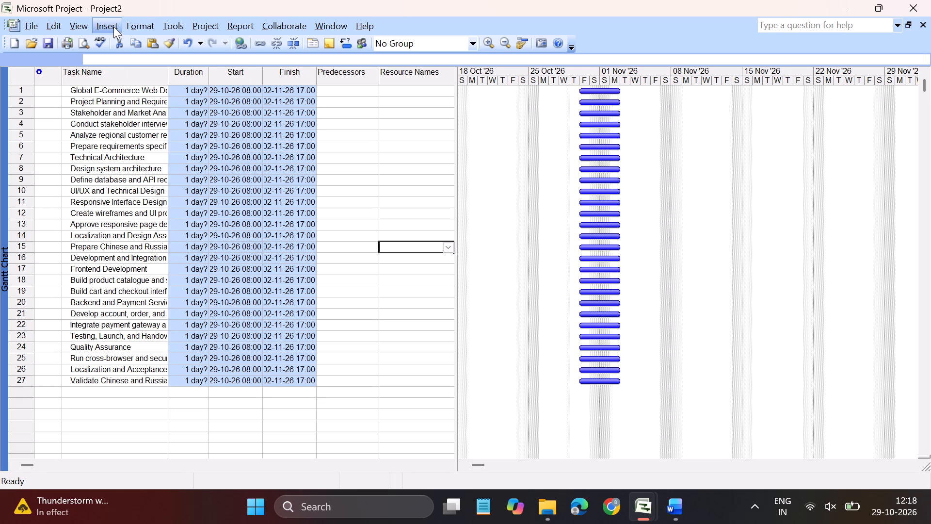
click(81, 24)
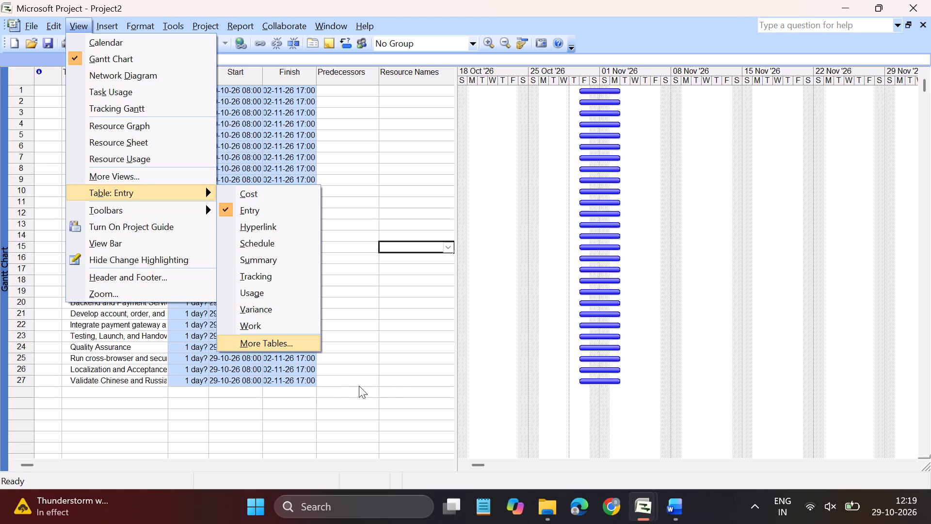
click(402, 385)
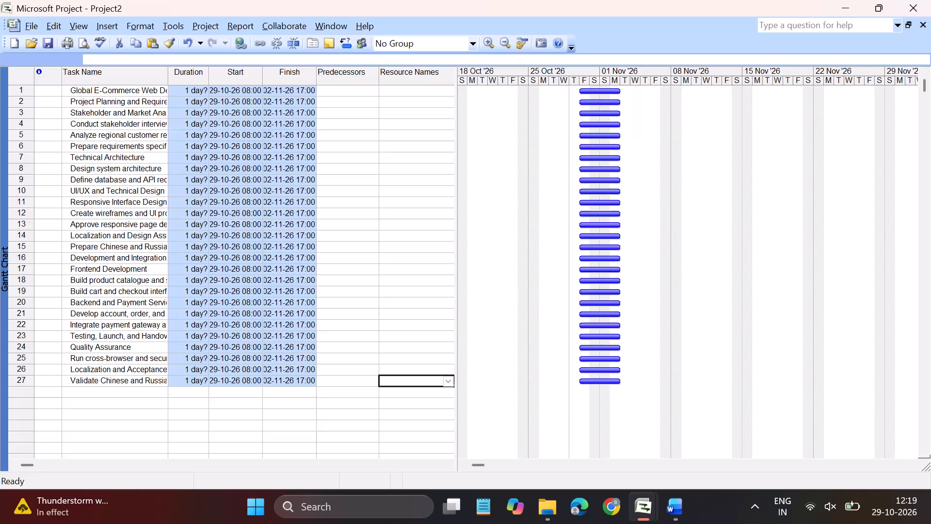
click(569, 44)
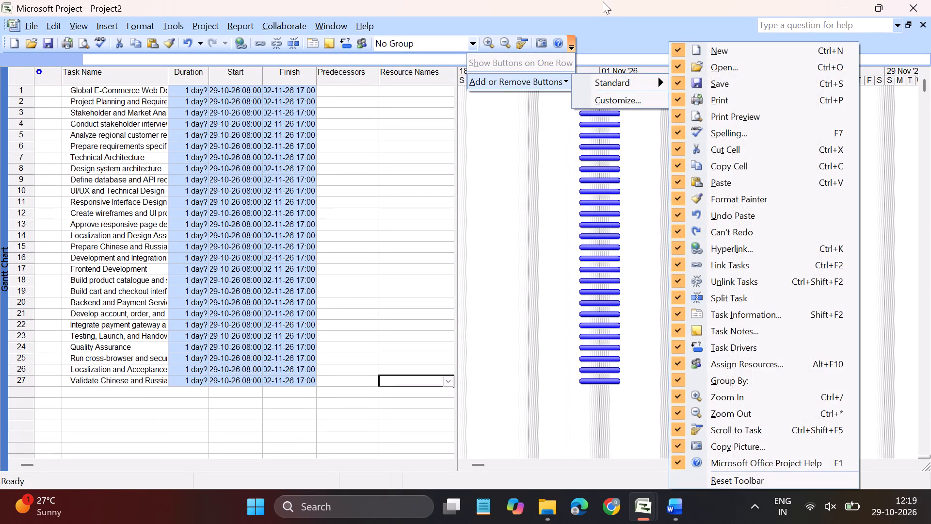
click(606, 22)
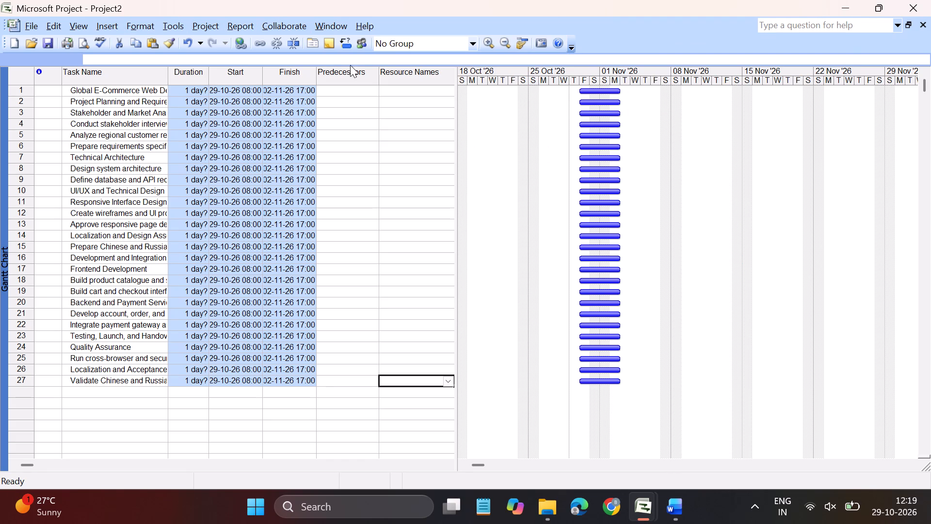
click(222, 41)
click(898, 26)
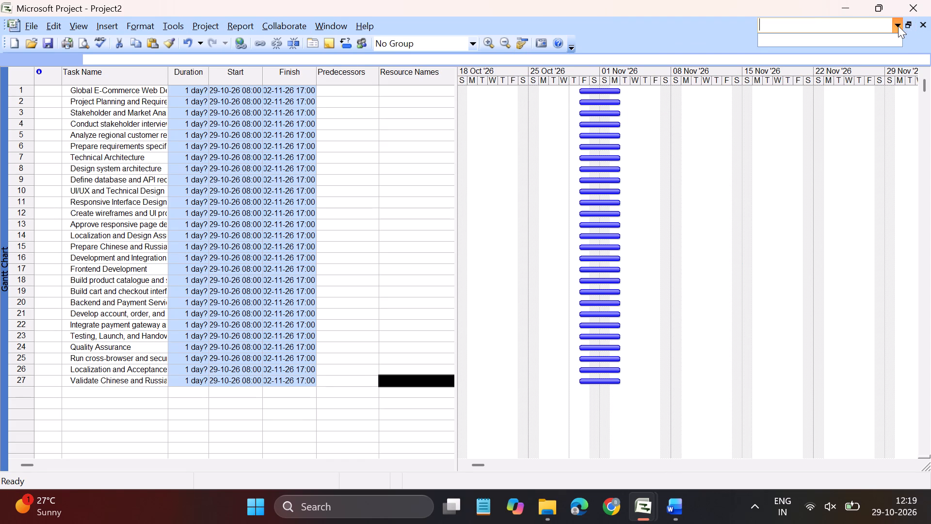
Reset the Standard toolbar to its default set of commands.
click(898, 26)
click(669, 19)
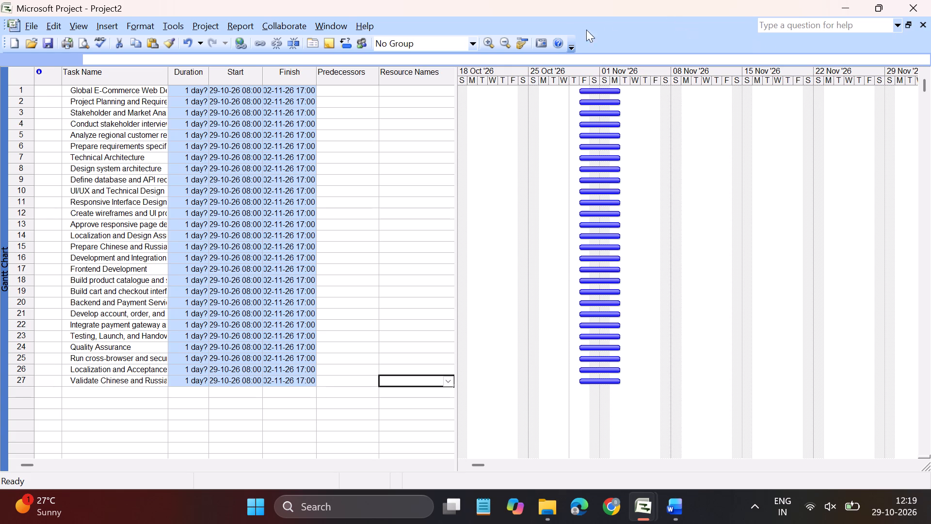
click(574, 42)
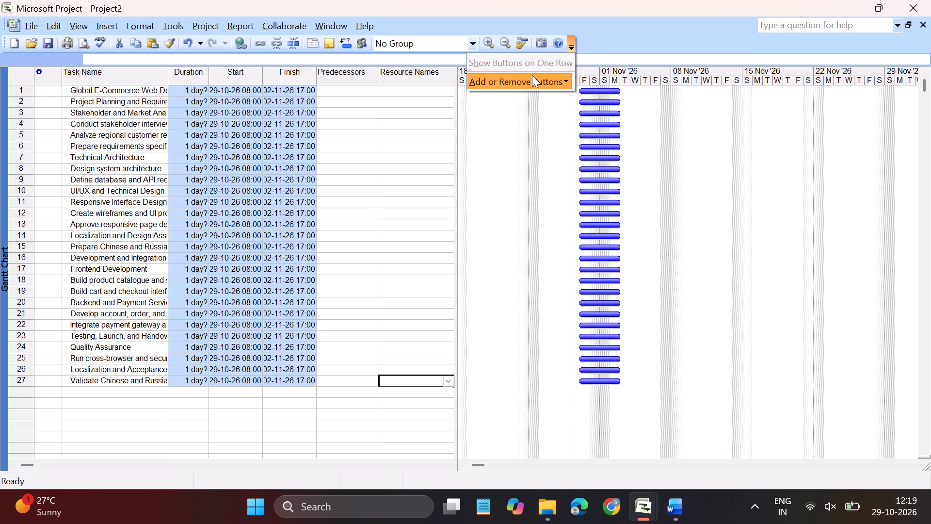
click(532, 75)
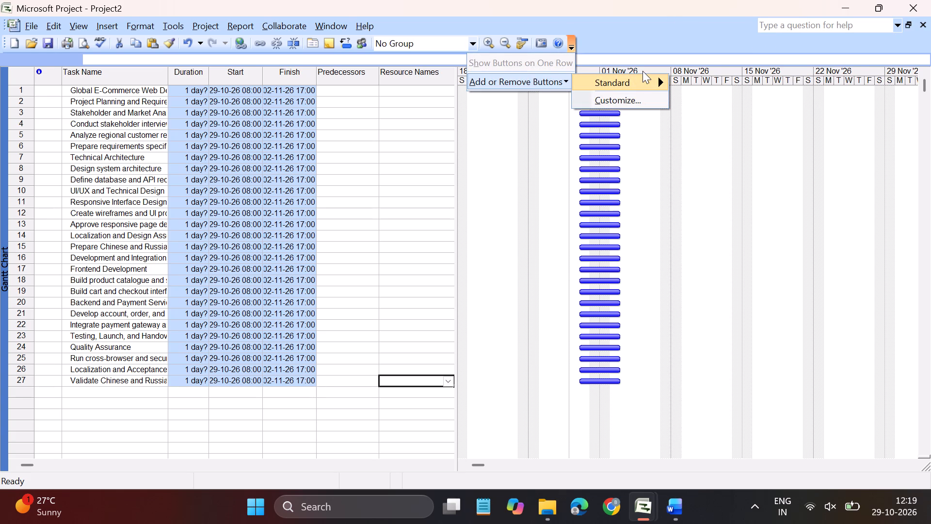
click(642, 80)
scroll(826, 157, down, 1)
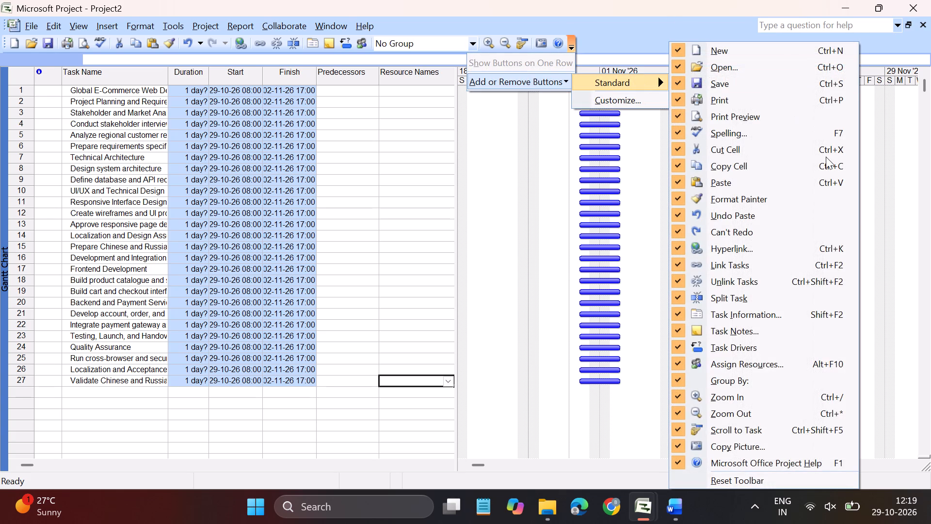
scroll(826, 157, down, 2)
click(742, 480)
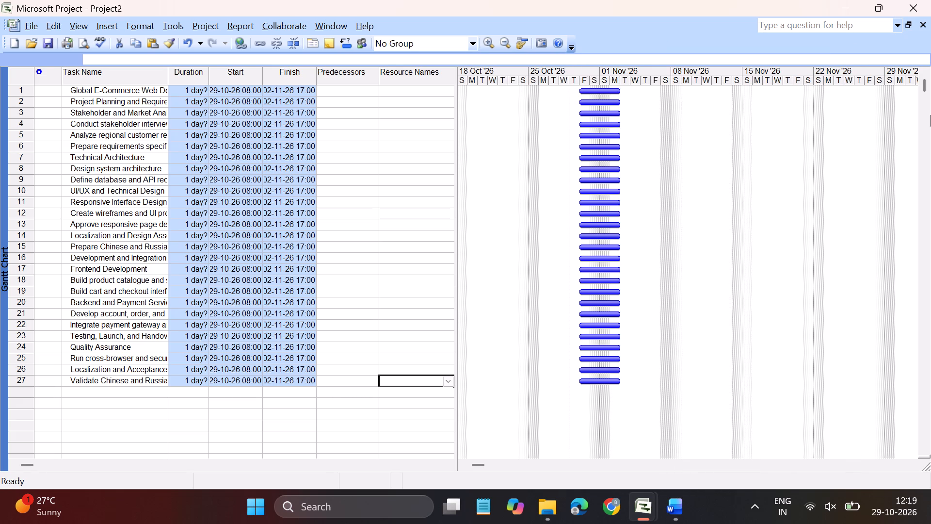
Close Microsoft Project without saving Project2 or Project1, and reopen it with a blank project.
click(917, 9)
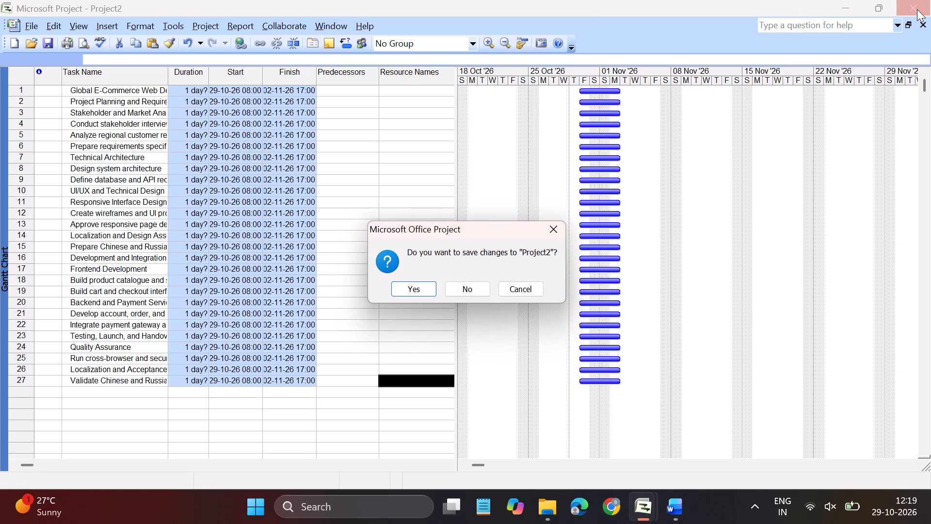
click(451, 290)
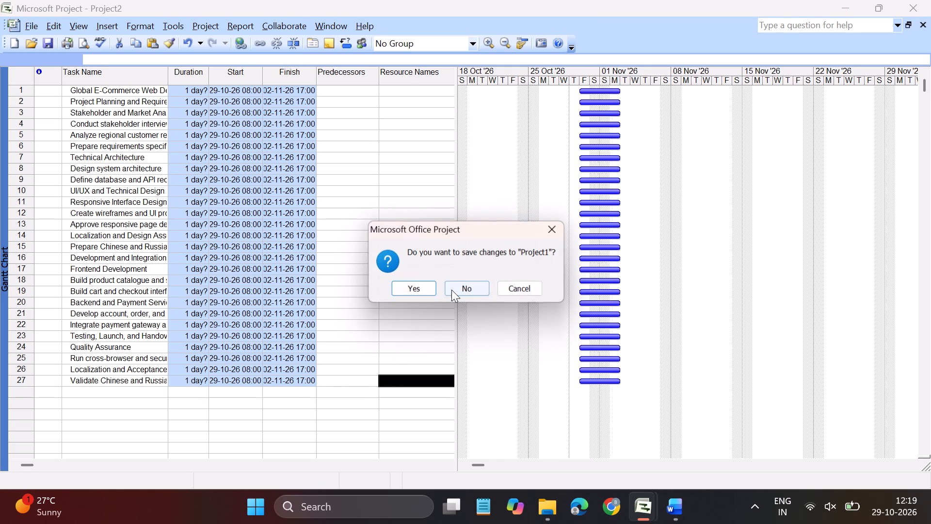
click(451, 290)
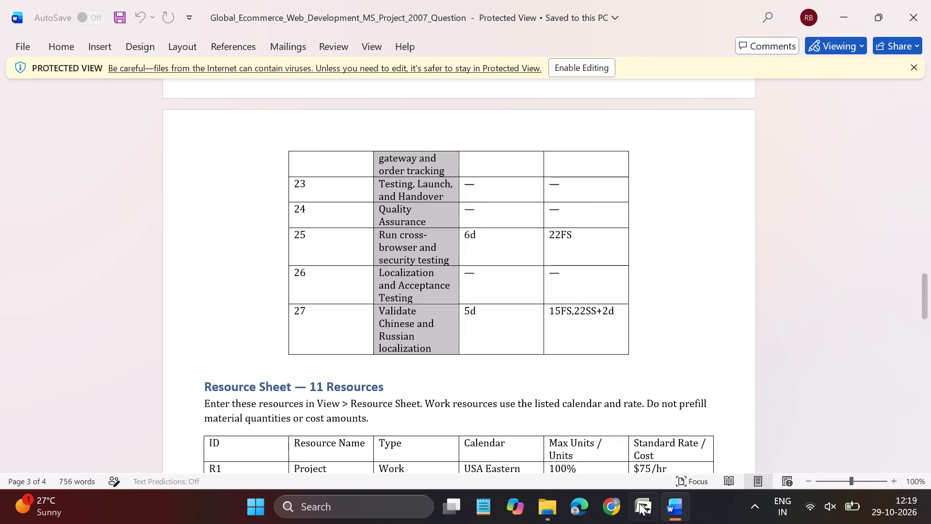
click(644, 516)
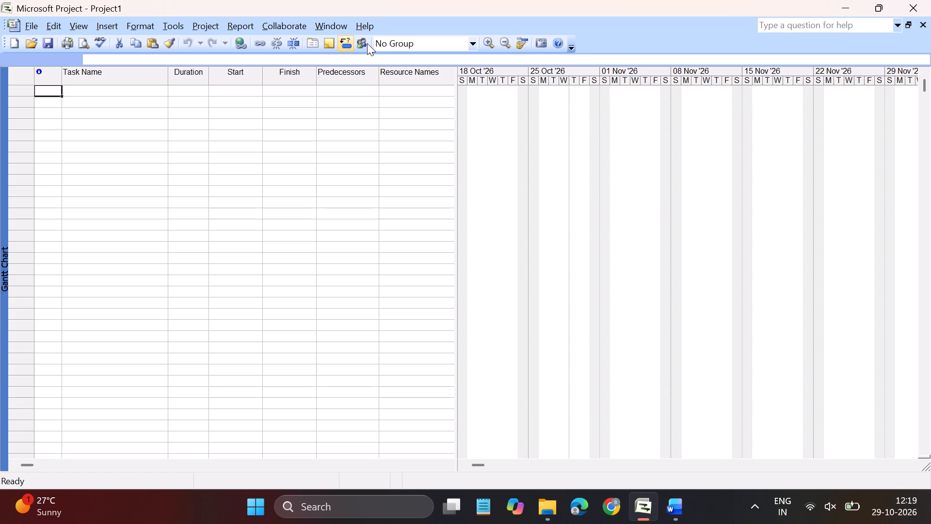
Paste the copied task names for IDs 1 to 27 into the blank project's Task Name column from row 1.
click(92, 86)
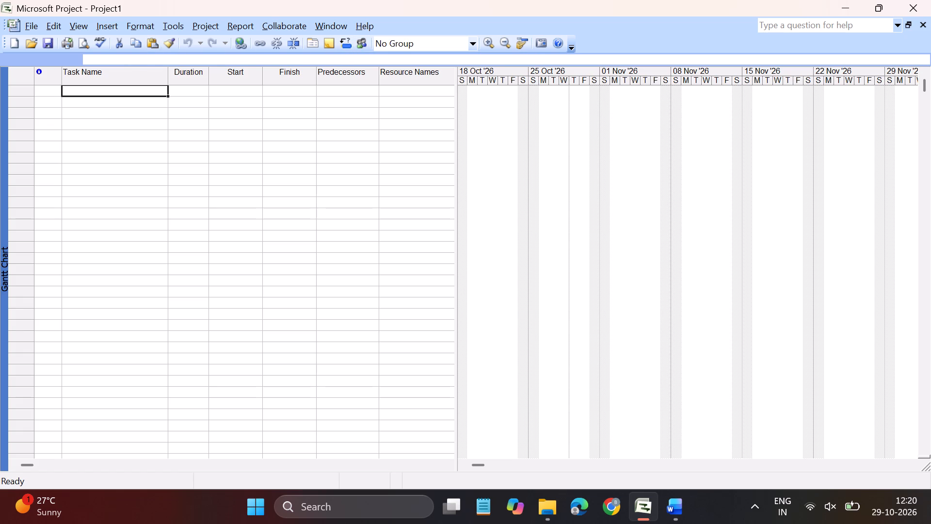
key(ctrl+v)
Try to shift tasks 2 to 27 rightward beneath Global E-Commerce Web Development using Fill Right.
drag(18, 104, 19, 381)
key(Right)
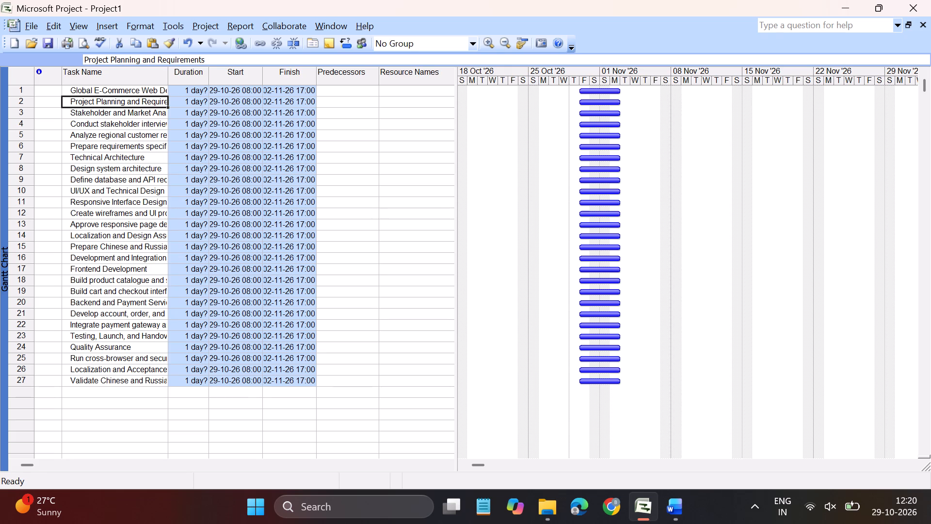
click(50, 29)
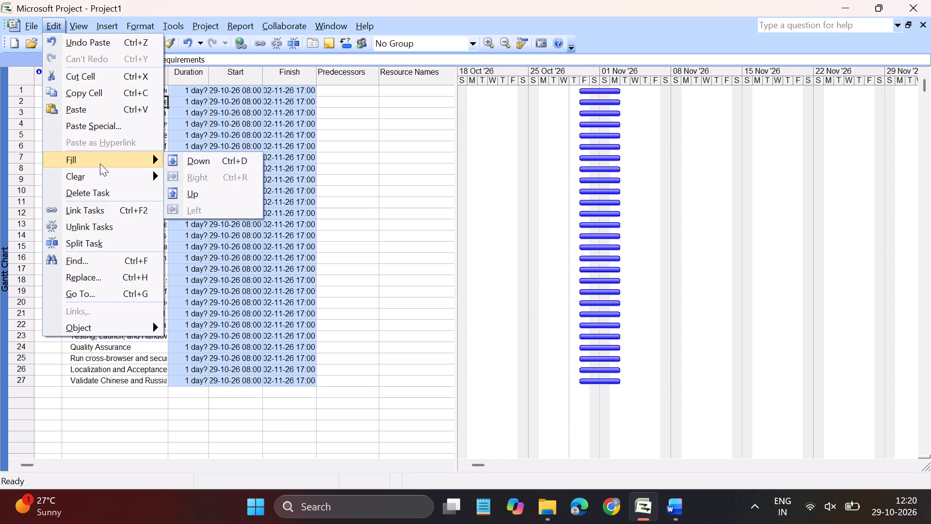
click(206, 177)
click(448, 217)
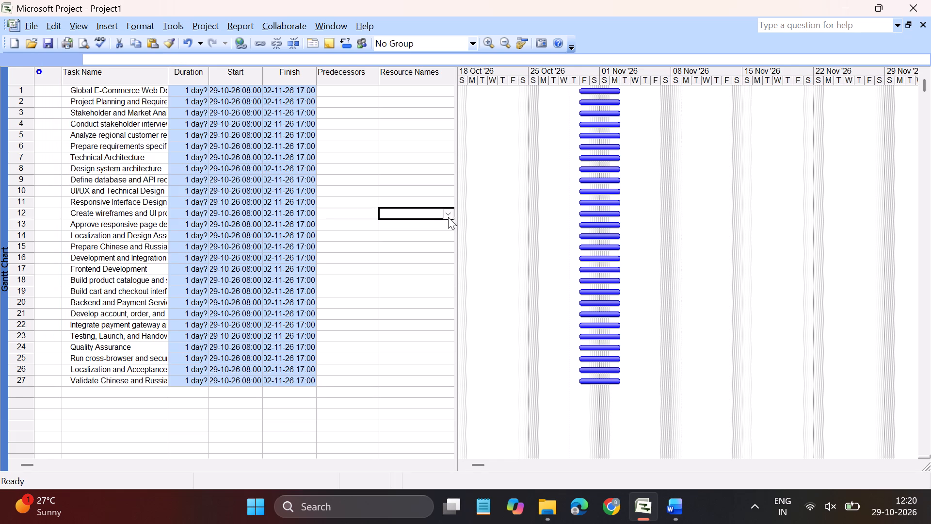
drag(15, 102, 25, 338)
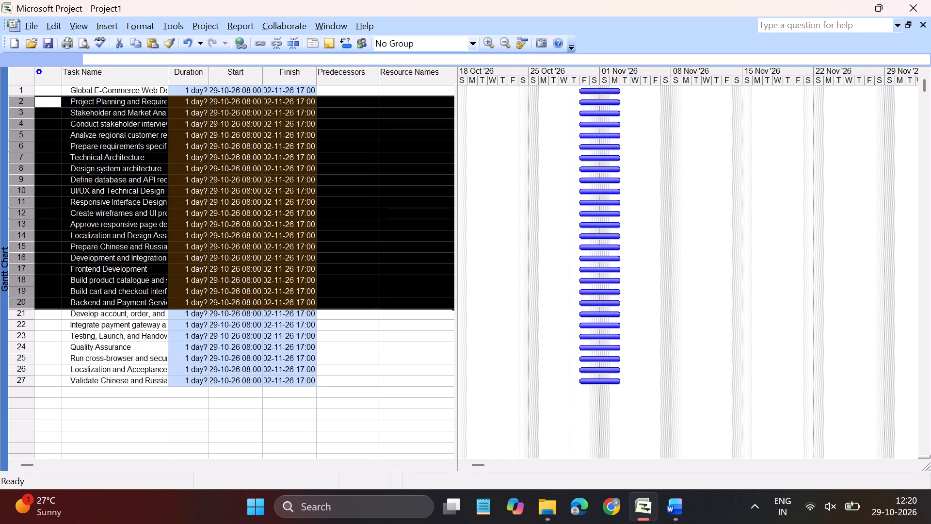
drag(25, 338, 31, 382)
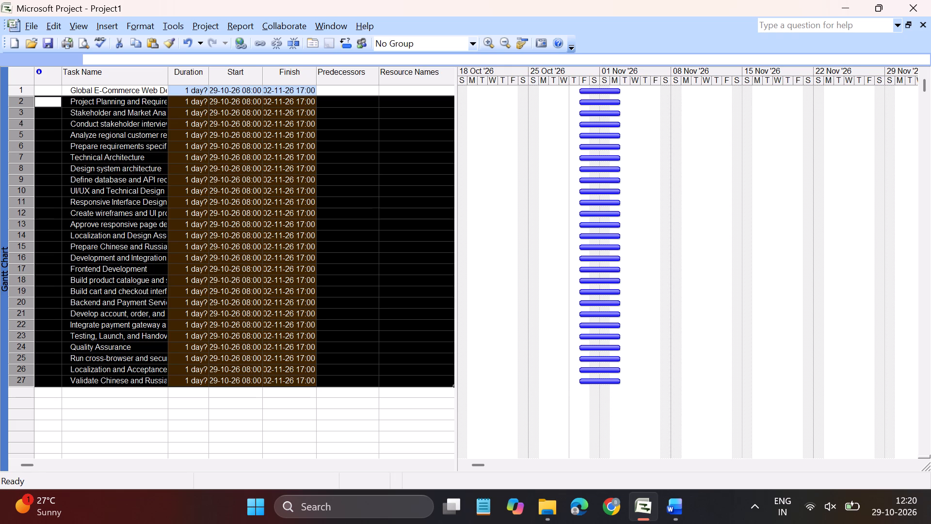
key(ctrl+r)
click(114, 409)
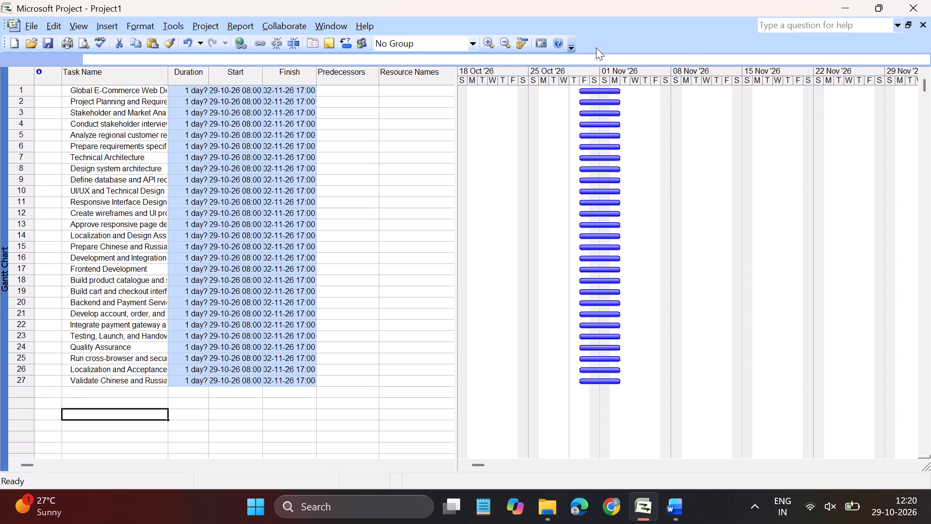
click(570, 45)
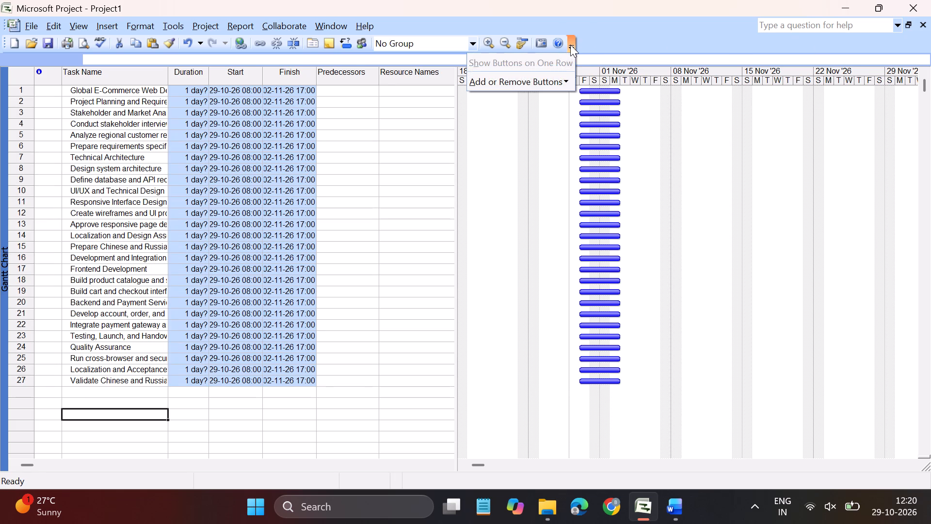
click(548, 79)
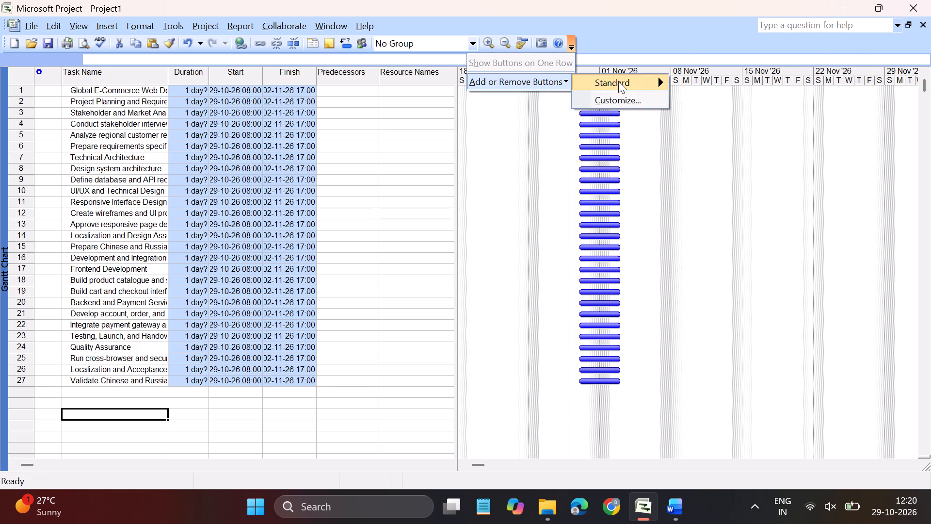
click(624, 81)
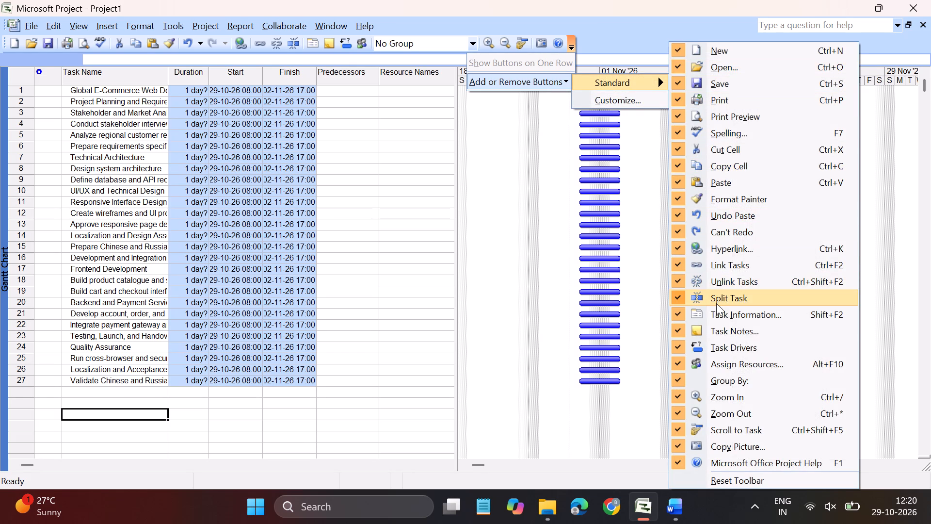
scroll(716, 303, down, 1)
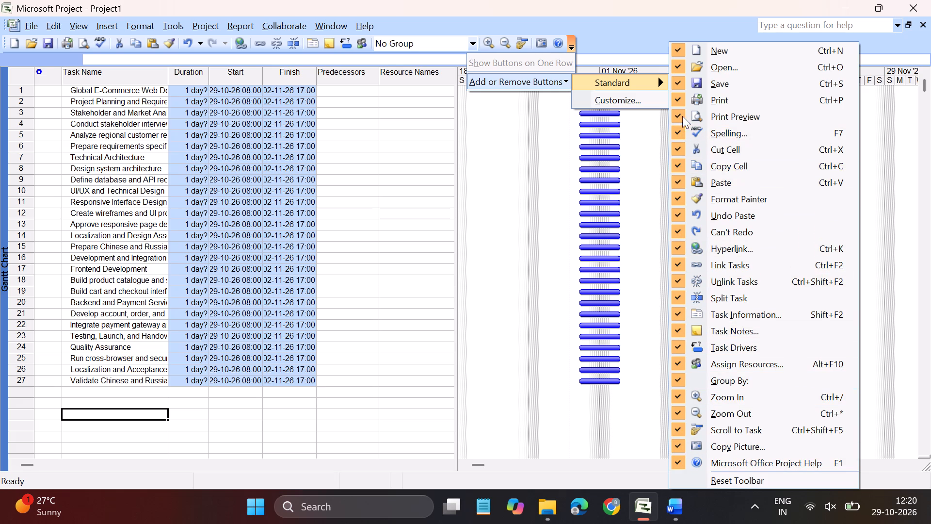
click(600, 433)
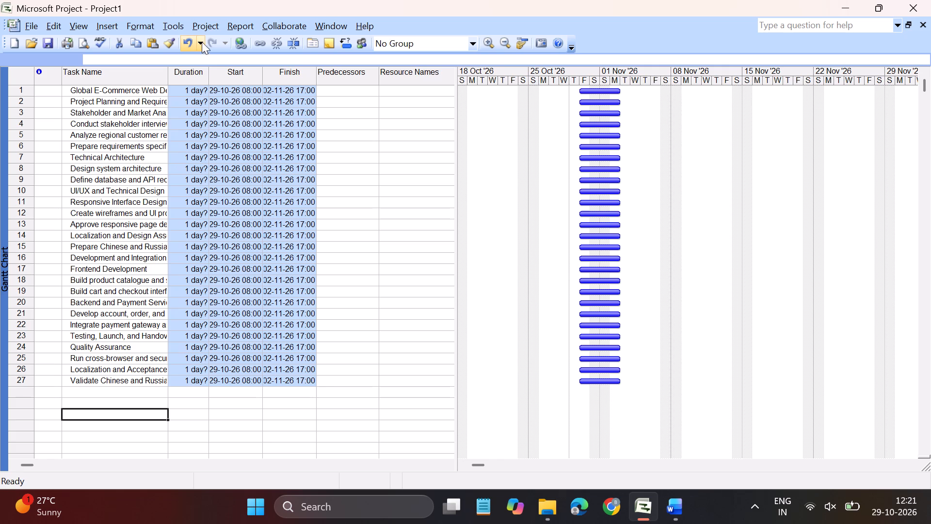
Set the project start date to Monday, 2 November 2026 in Project Information, following the requirements in the Word question.
click(213, 23)
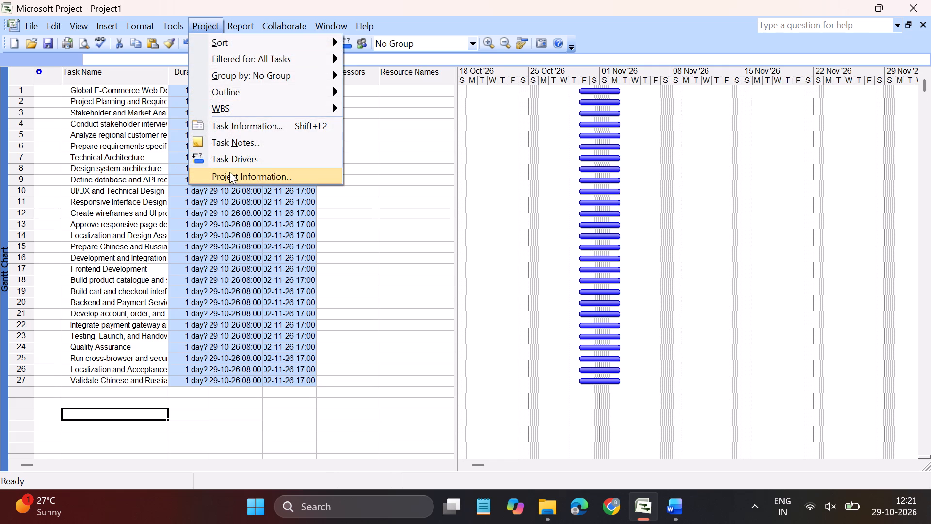
click(230, 178)
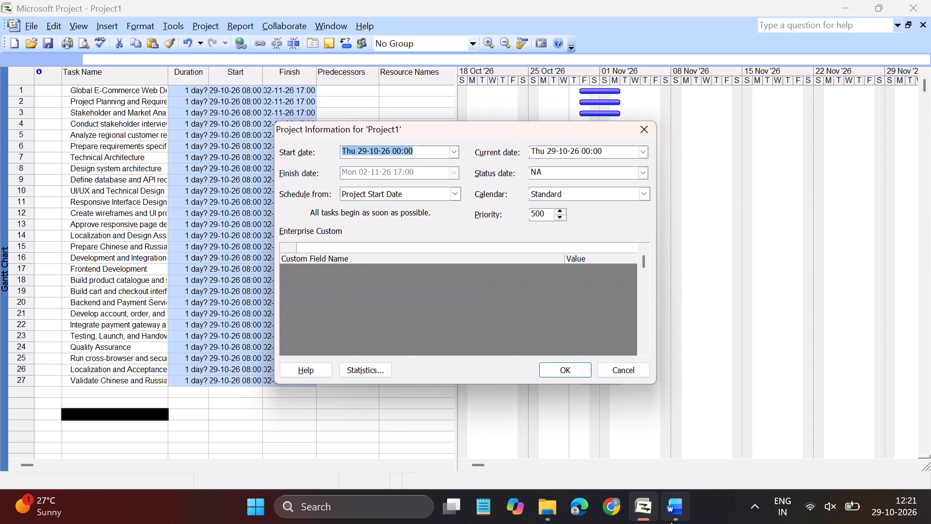
click(675, 520)
scroll(270, 358, up, 2)
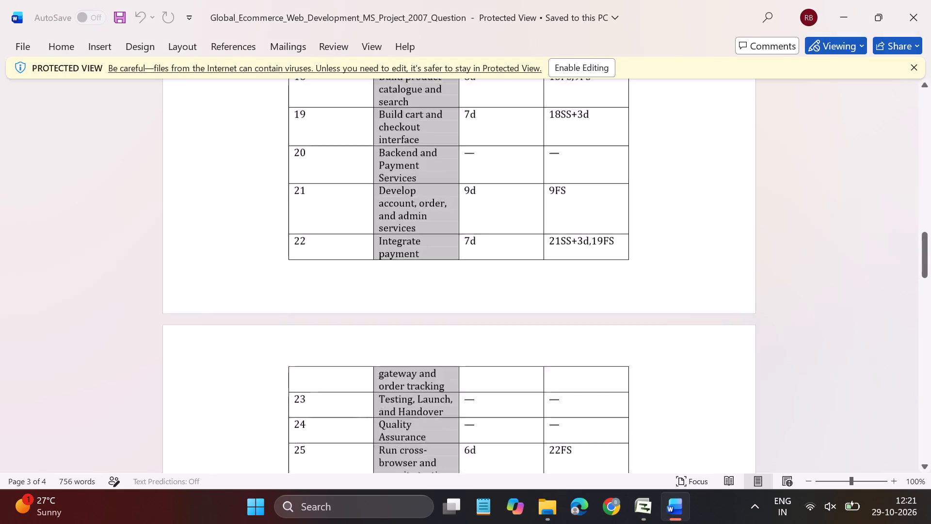
scroll(270, 358, up, 4)
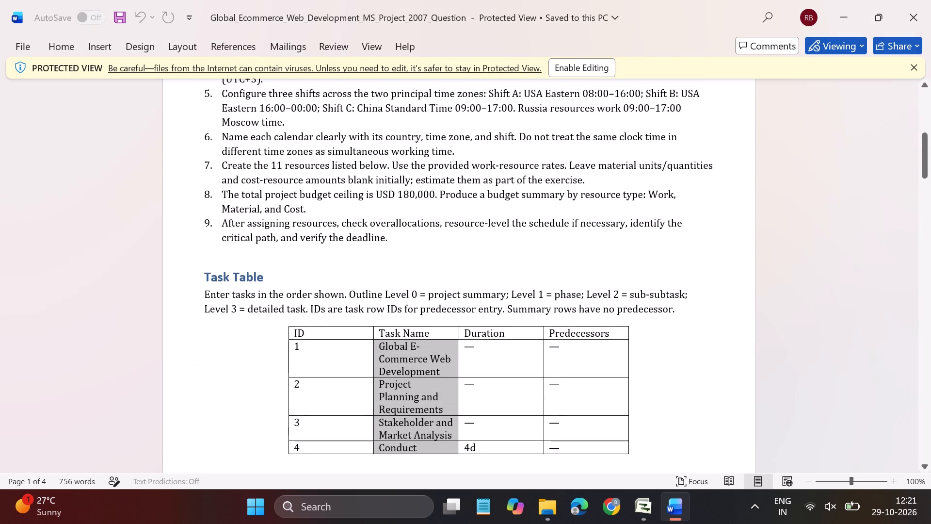
scroll(270, 358, up, 1)
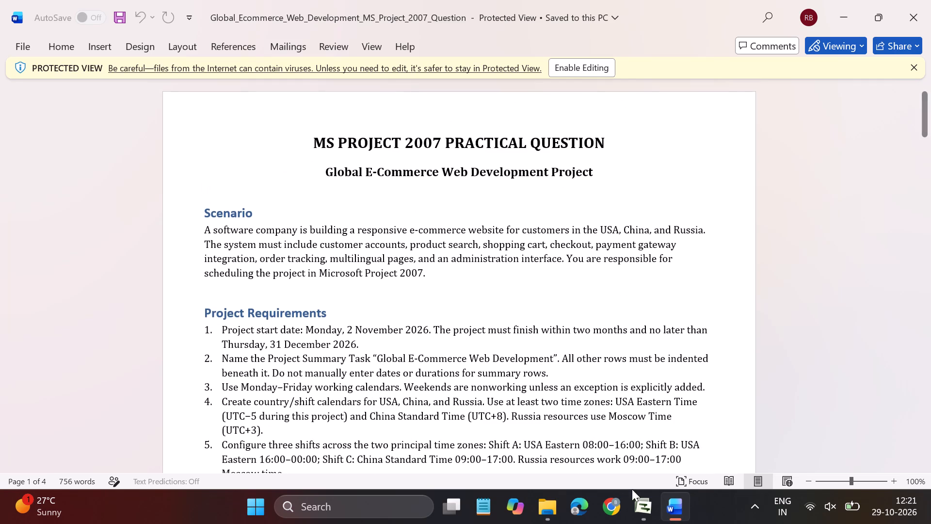
click(642, 509)
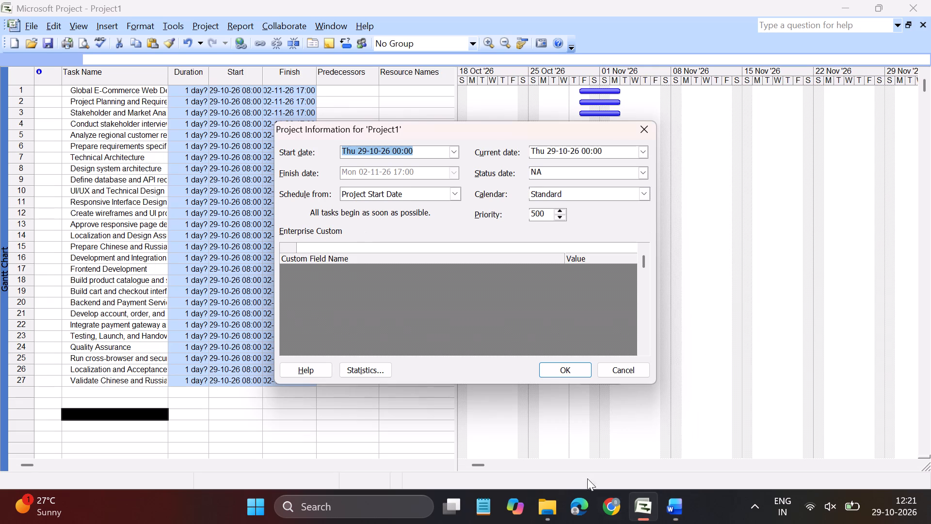
click(457, 150)
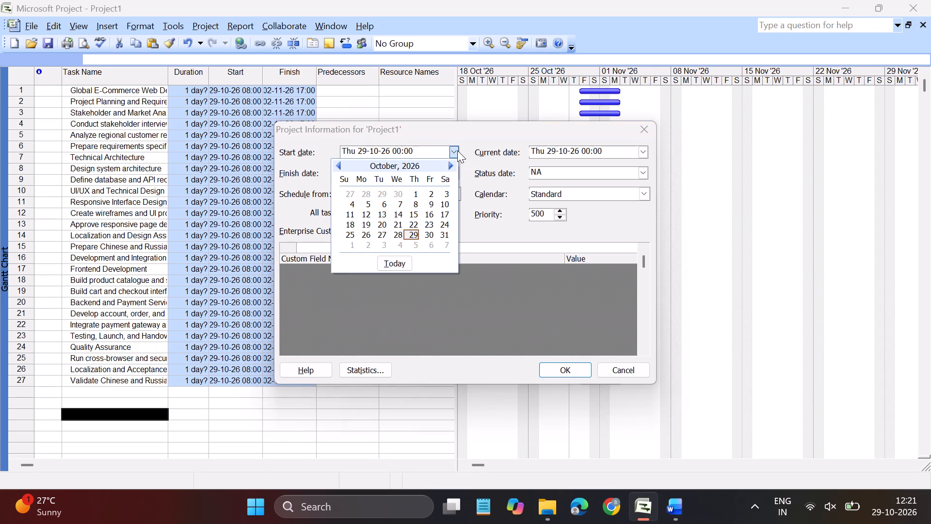
click(449, 164)
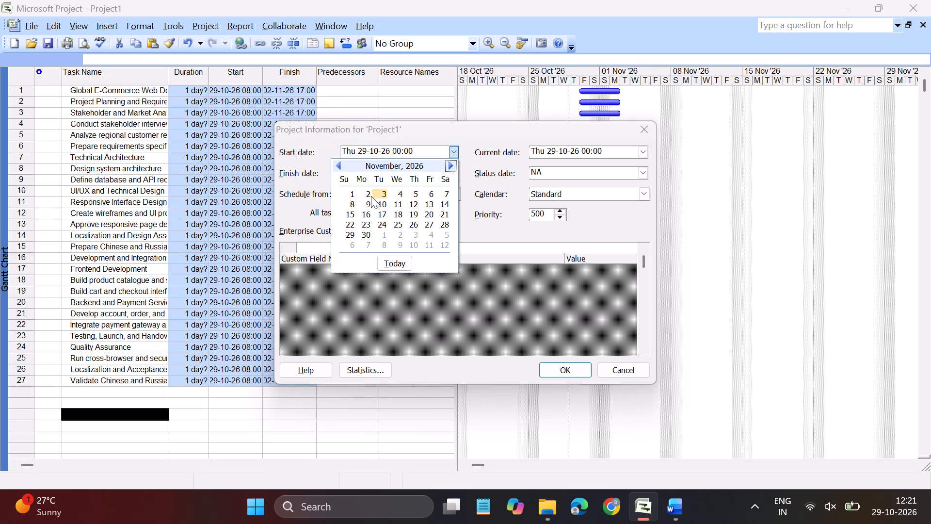
click(366, 196)
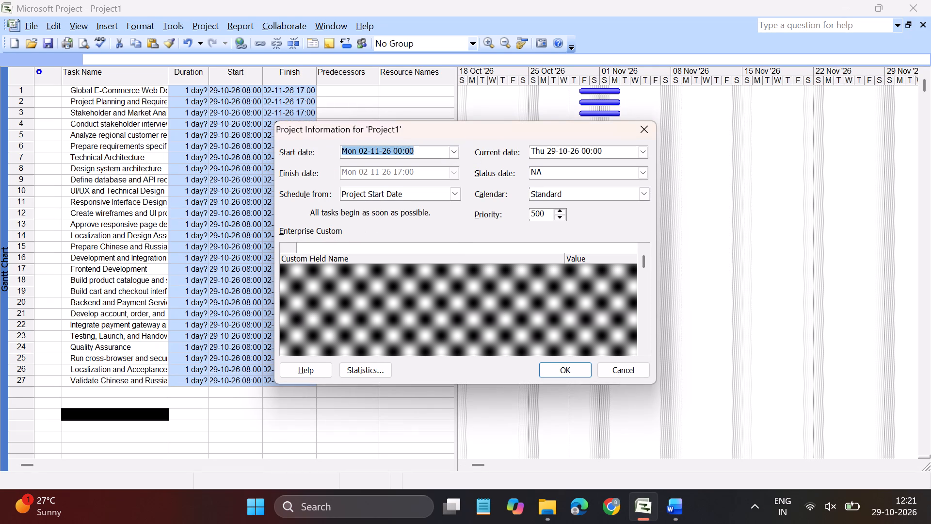
click(564, 371)
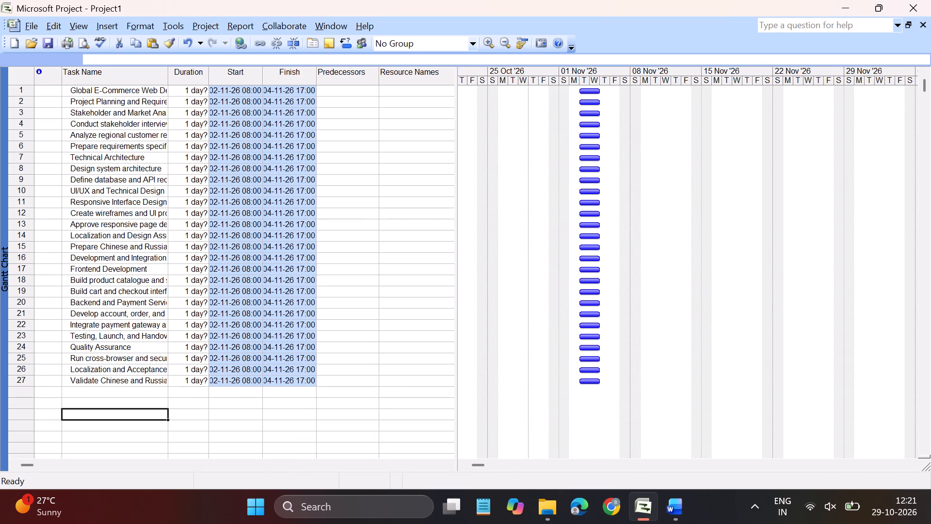
Display the Formatting toolbar alongside the Standard toolbar.
right_click(241, 46)
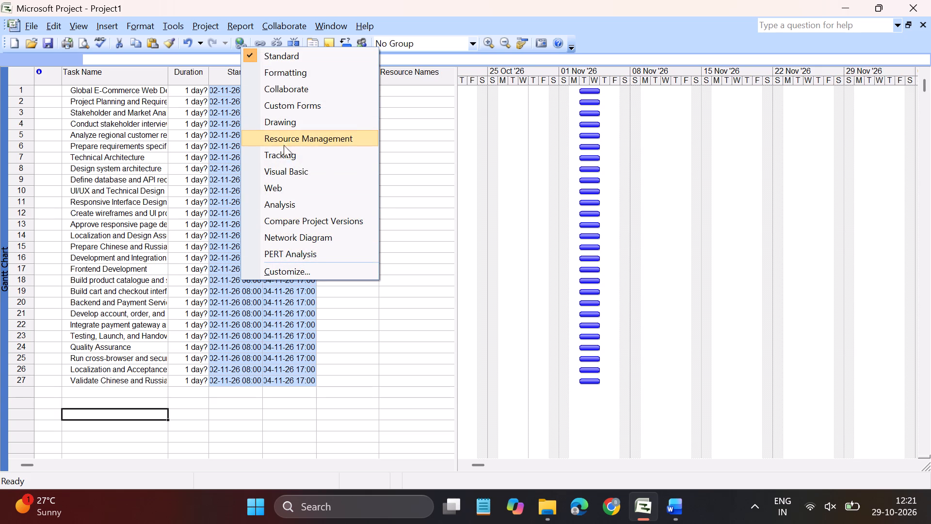
click(289, 68)
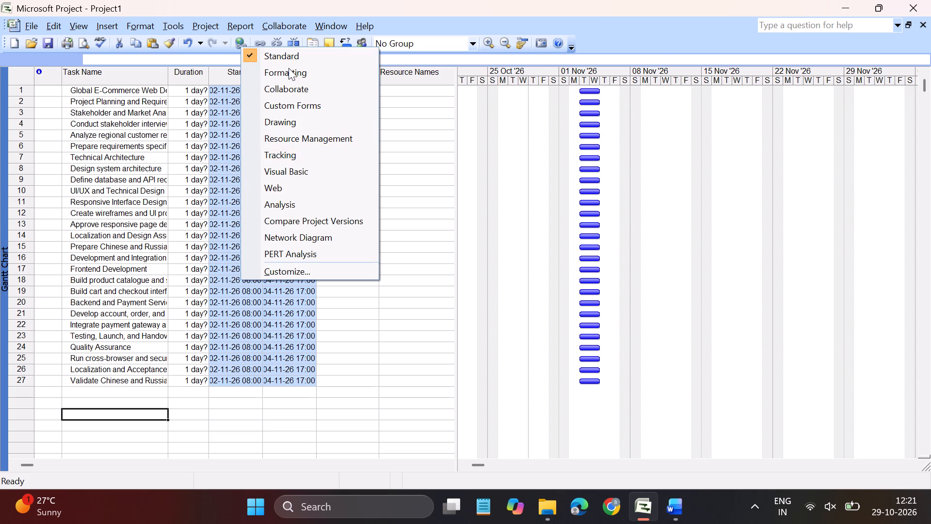
click(242, 40)
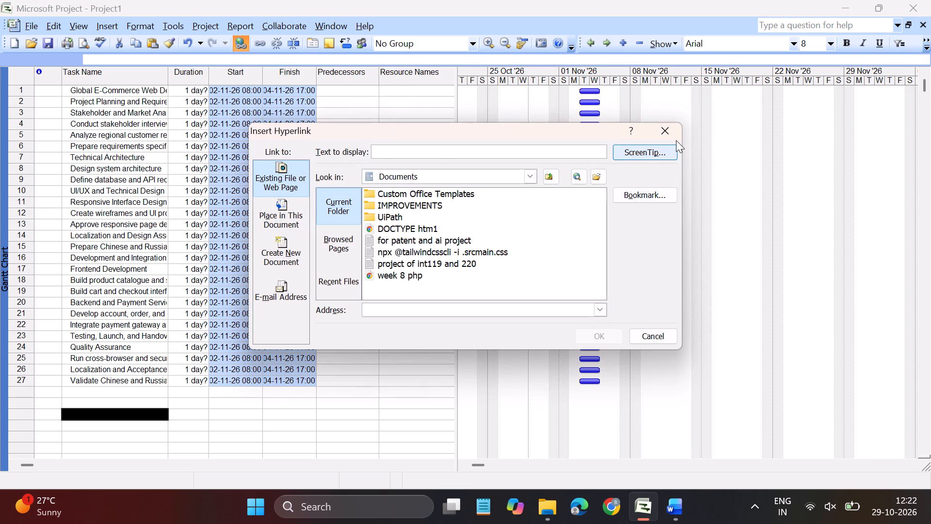
click(678, 138)
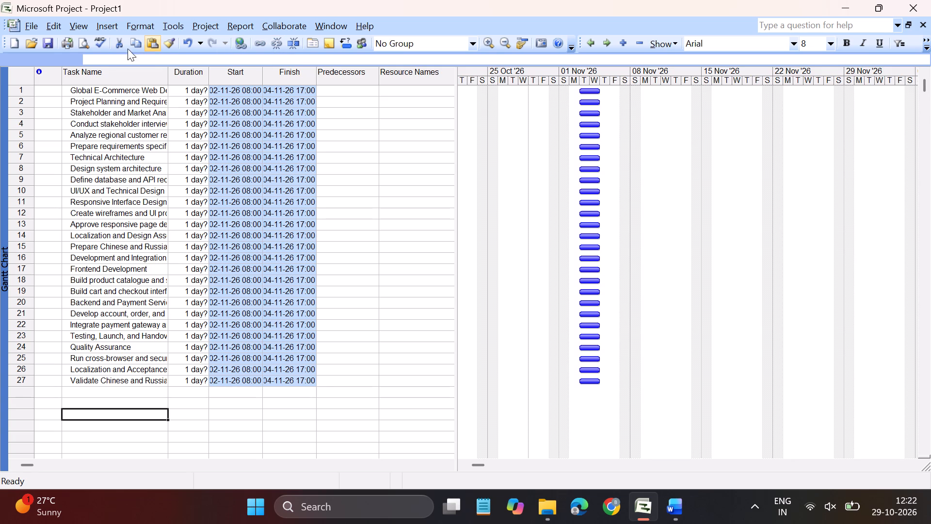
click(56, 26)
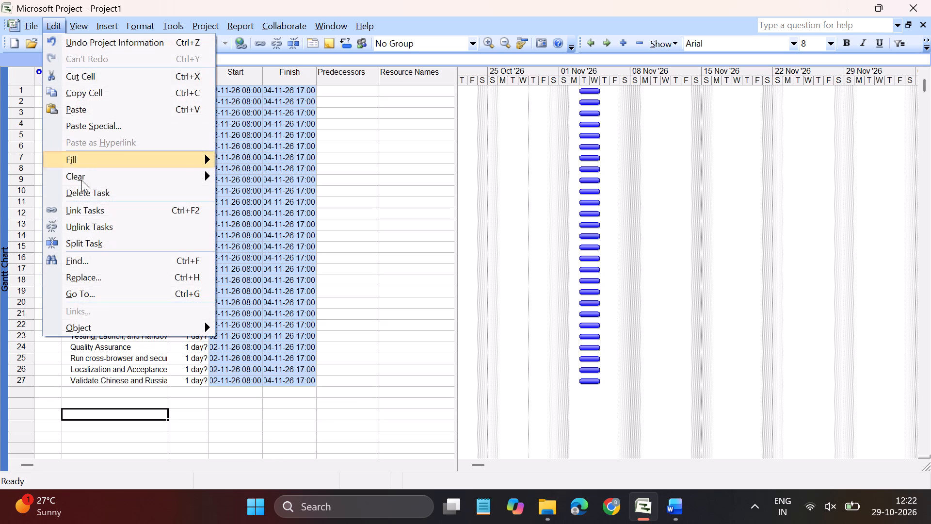
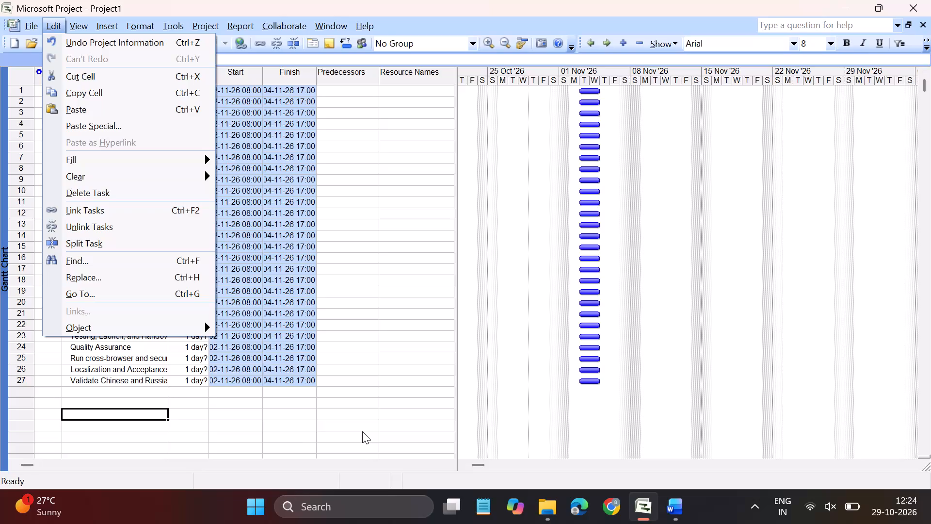
Indent tasks 2 to 27 one outline level beneath Global E-Commerce Web Development.
click(384, 410)
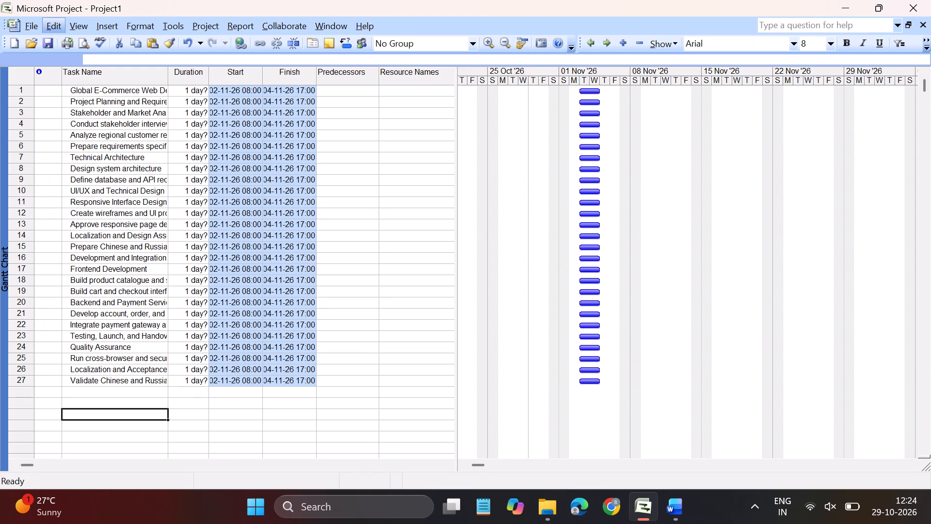
drag(15, 104, 9, 236)
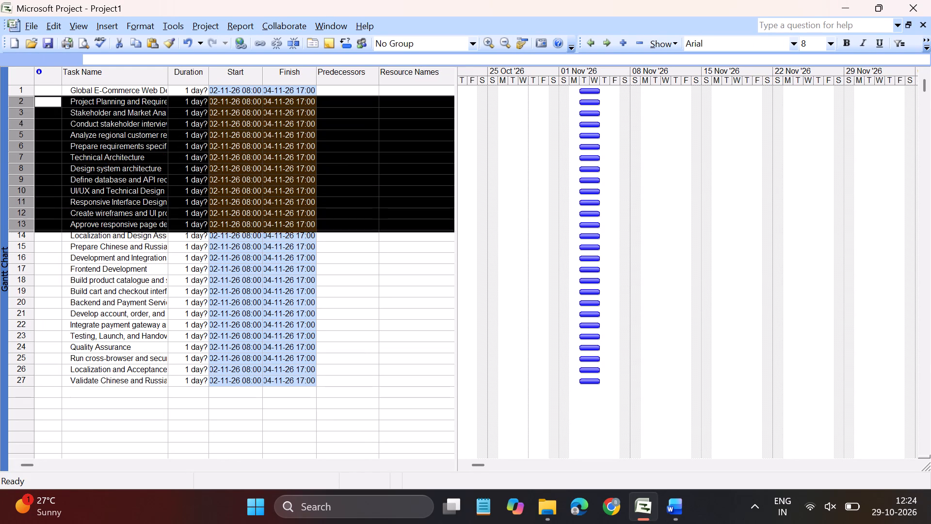
drag(9, 236, 12, 385)
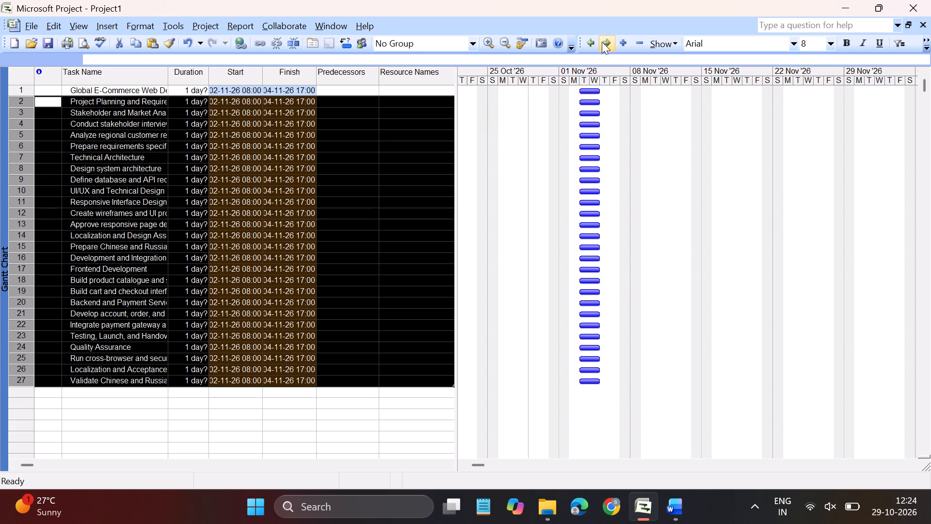
click(606, 41)
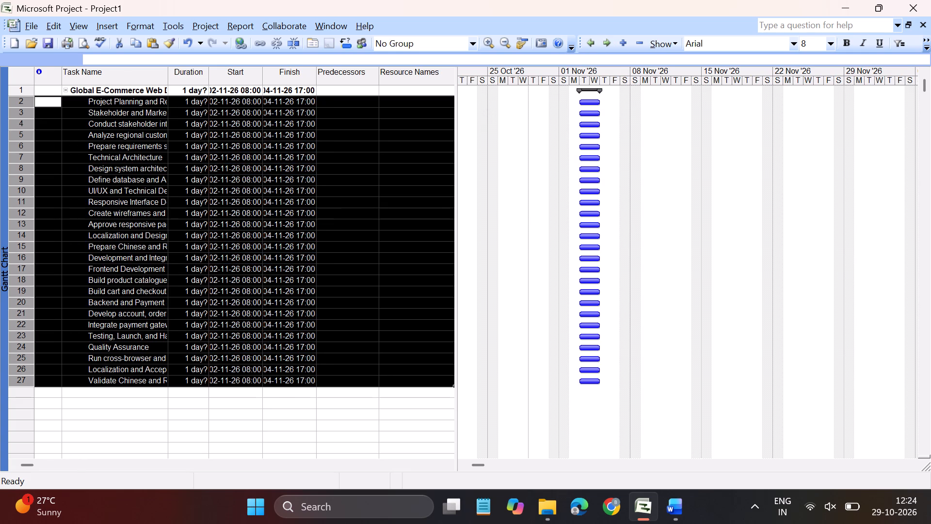
click(393, 415)
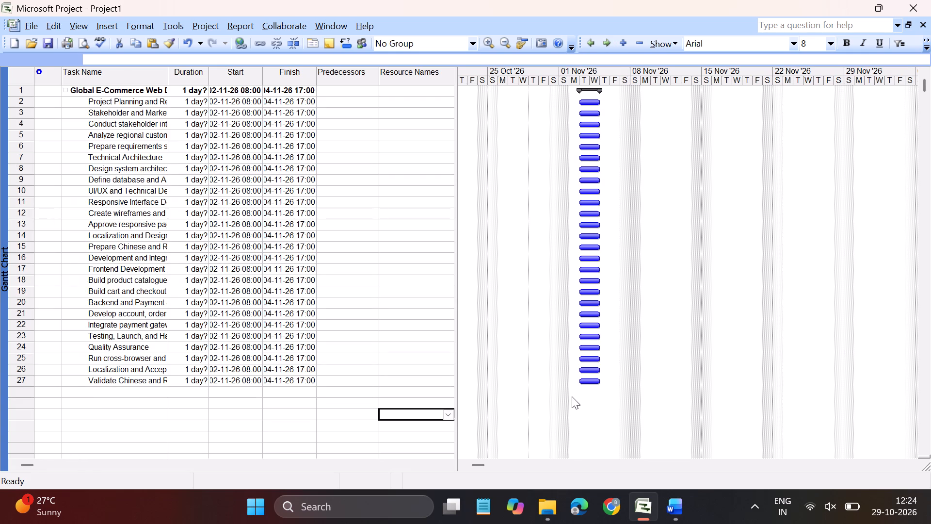
Consult the task table in the Word question and indent tasks 3 to 27 one level beneath Project Planning and Requirements.
click(675, 506)
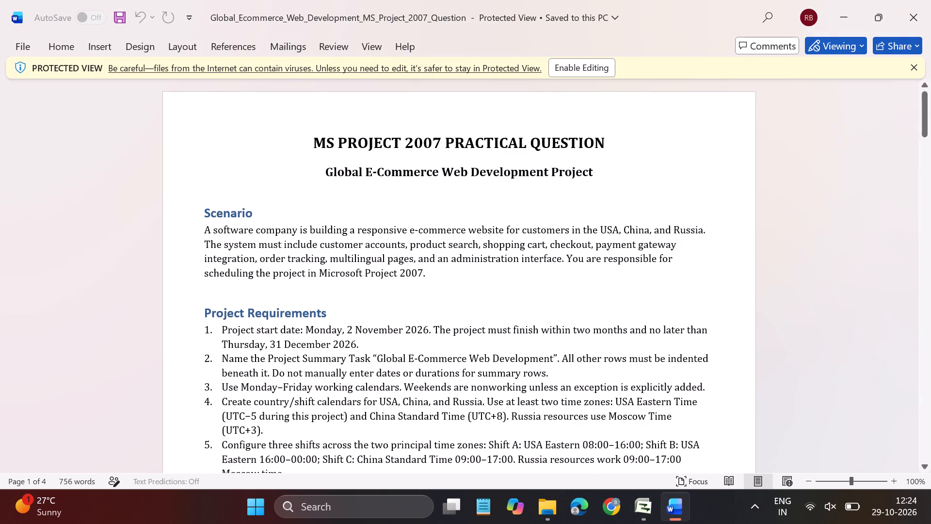
scroll(377, 389, down, 4)
scroll(377, 389, up, 1)
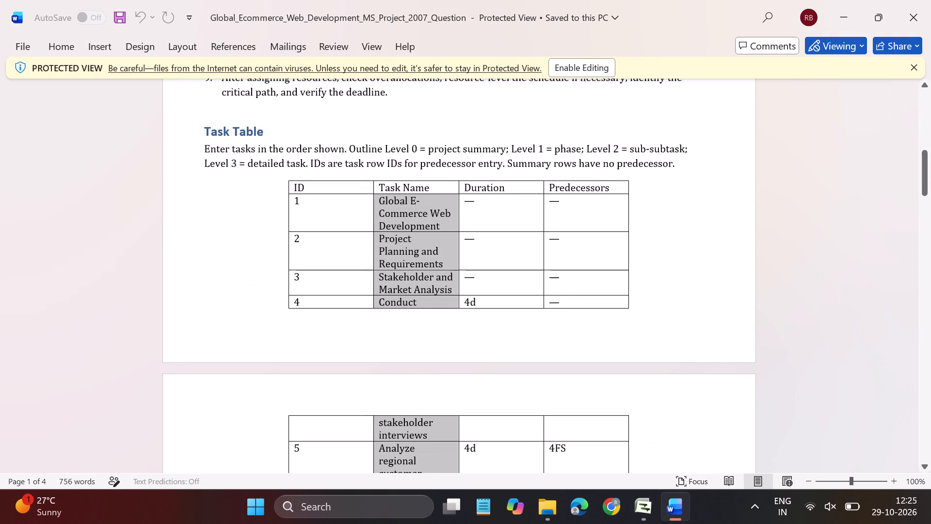
click(137, 288)
click(118, 254)
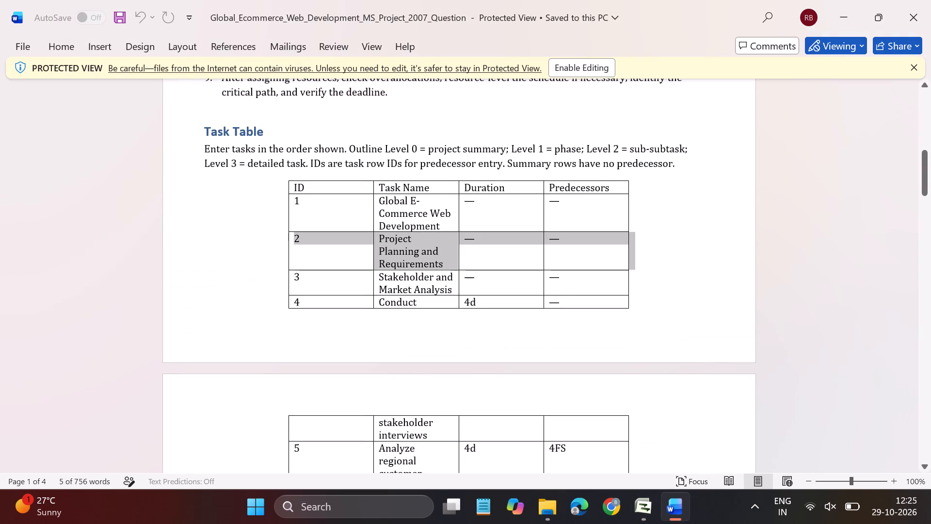
click(648, 505)
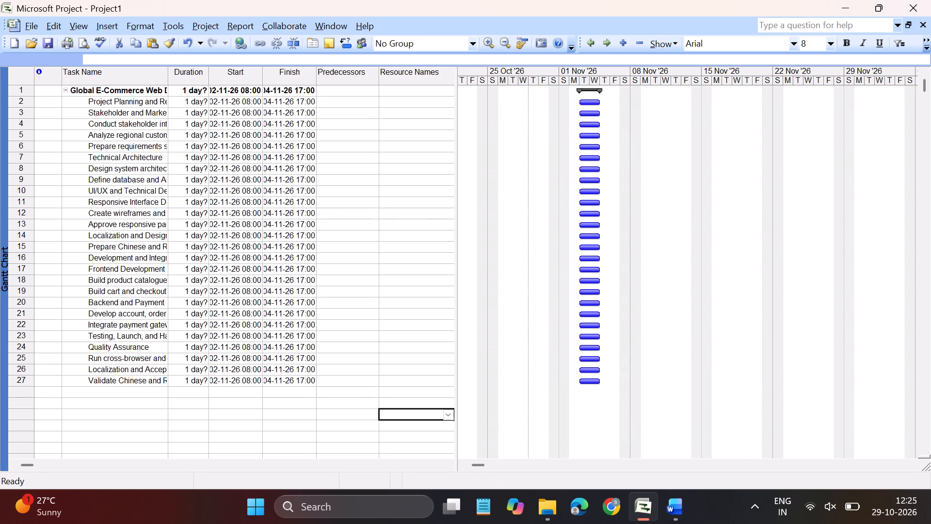
drag(20, 113, 23, 375)
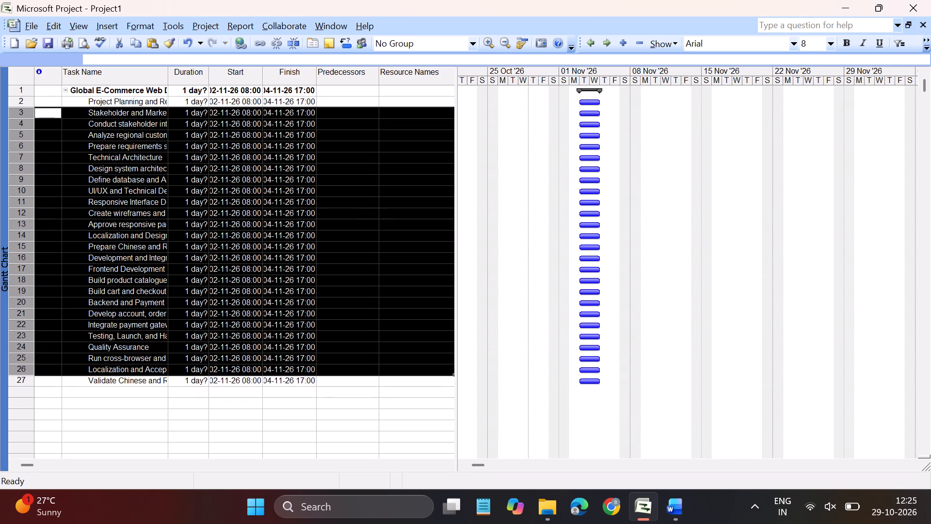
drag(23, 375, 25, 385)
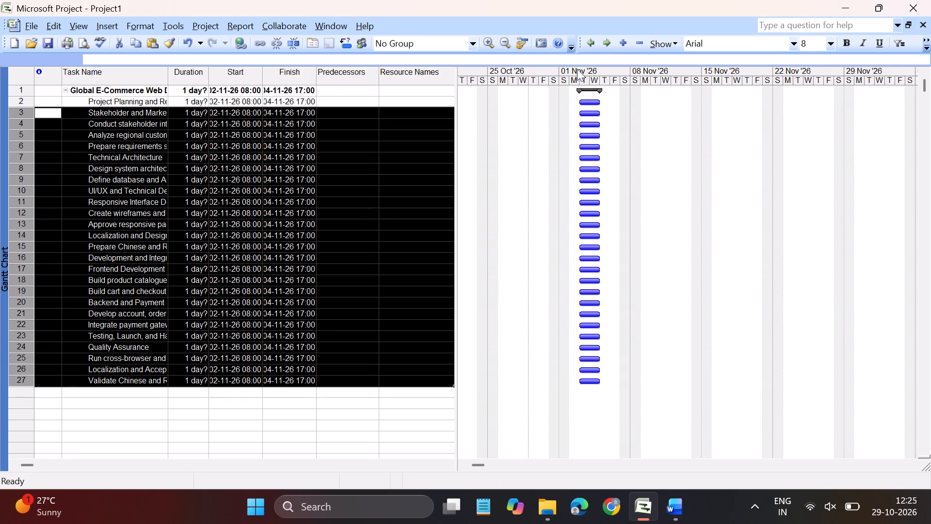
click(607, 37)
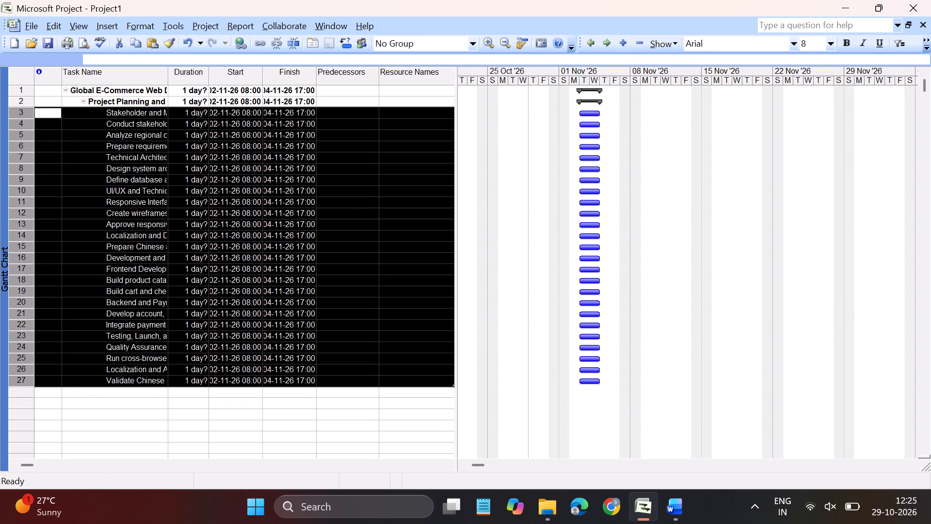
click(146, 397)
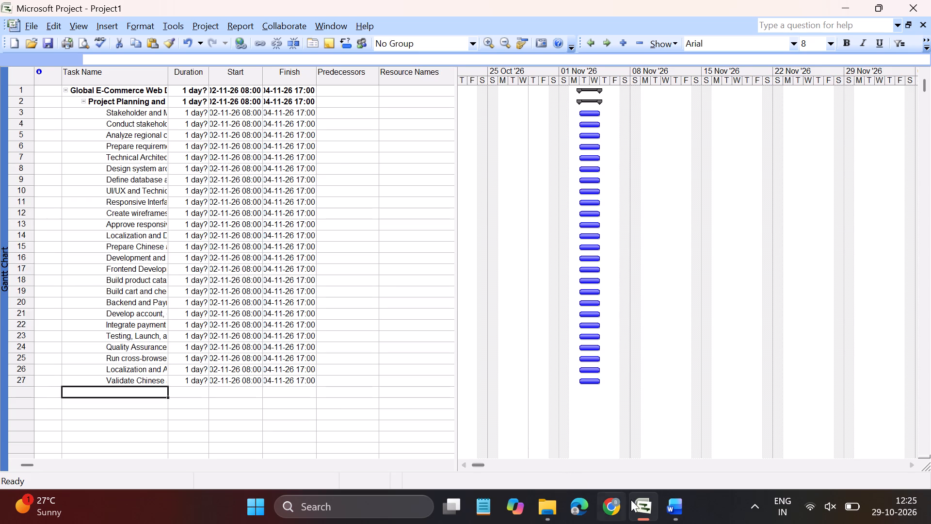
Check the Word task table and indent tasks 4 to 6 one level beneath Stakeholder and Market Analysis.
click(667, 505)
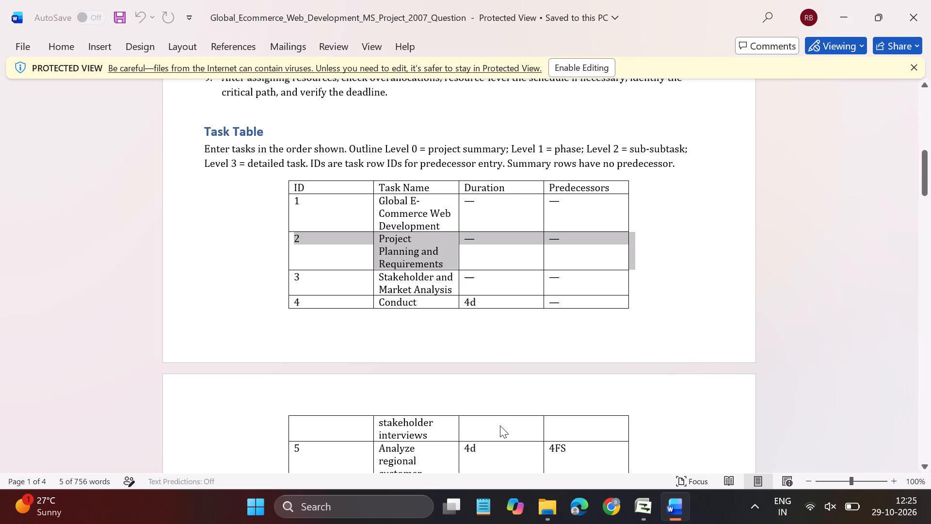
click(639, 513)
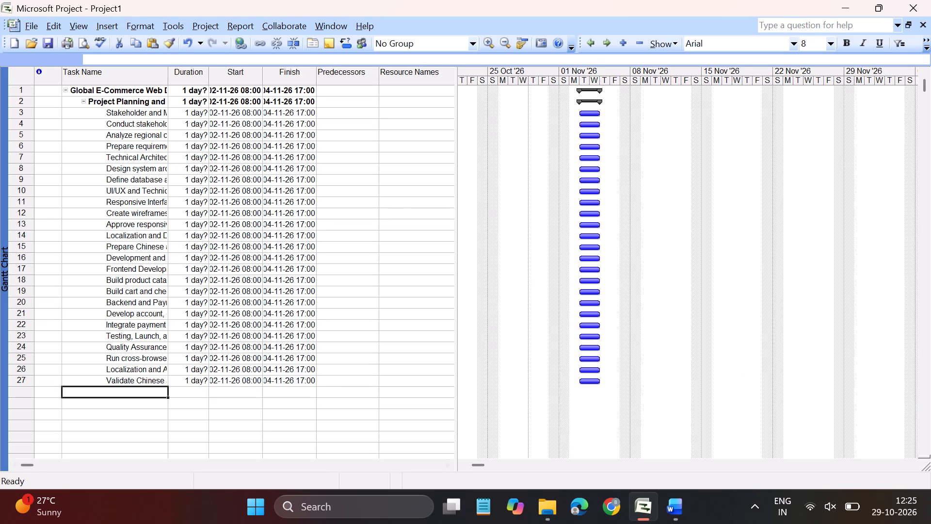
click(20, 122)
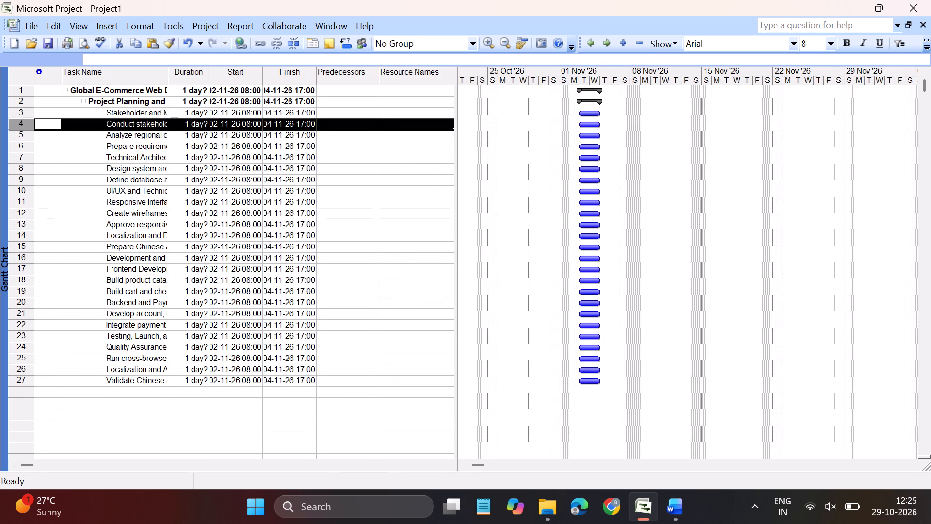
click(669, 500)
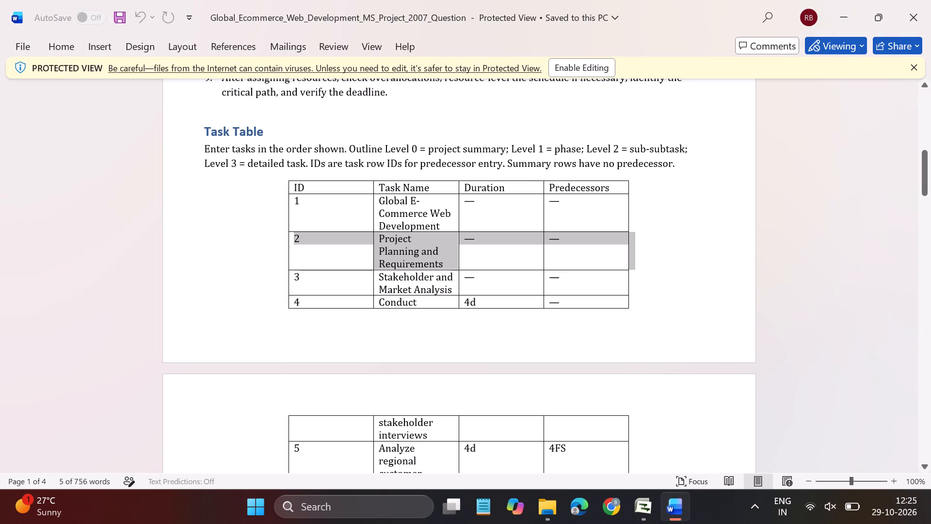
click(182, 350)
scroll(84, 345, down, 1)
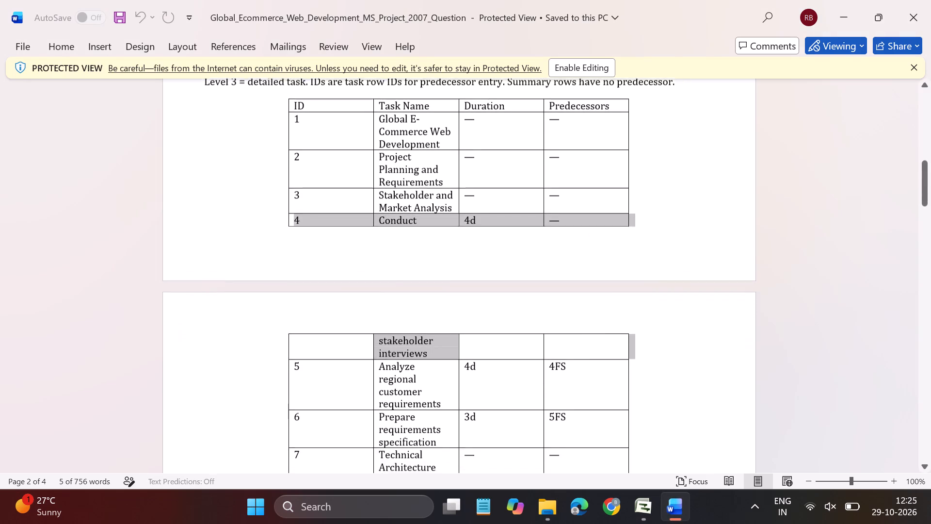
scroll(84, 345, down, 1)
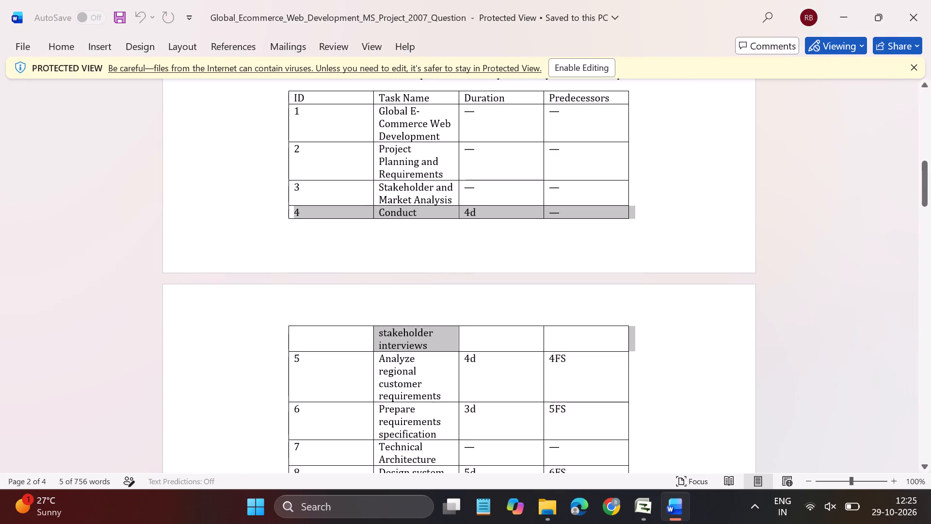
click(635, 512)
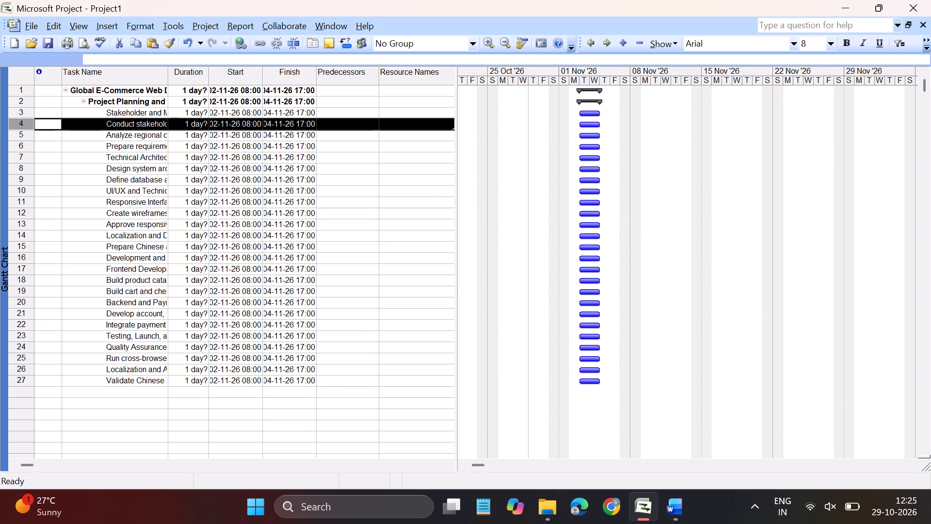
click(416, 222)
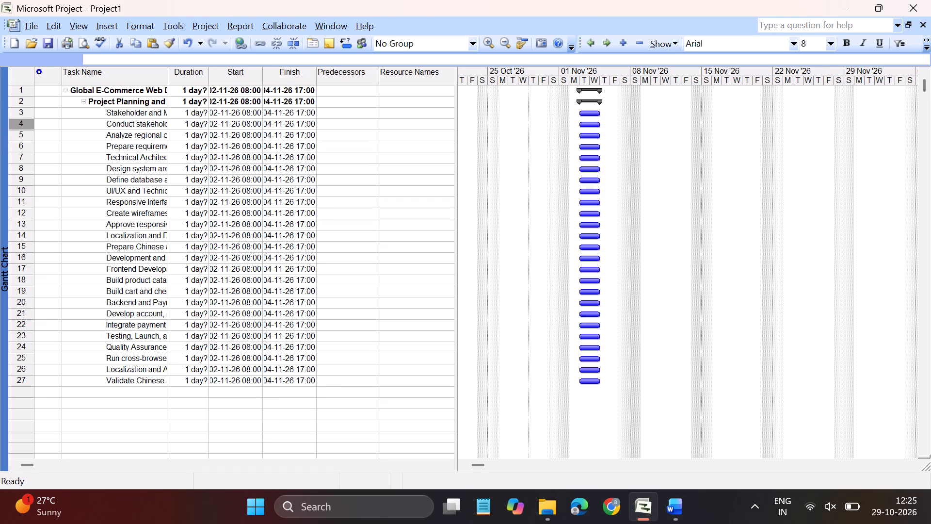
drag(17, 123, 16, 155)
click(16, 153)
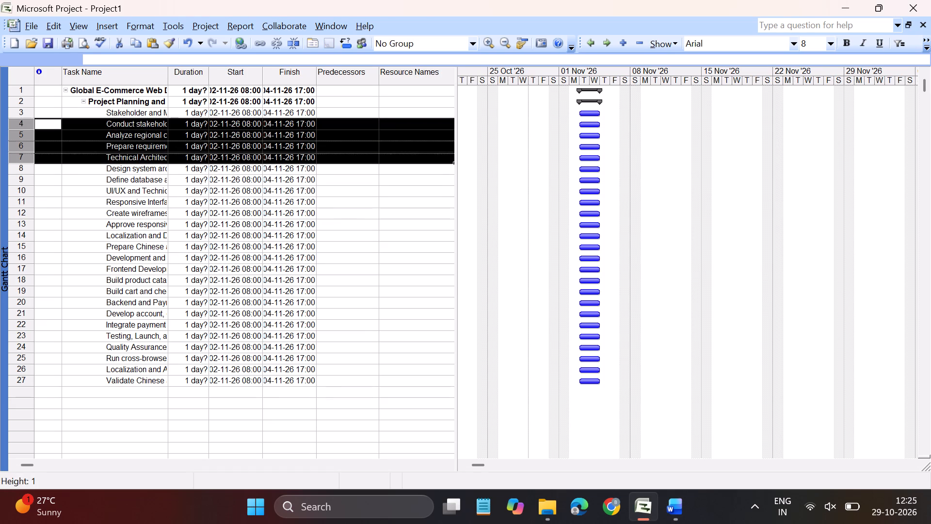
click(403, 218)
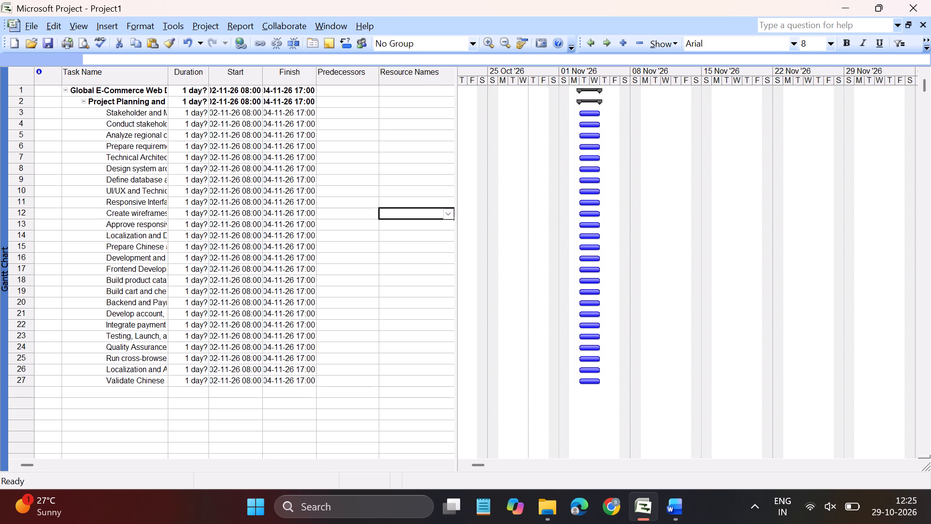
drag(23, 123, 23, 146)
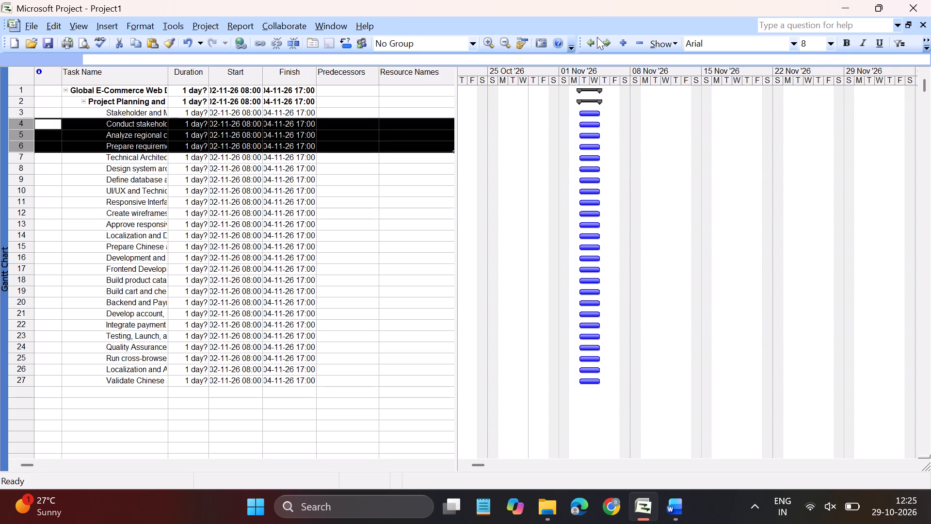
click(605, 42)
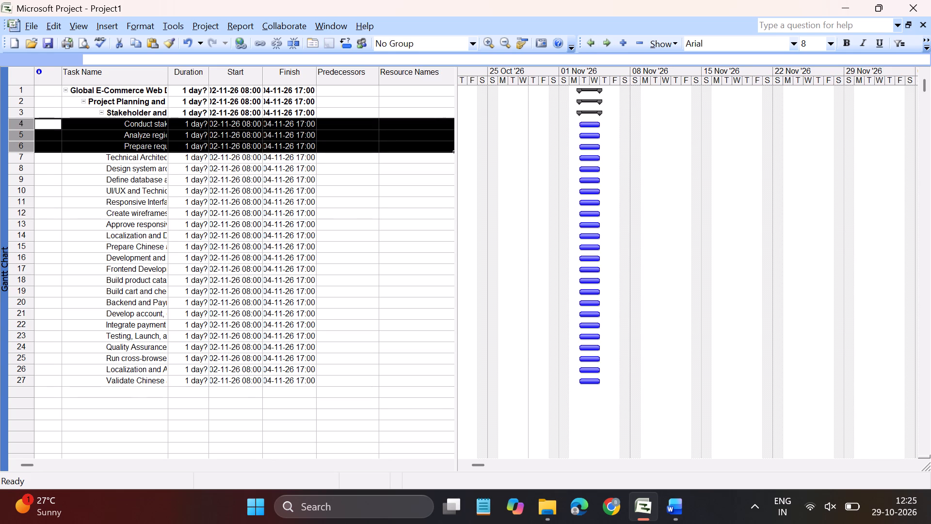
click(373, 209)
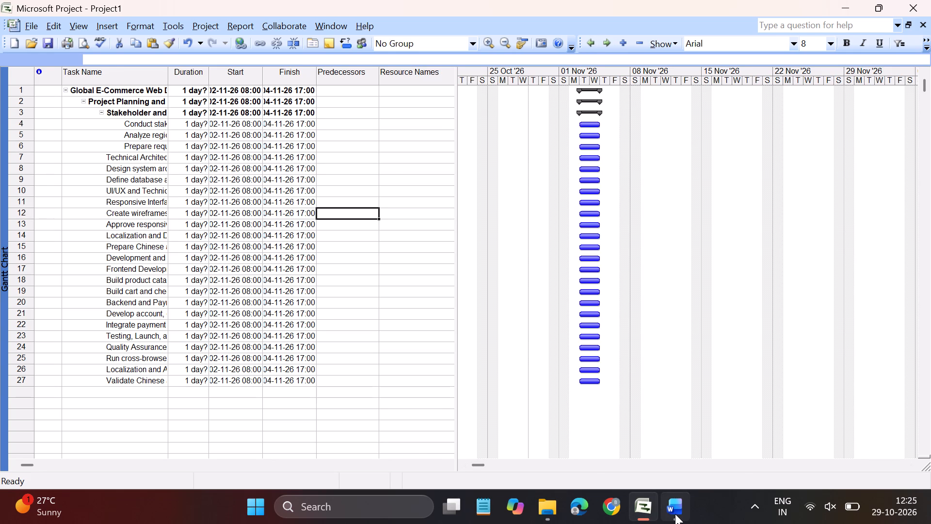
Check the next rows of the Word task table and indent tasks 8 and 9 one level beneath Technical Architecture.
click(675, 514)
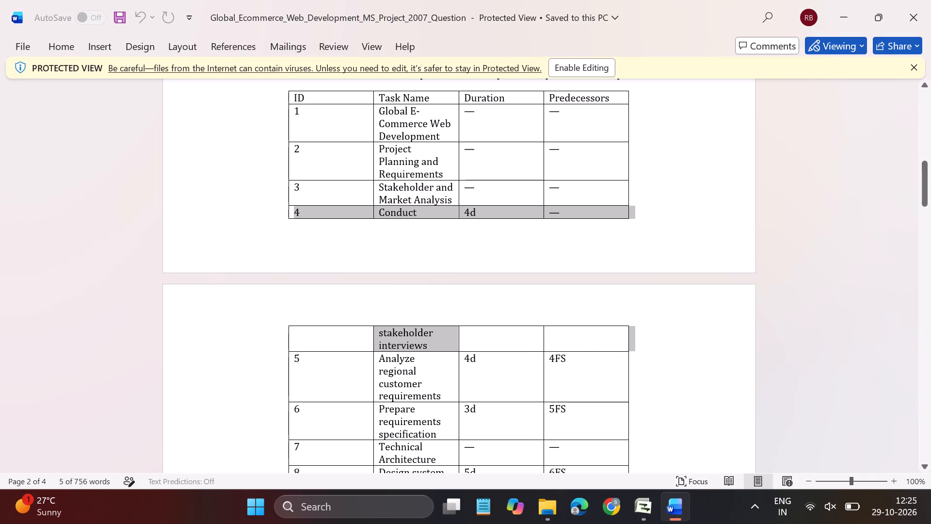
scroll(157, 374, down, 3)
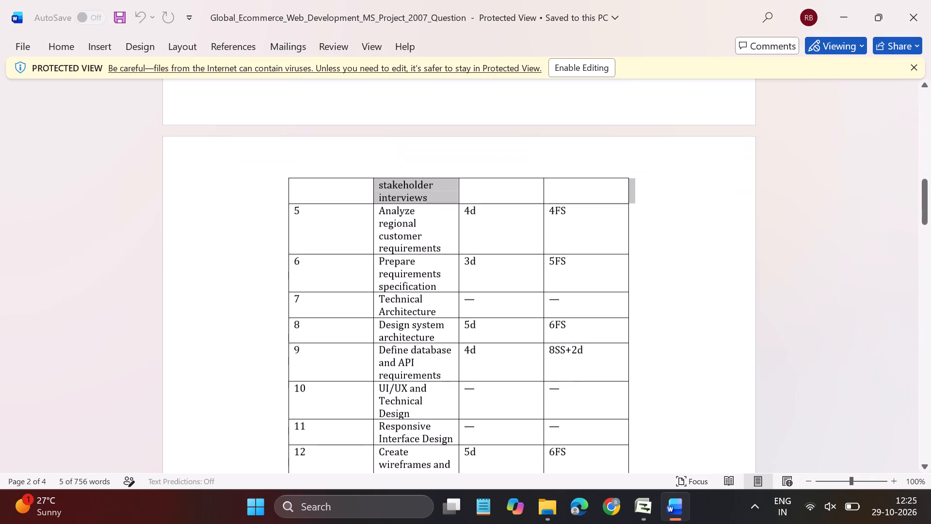
scroll(157, 374, down, 1)
click(645, 511)
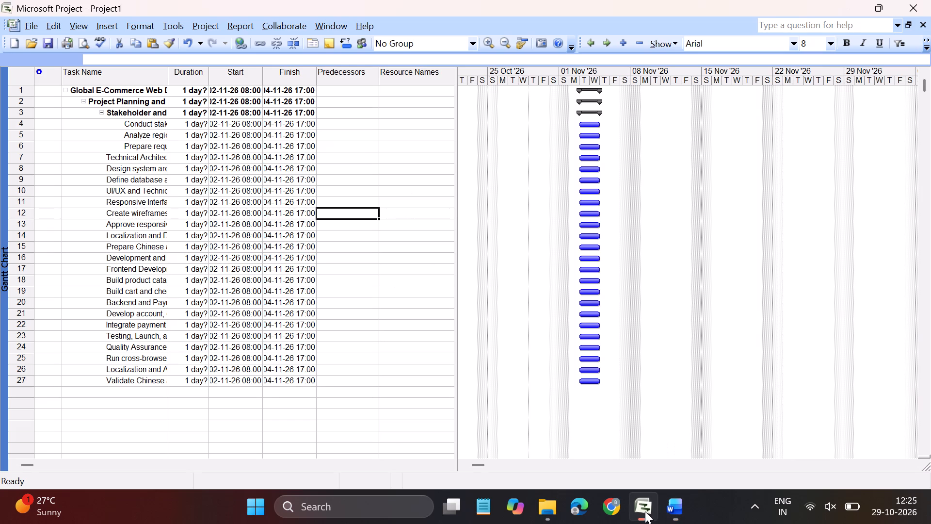
drag(21, 170, 21, 178)
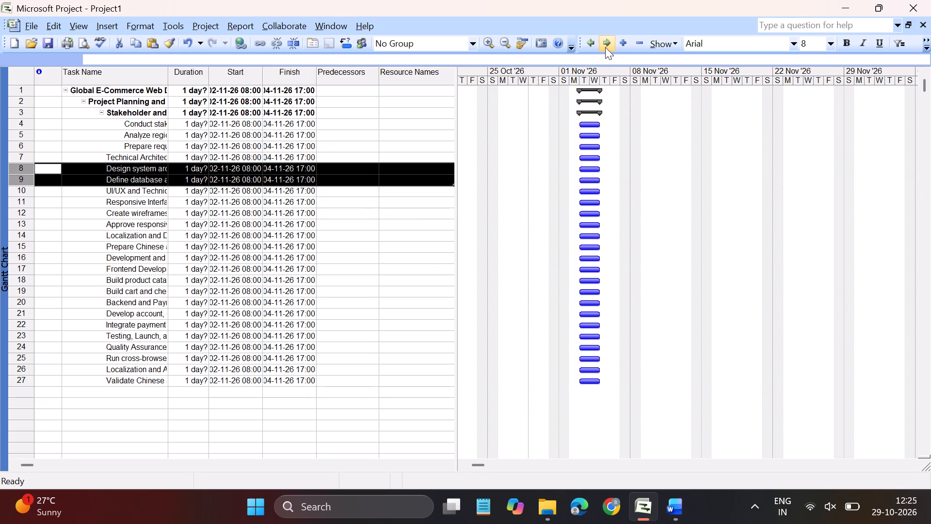
click(601, 42)
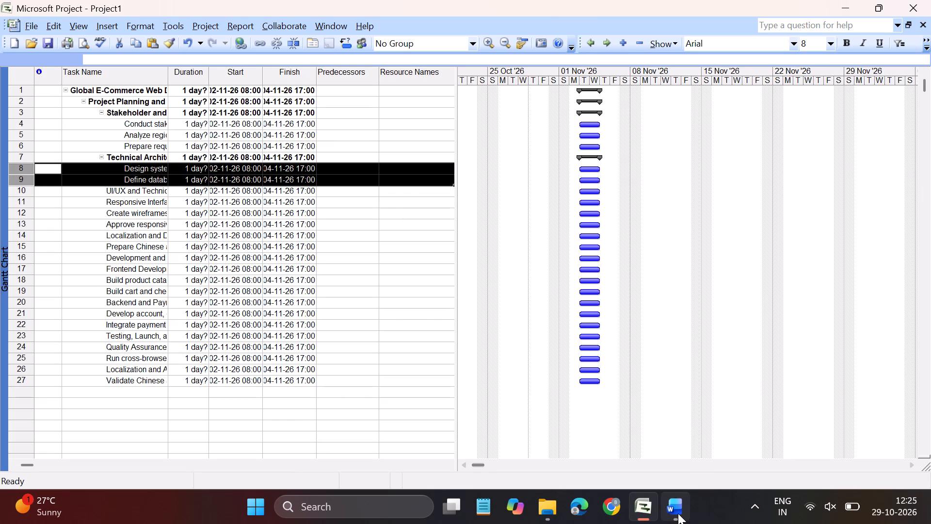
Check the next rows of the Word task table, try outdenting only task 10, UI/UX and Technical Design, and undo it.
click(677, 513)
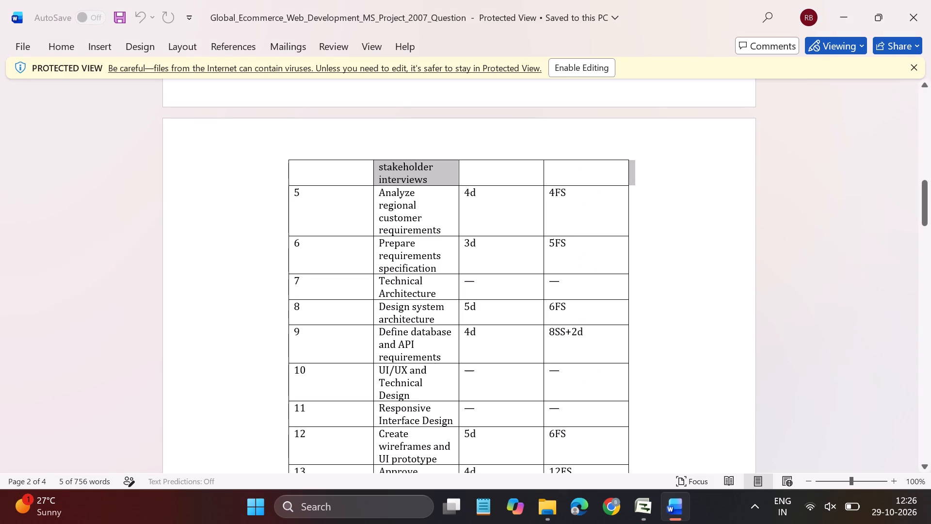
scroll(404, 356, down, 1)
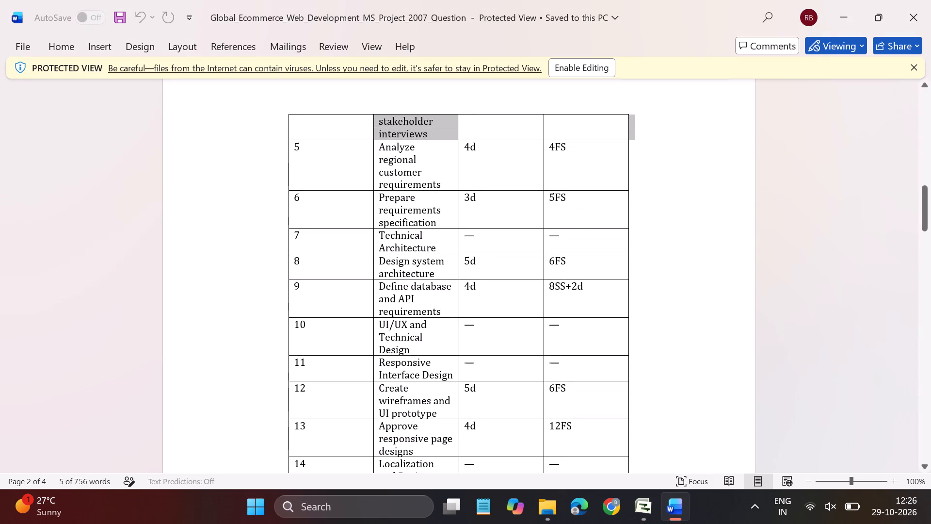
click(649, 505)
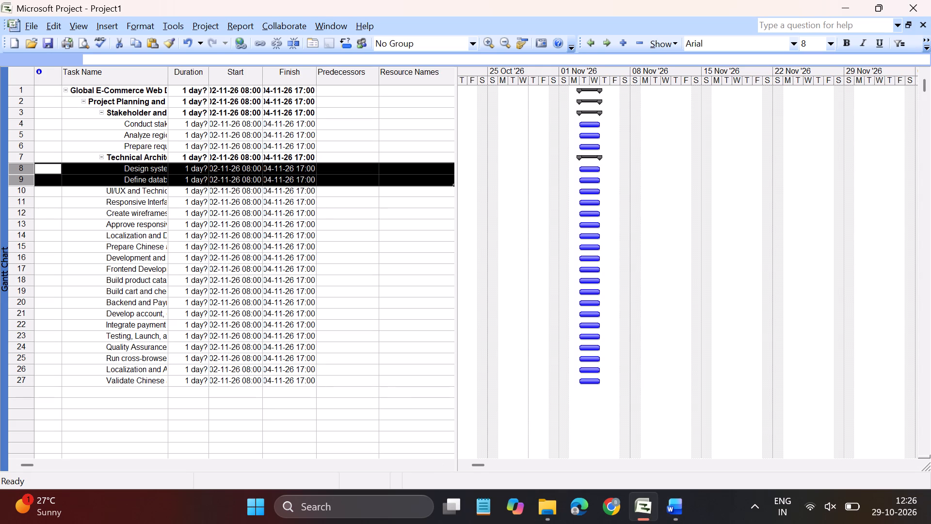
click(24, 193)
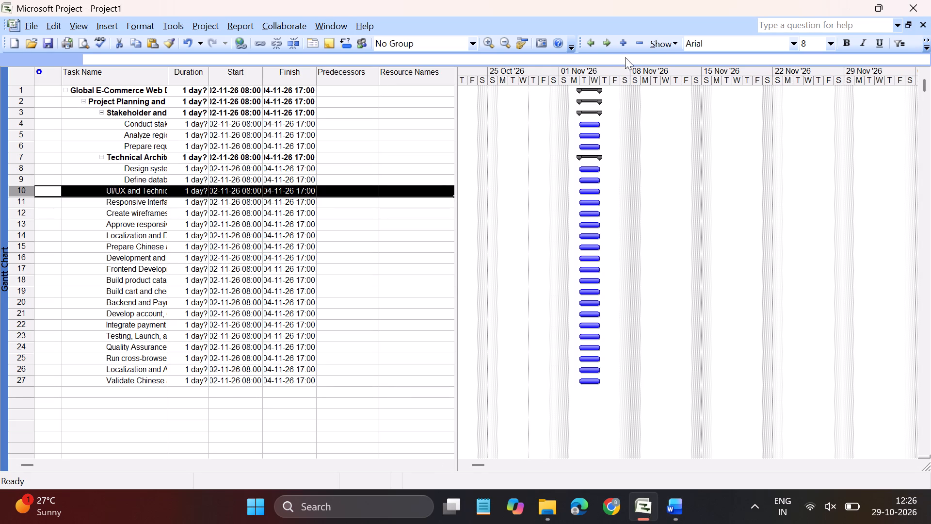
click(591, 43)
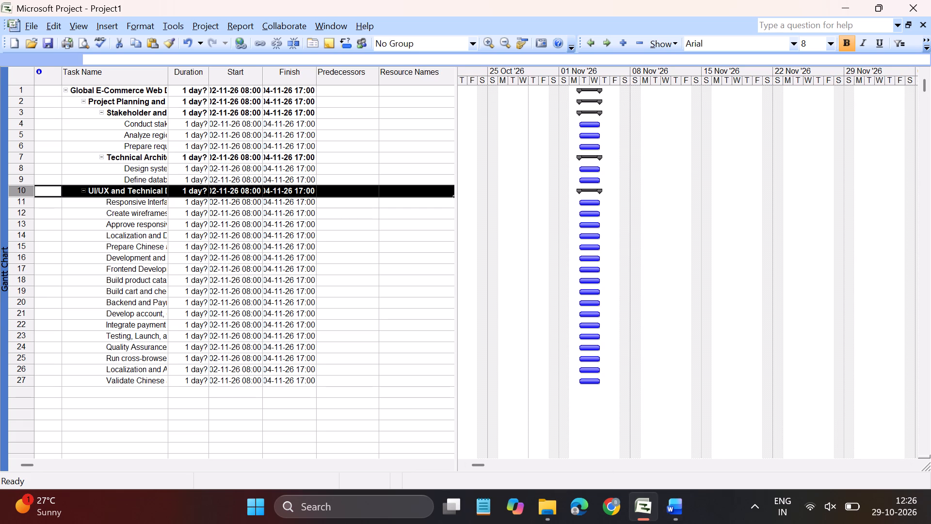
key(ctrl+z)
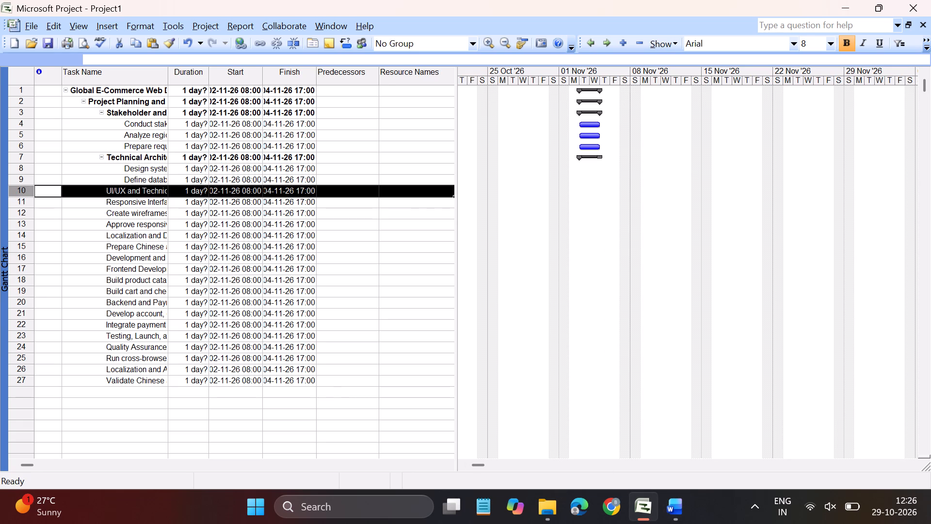
Outdent tasks 10 to 27 one level so that UI/UX and Technical Design aligns with Project Planning and Requirements.
drag(21, 191, 21, 214)
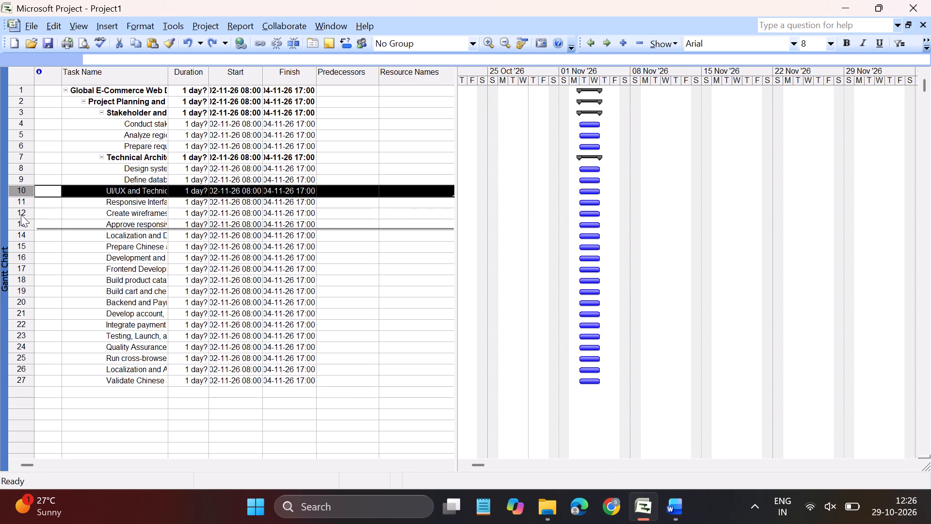
drag(21, 214, 16, 190)
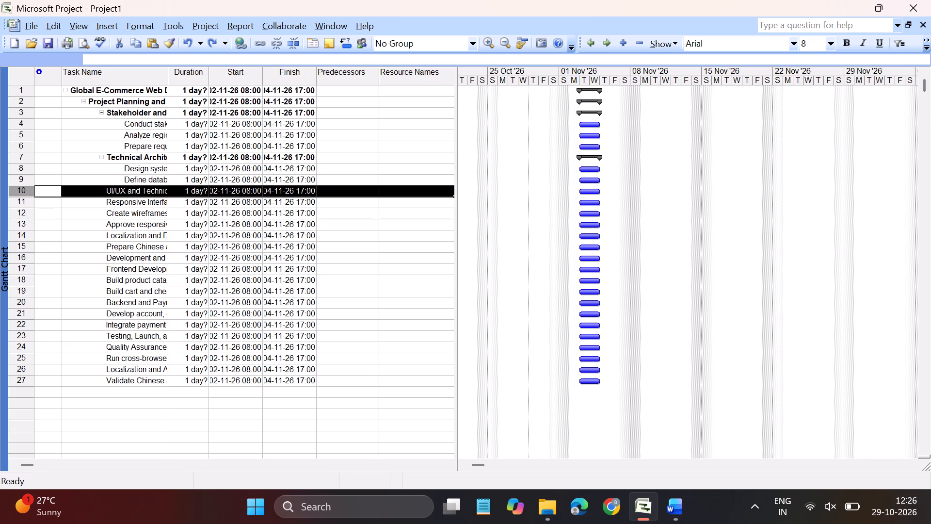
click(27, 194)
drag(22, 192, 16, 187)
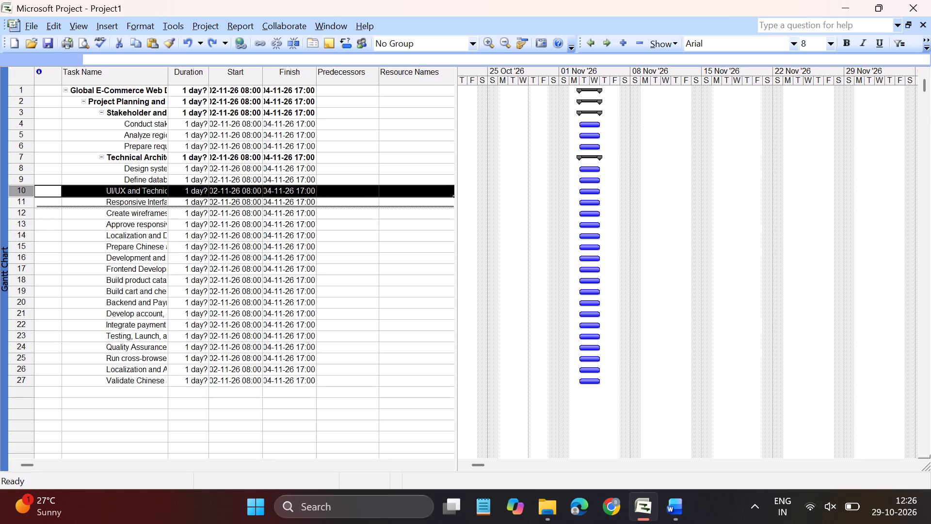
click(380, 242)
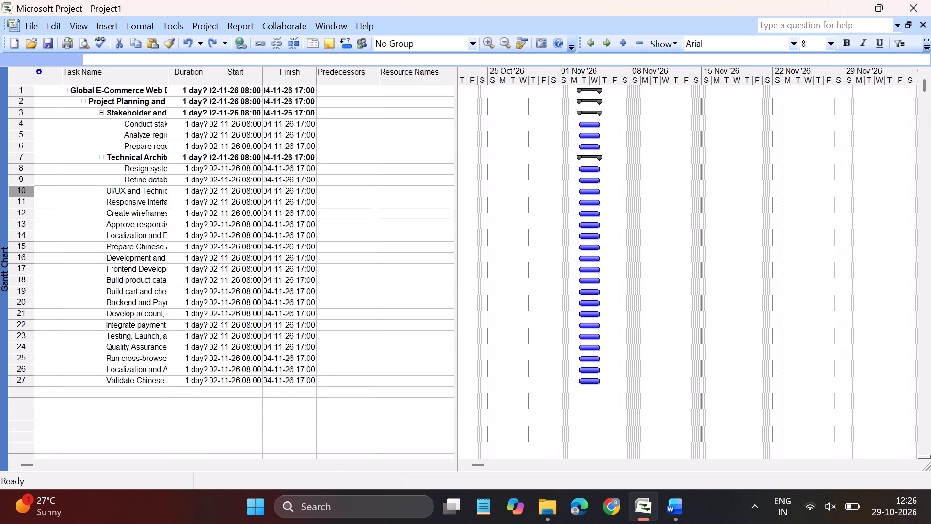
drag(21, 189, 34, 384)
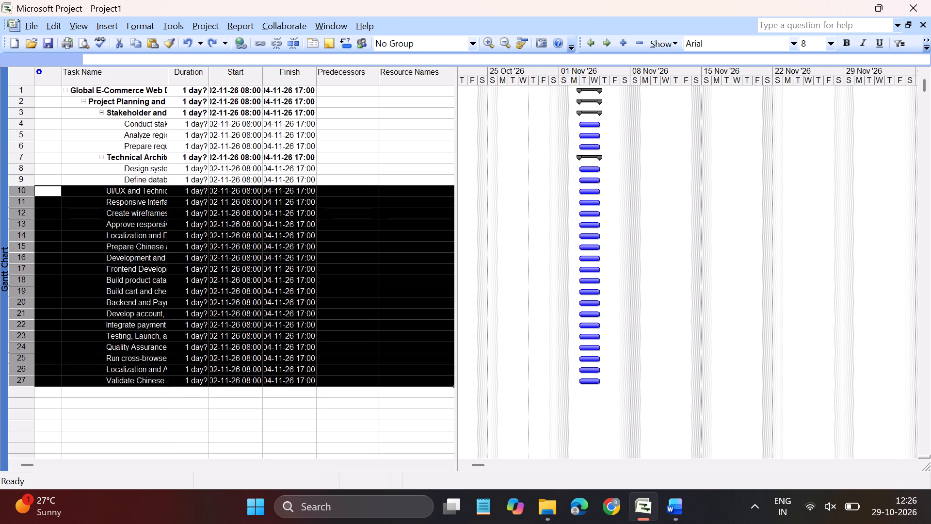
drag(34, 384, 34, 385)
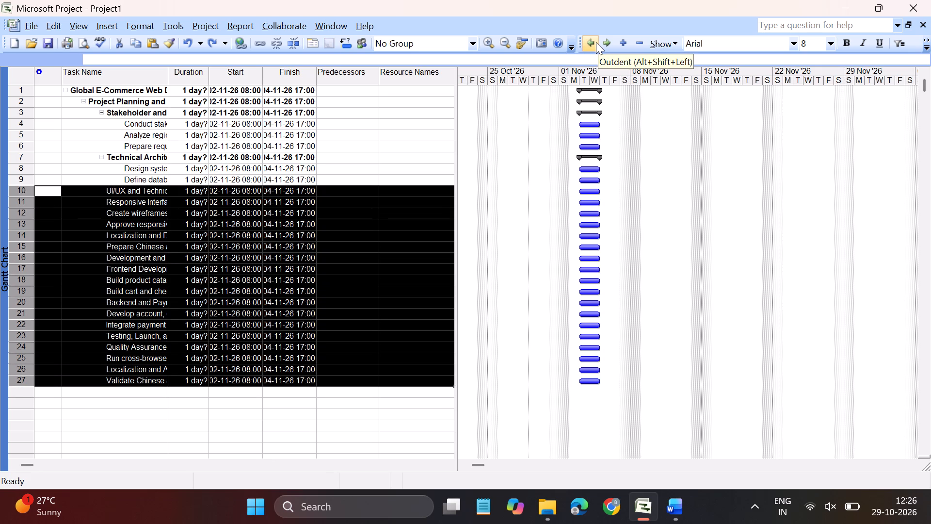
click(596, 42)
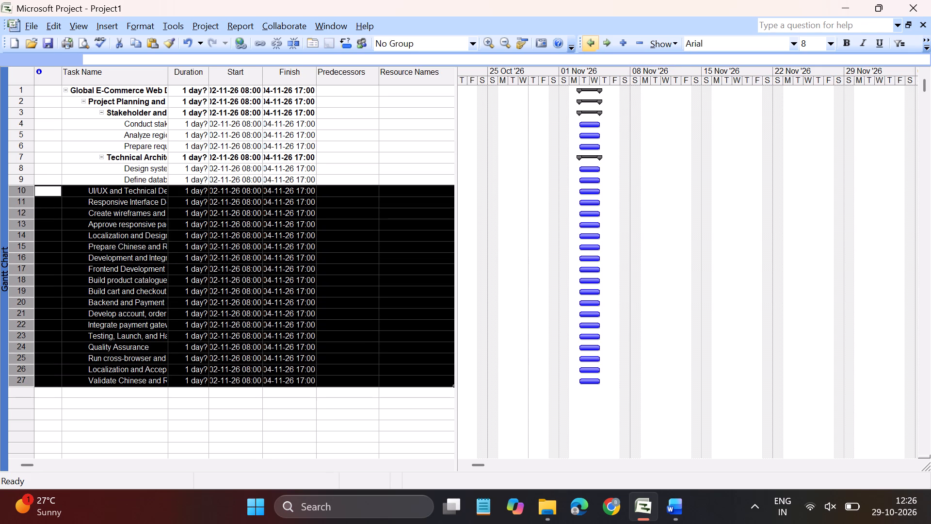
click(160, 400)
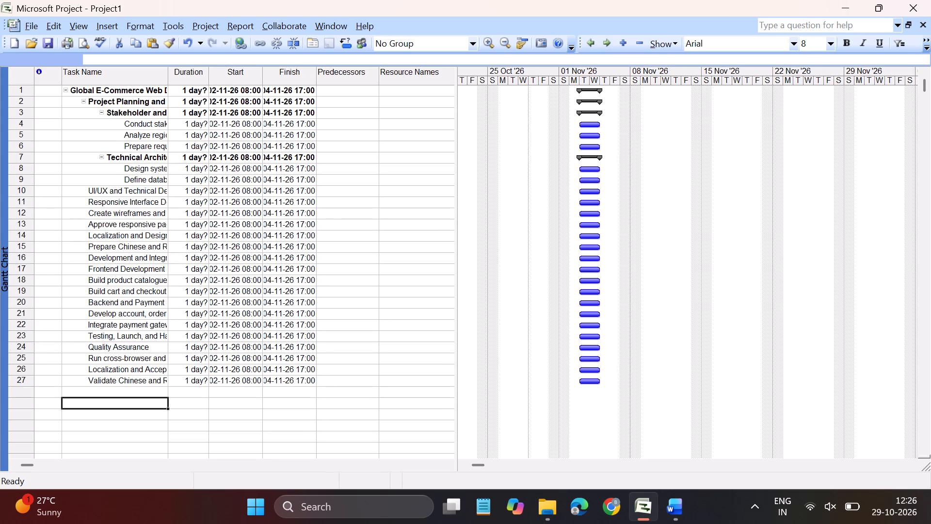
Indent tasks 11 to 27 one outline level beneath UI/UX and Technical Design.
click(24, 204)
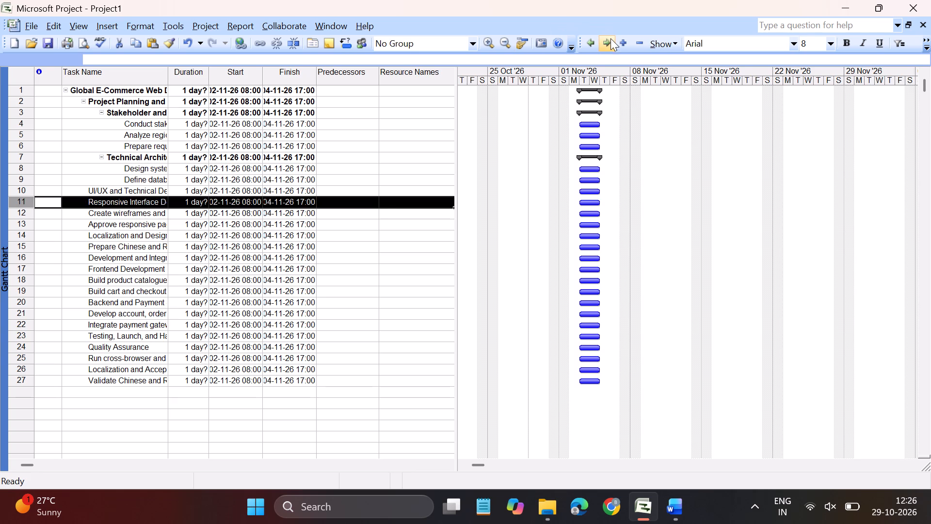
click(112, 409)
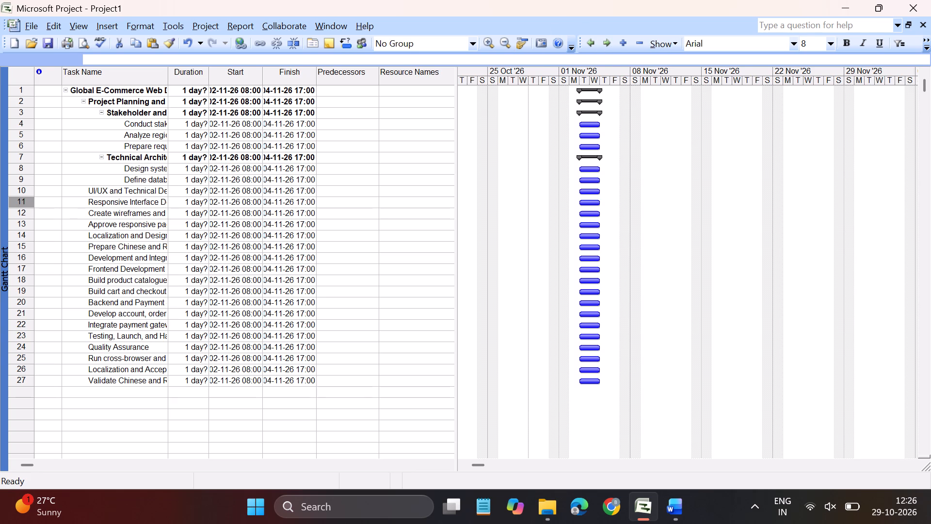
drag(21, 202, 19, 360)
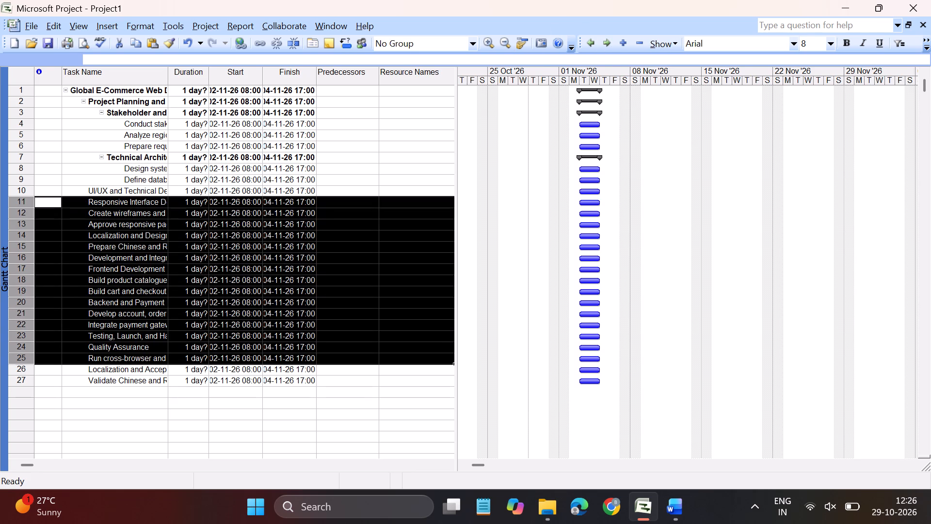
drag(19, 360, 19, 383)
click(606, 36)
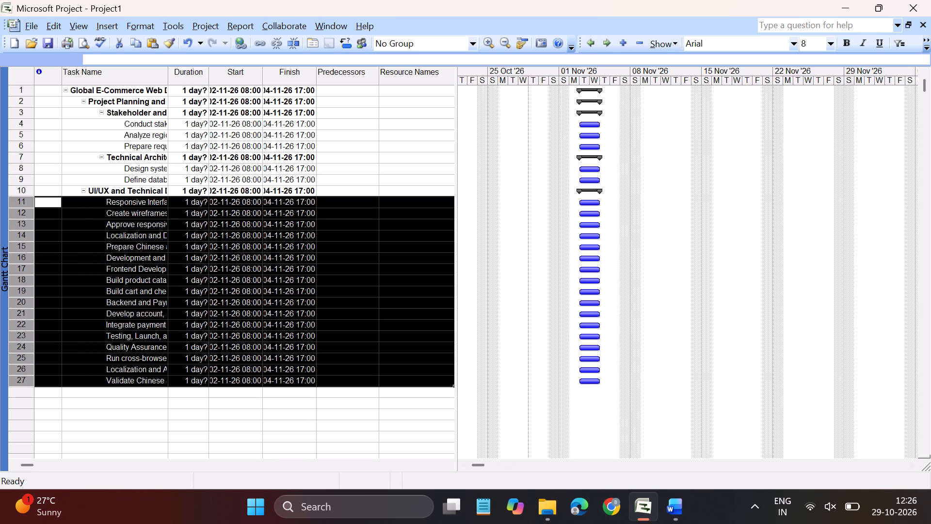
Check the next rows of the Word task table and indent tasks 12 and 13 one level beneath Responsive Interface Design.
click(670, 504)
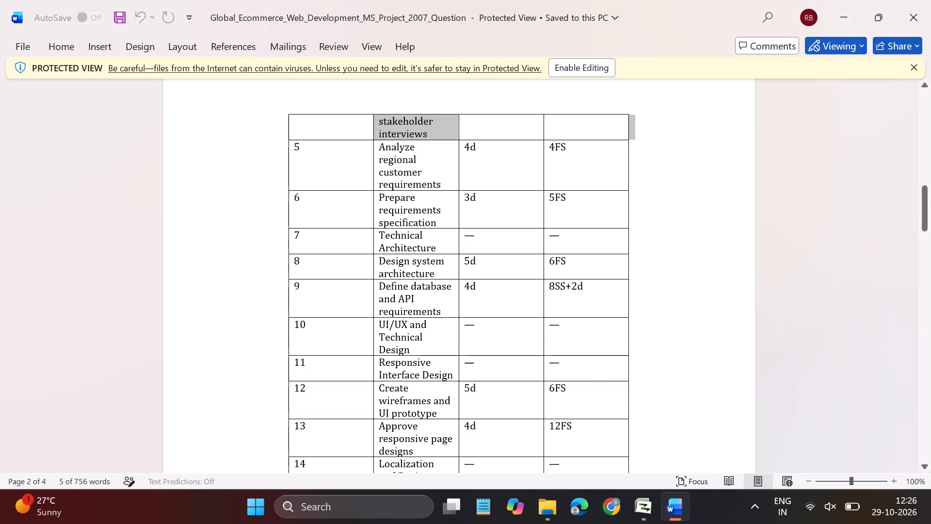
scroll(400, 373, down, 1)
click(639, 502)
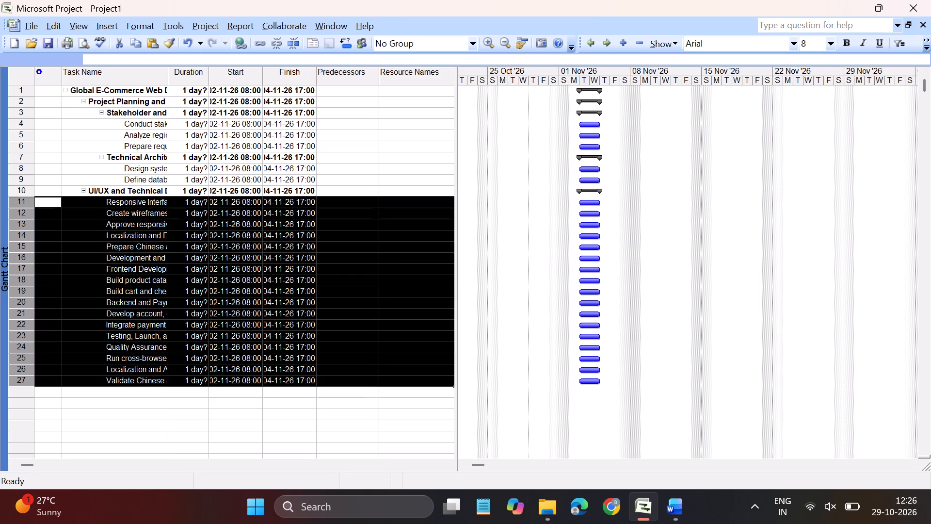
click(21, 204)
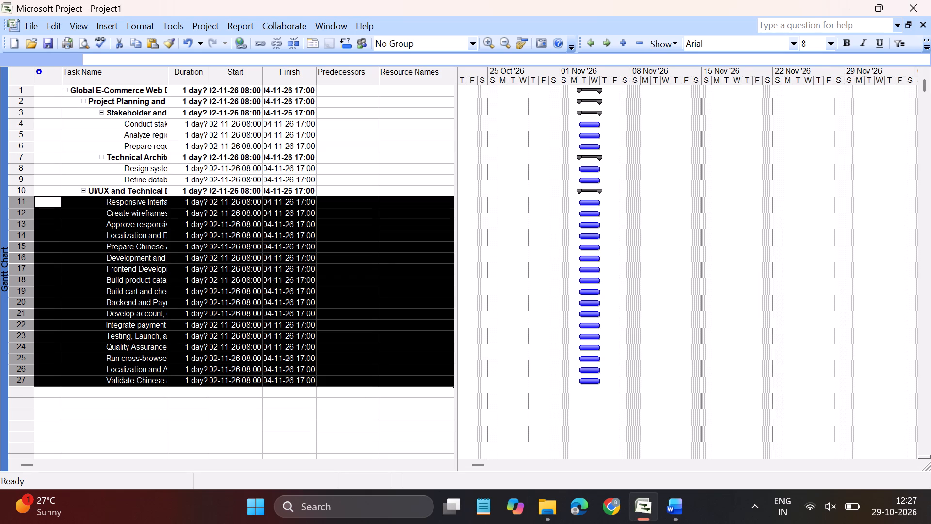
click(21, 209)
click(22, 214)
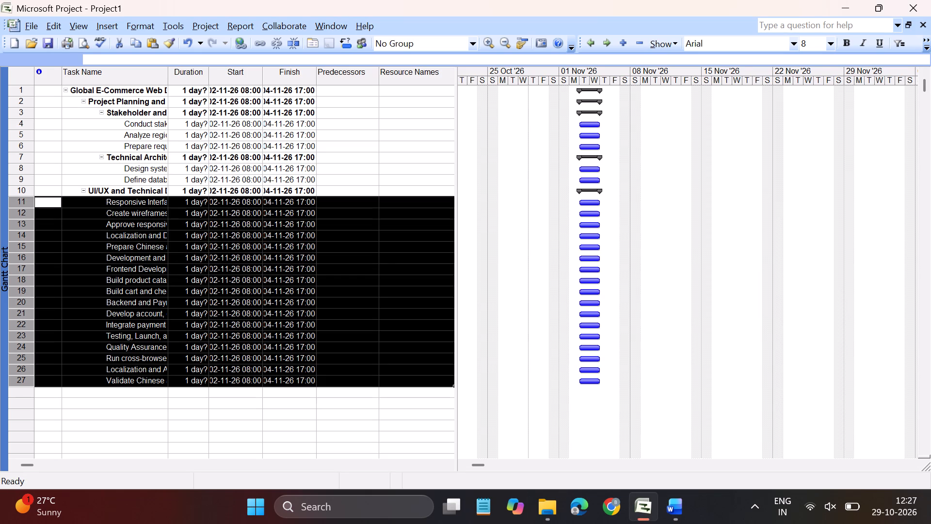
click(359, 229)
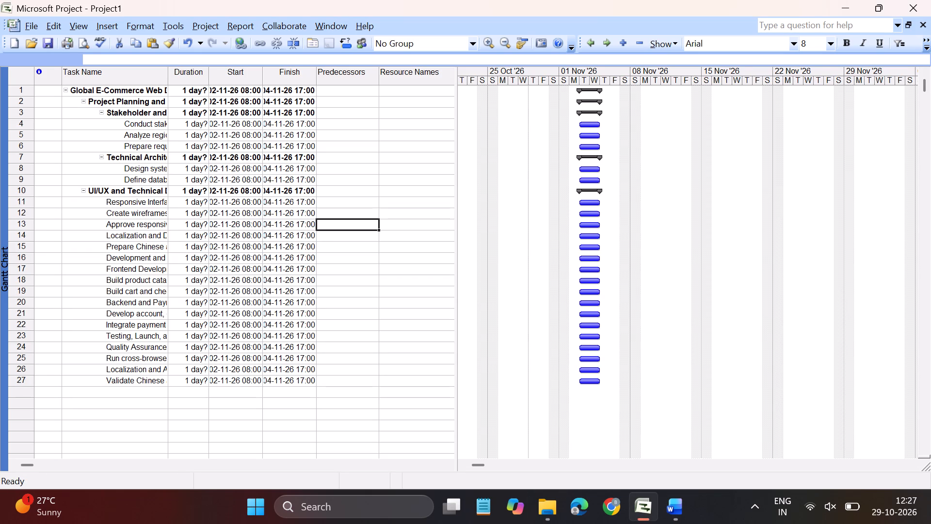
drag(24, 216, 24, 224)
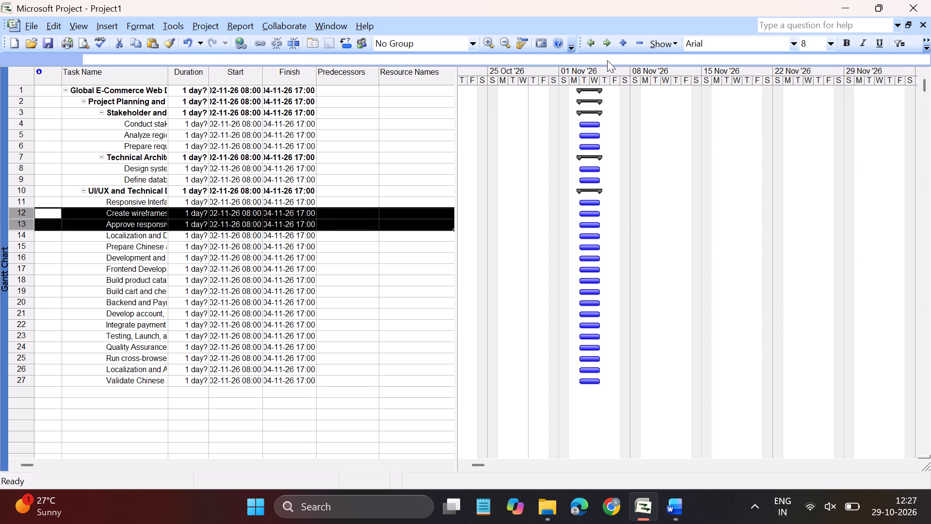
click(608, 46)
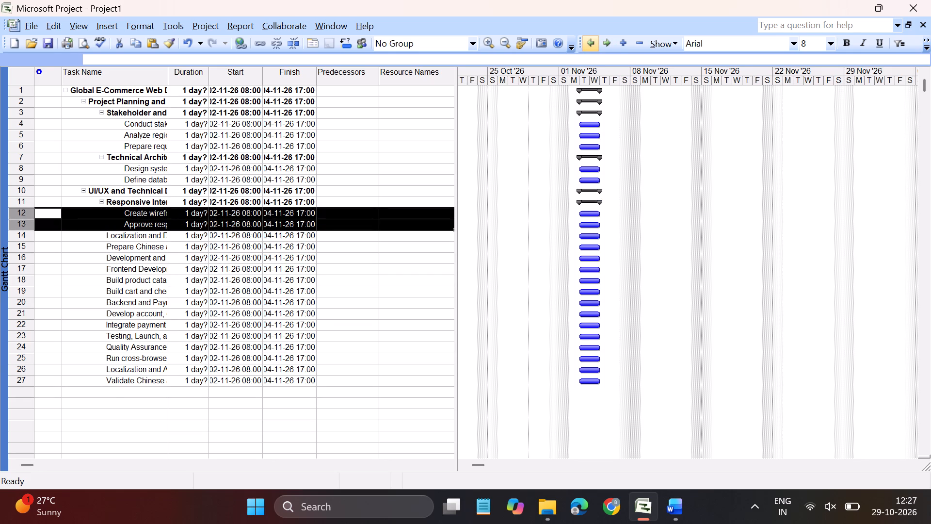
Check the following rows of the Word task table and indent task 15 one level beneath Localization and Design Assets.
click(667, 508)
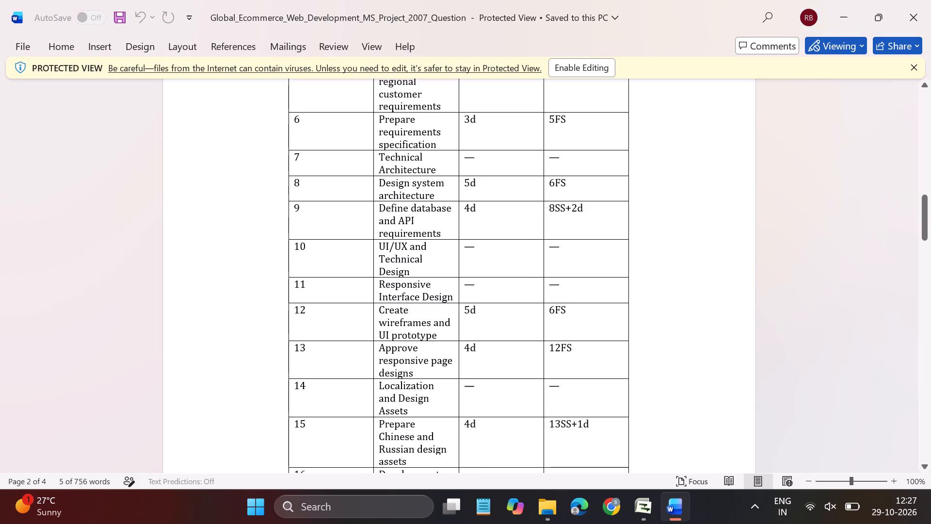
scroll(394, 376, down, 1)
click(641, 514)
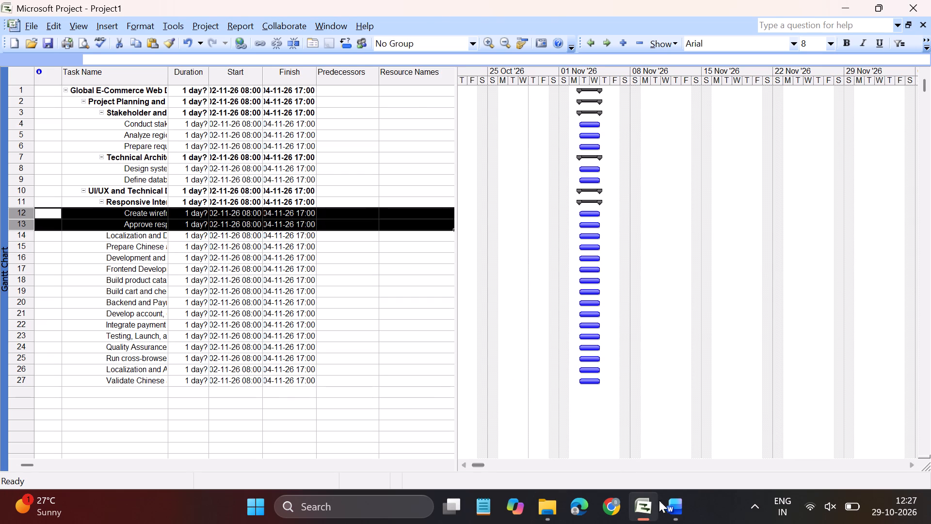
click(663, 504)
scroll(361, 344, down, 1)
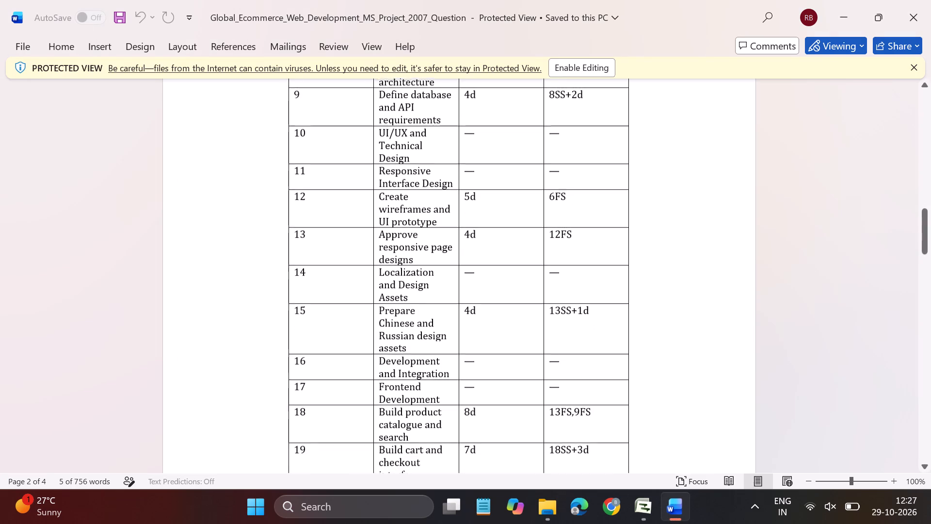
click(639, 508)
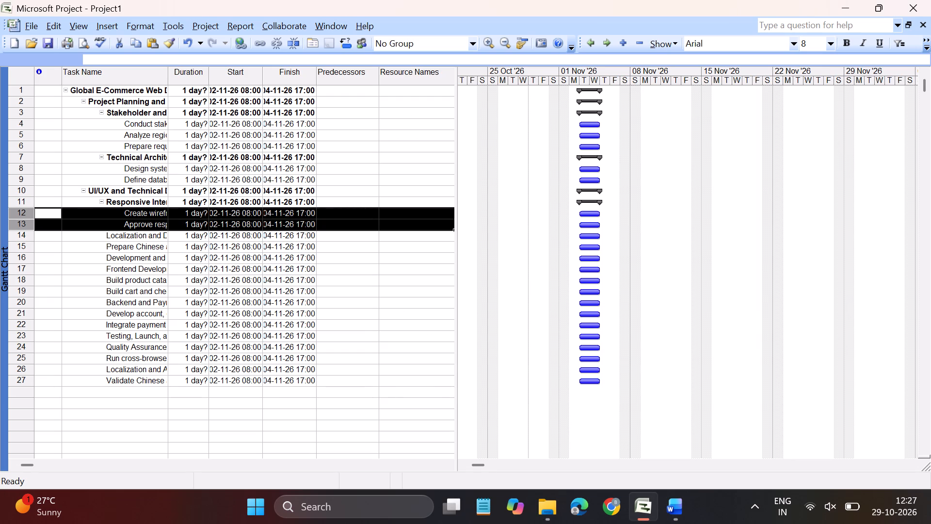
click(21, 248)
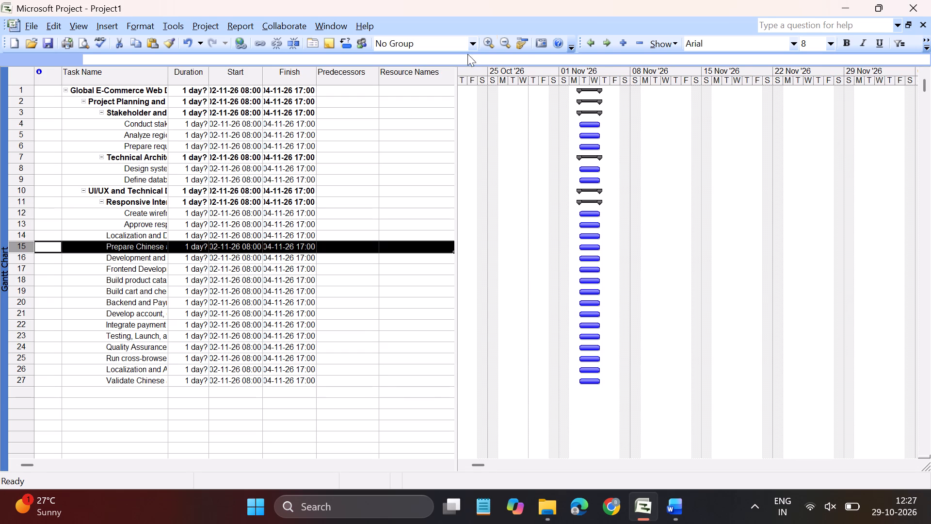
click(606, 45)
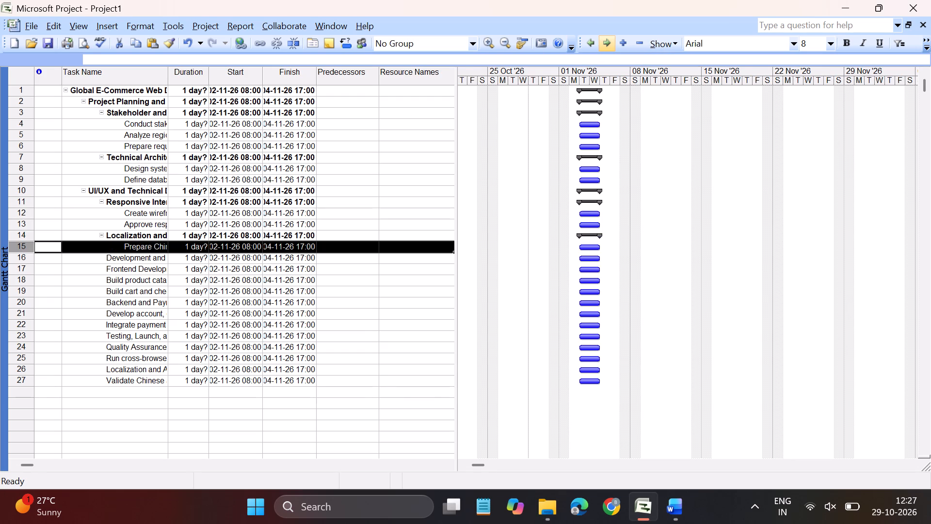
Check the following rows of the Word task table and outdent tasks 16 to 27 one level so Development and Integration aligns with UI/UX and Technical Design.
click(679, 506)
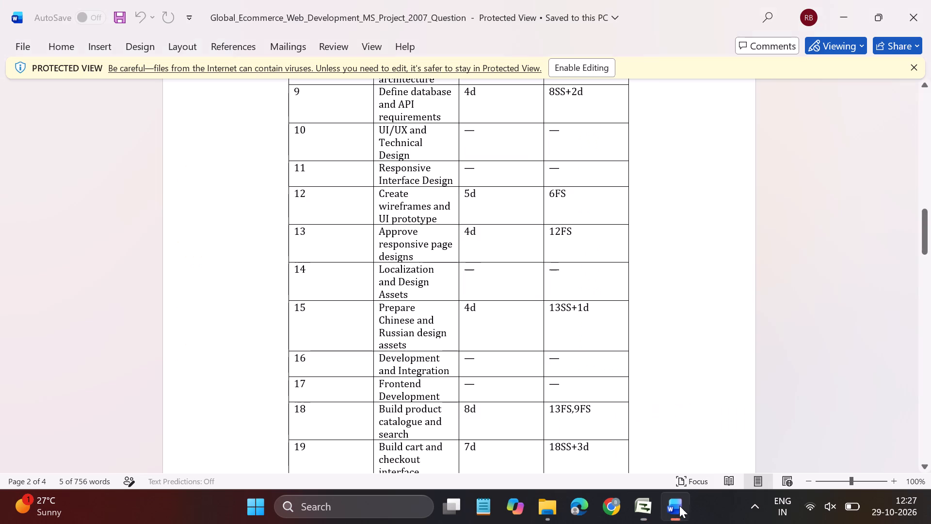
scroll(381, 349, down, 1)
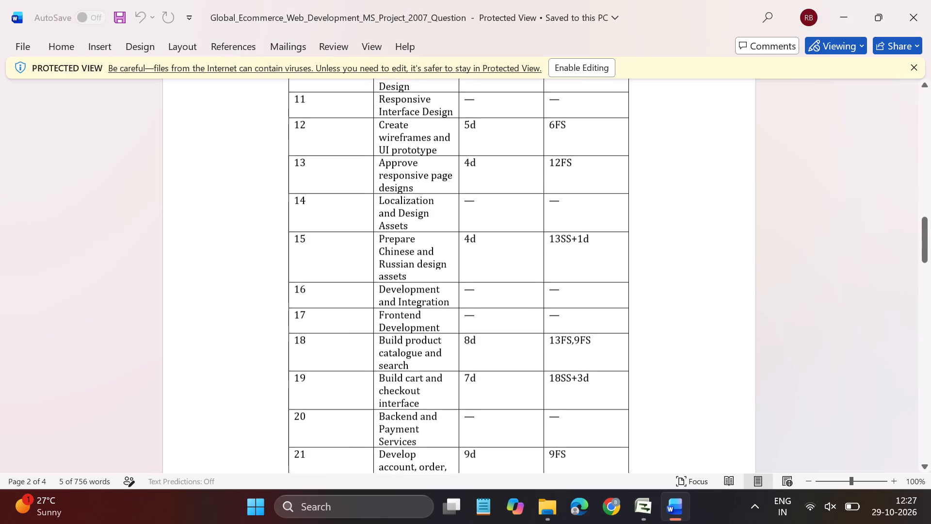
scroll(381, 349, down, 1)
click(649, 509)
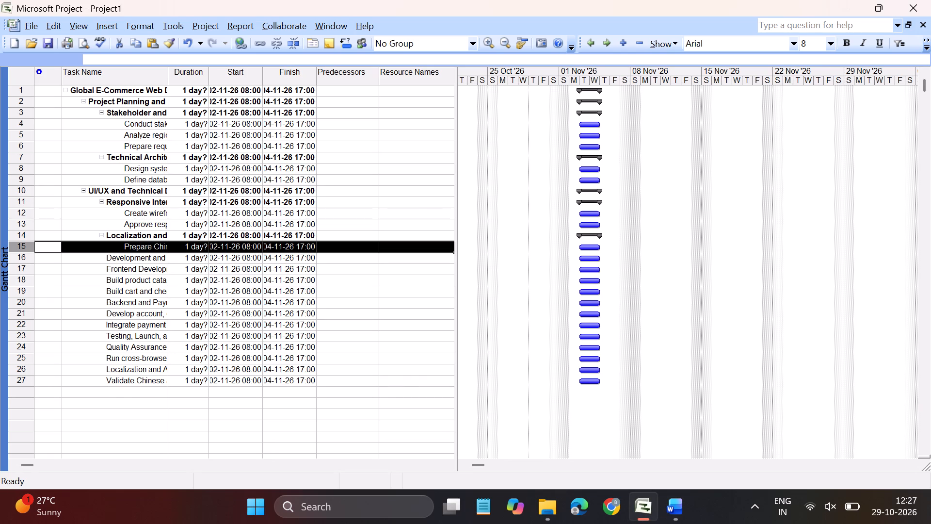
drag(22, 257, 23, 258)
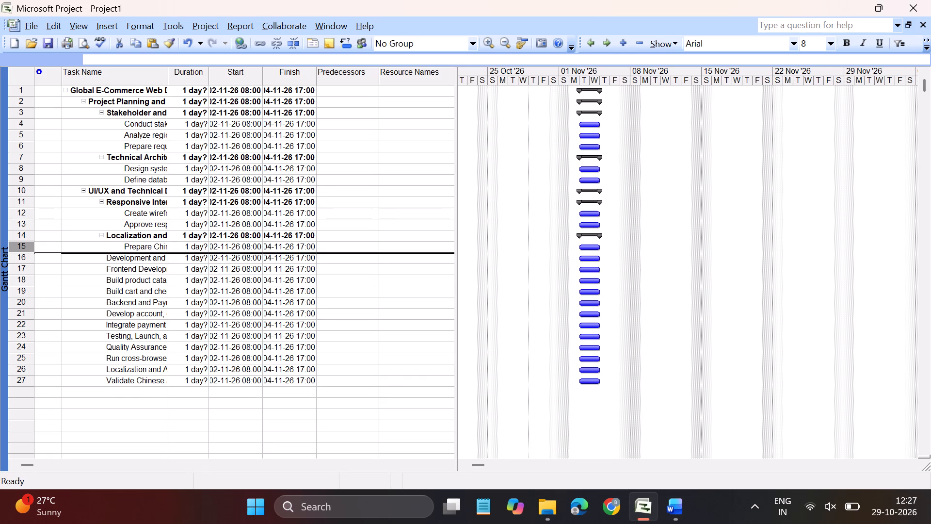
drag(23, 258, 27, 383)
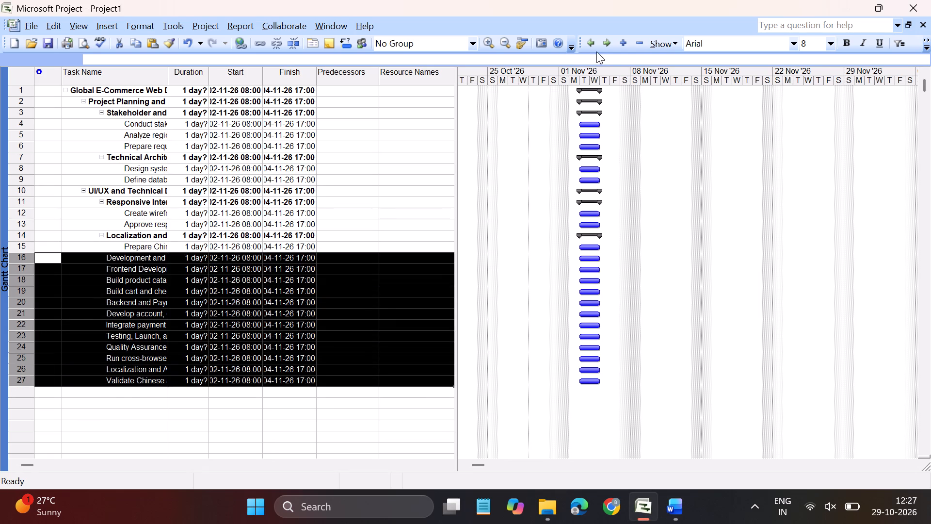
click(592, 47)
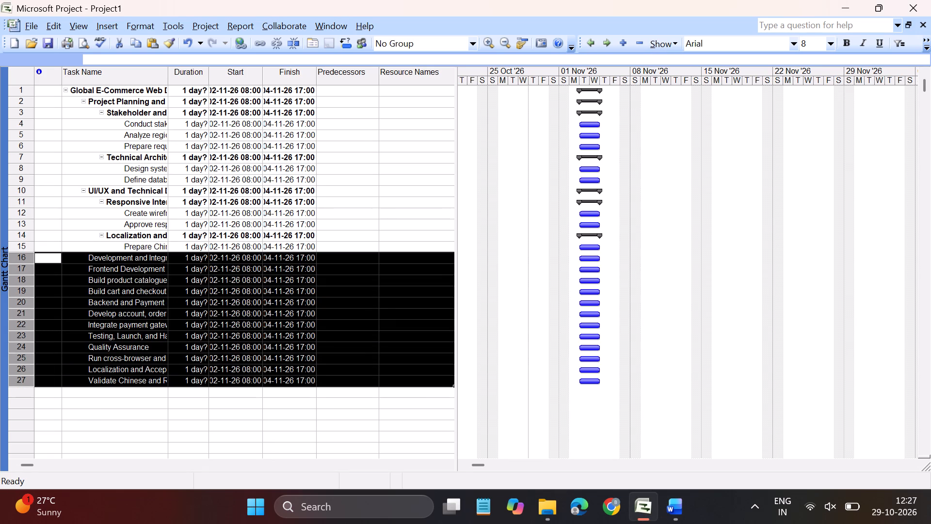
Indent tasks 17 to 27 one outline level beneath Development and Integration.
click(19, 268)
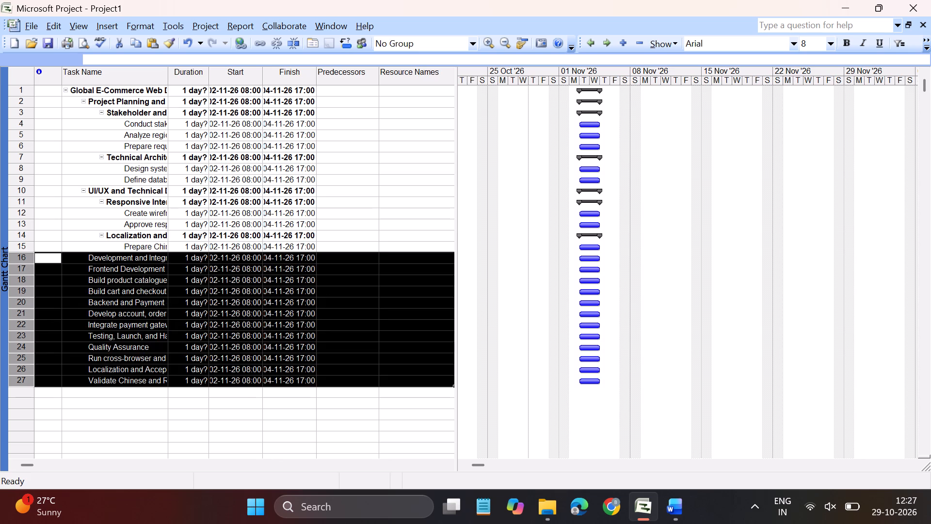
click(151, 427)
drag(23, 269, 26, 383)
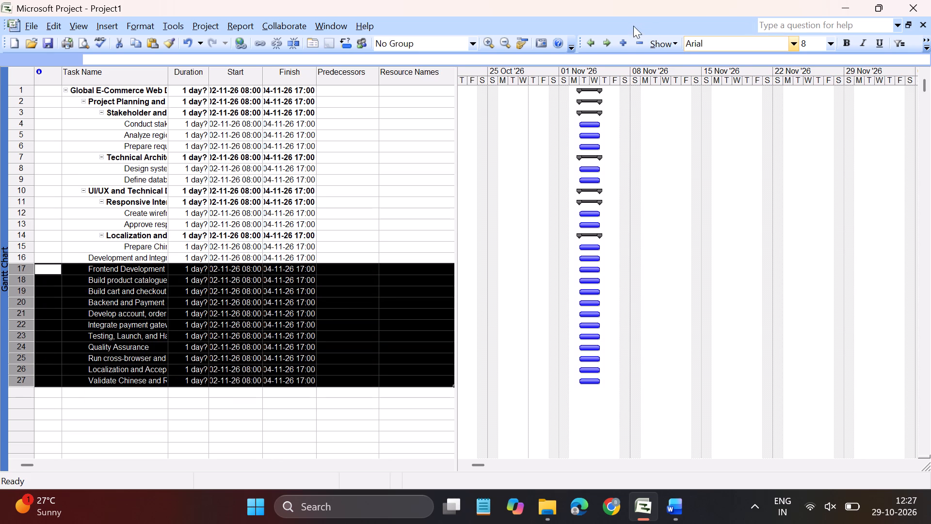
click(610, 42)
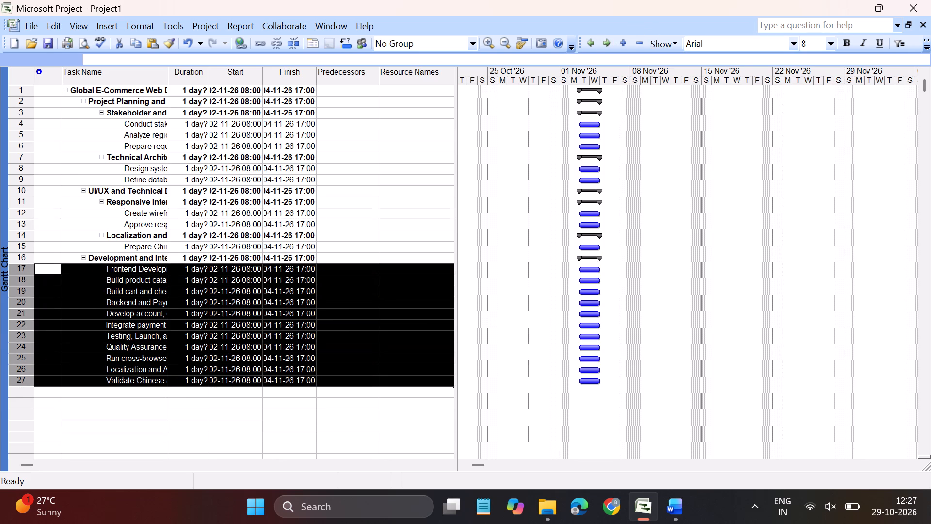
Check the following rows of the Word task table and indent tasks 18 and 19 one level beneath Frontend Development.
click(667, 511)
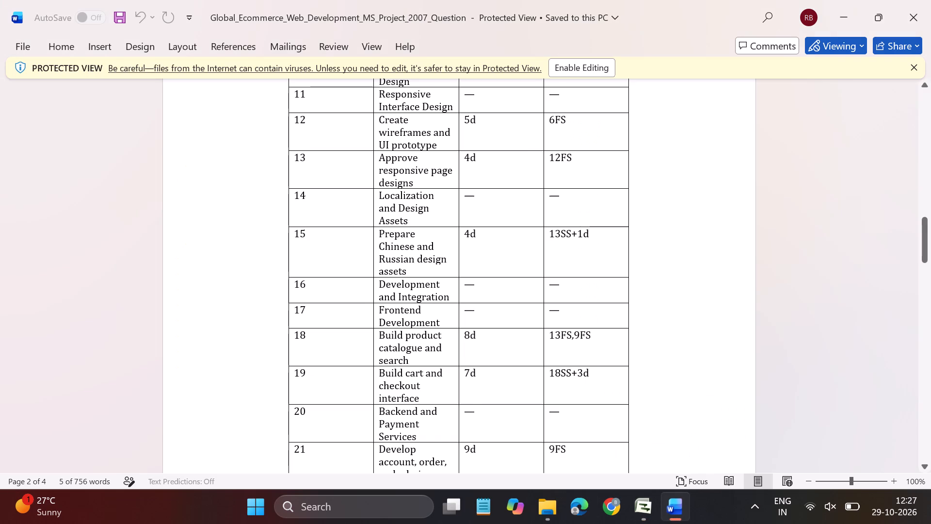
scroll(364, 403, down, 1)
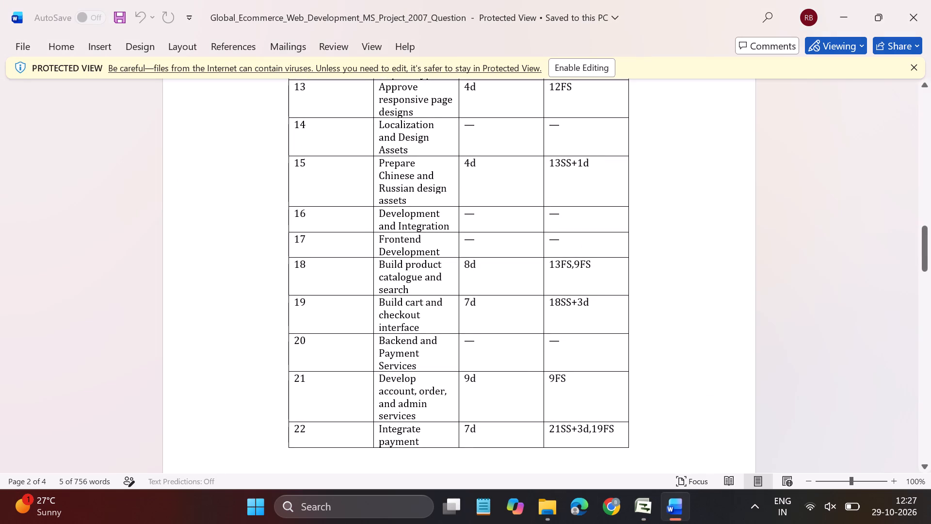
click(640, 510)
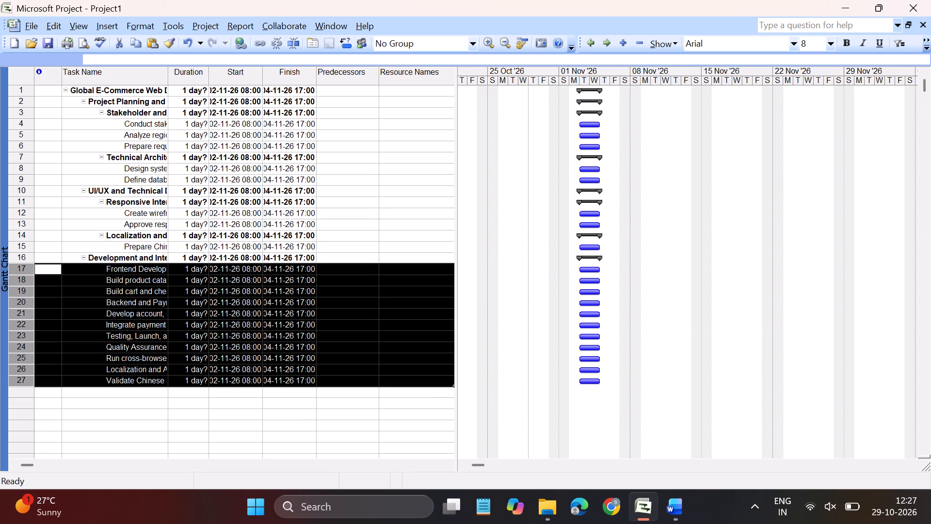
click(133, 413)
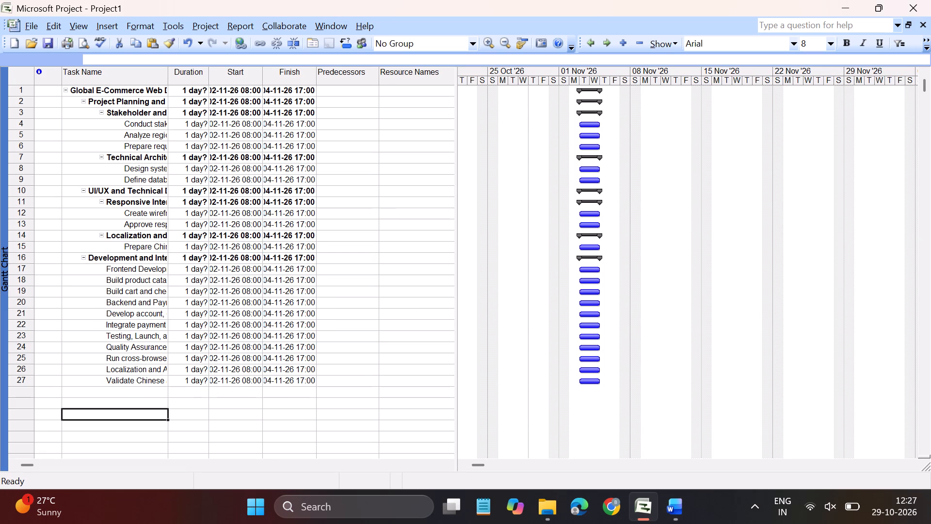
drag(21, 281, 28, 293)
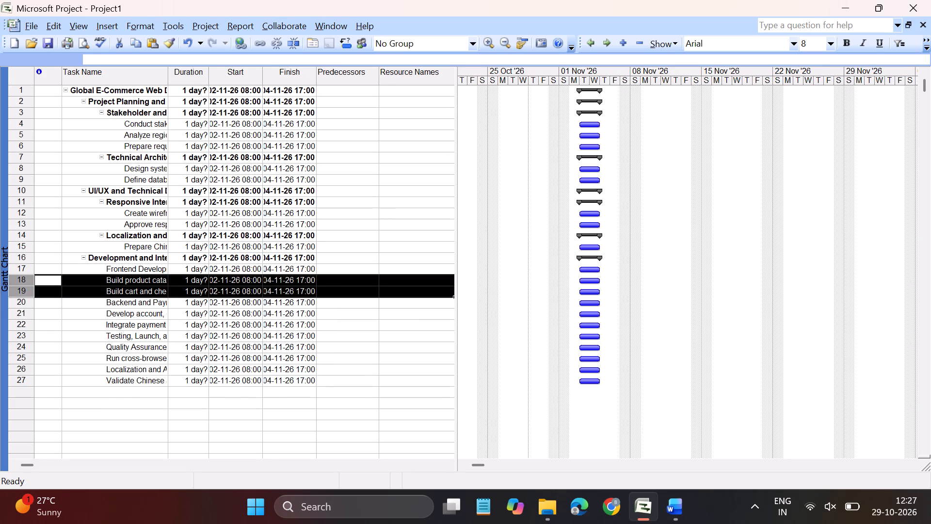
click(609, 48)
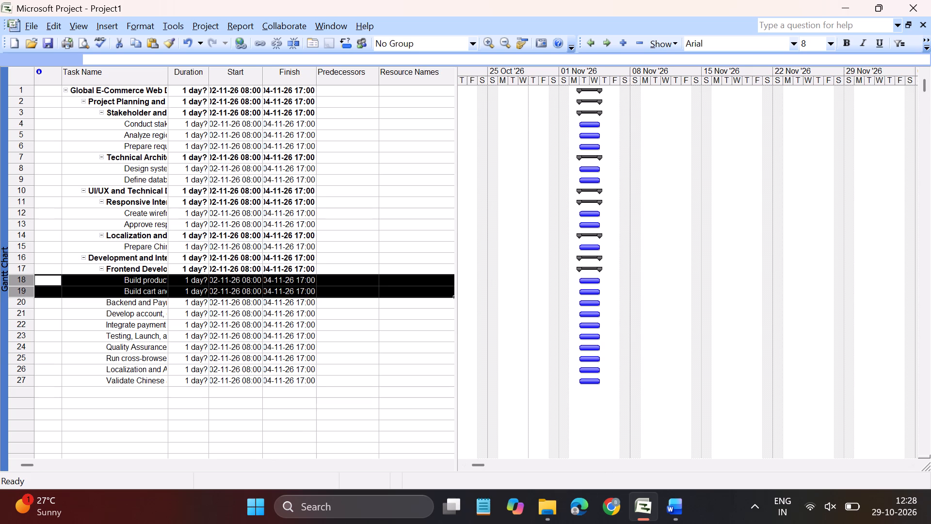
Check the Word task table onward from task 20 and indent tasks 21 and 22 one level beneath Backend and Payment Services.
click(671, 500)
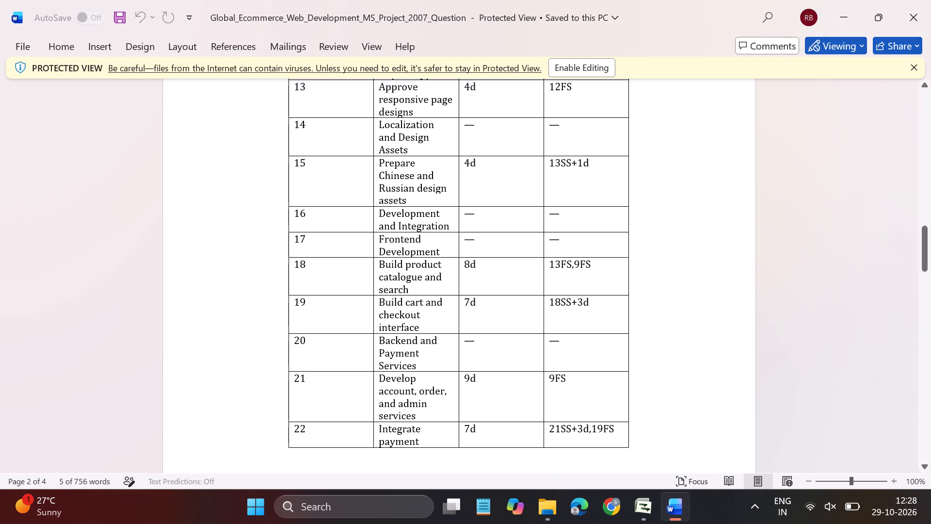
scroll(344, 370, down, 2)
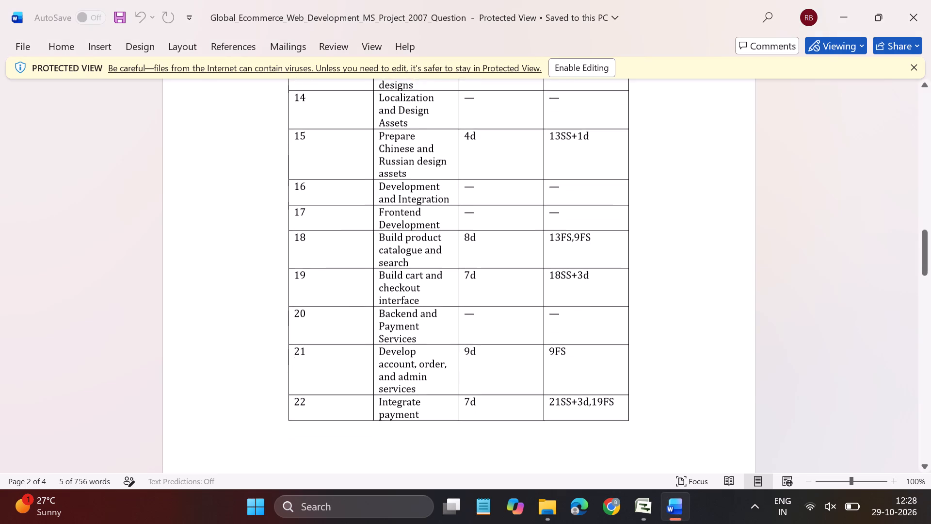
scroll(344, 370, down, 1)
click(641, 509)
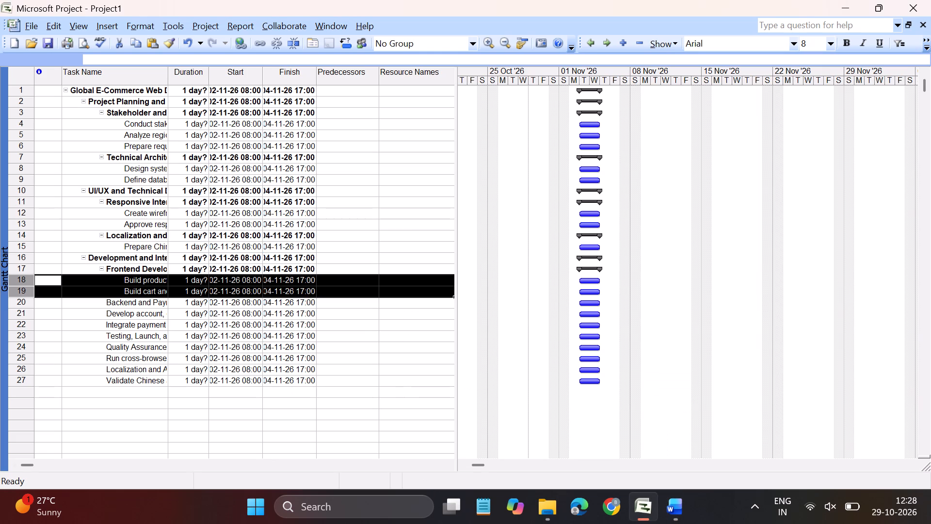
click(20, 304)
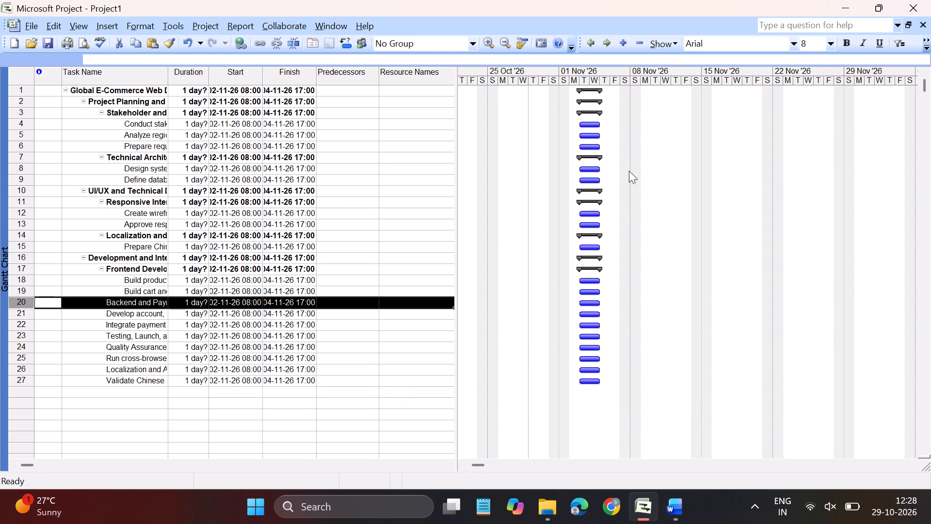
click(682, 514)
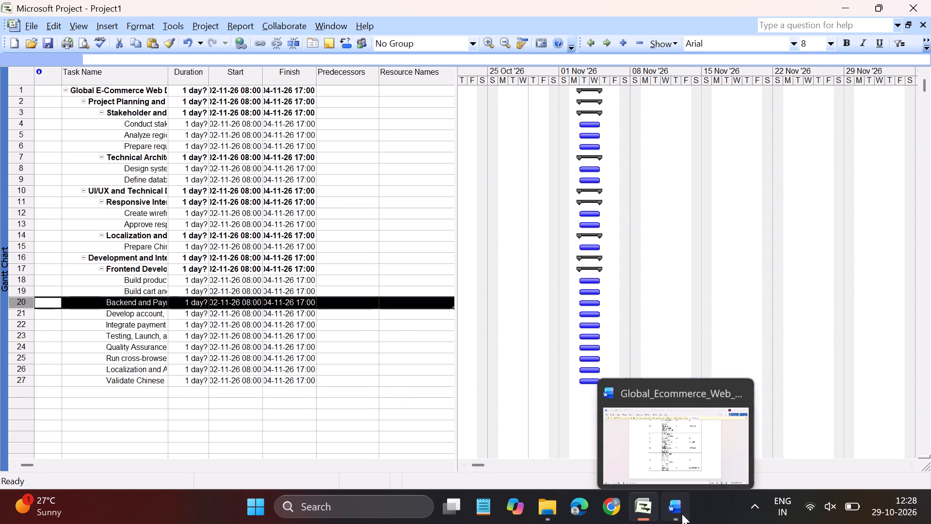
scroll(221, 363, down, 1)
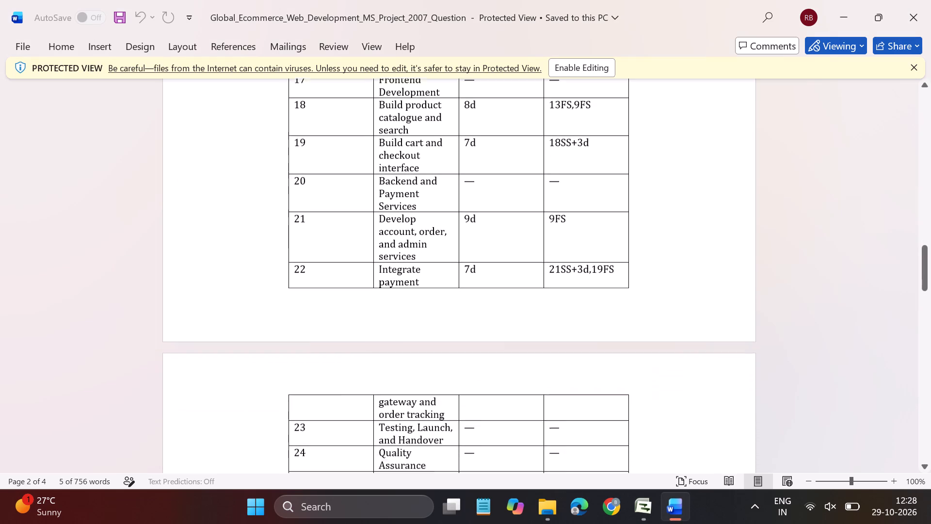
scroll(221, 363, down, 1)
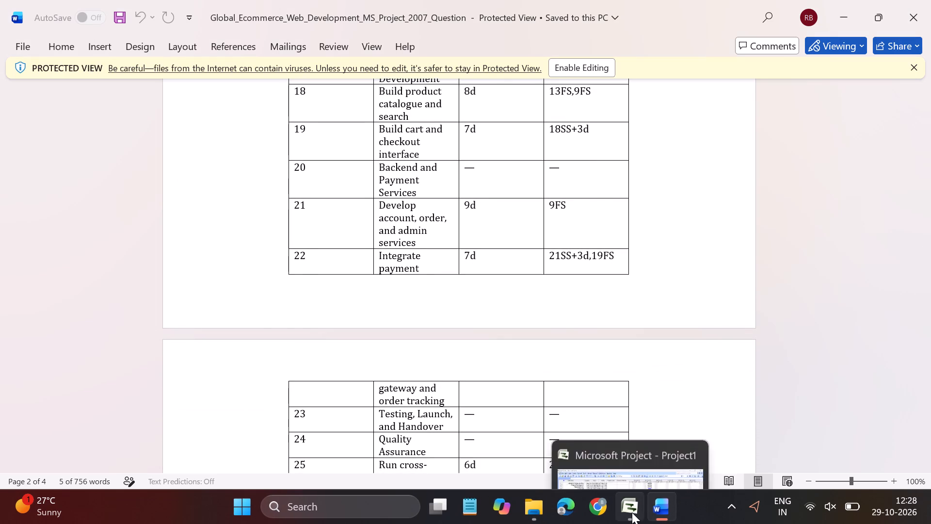
click(632, 512)
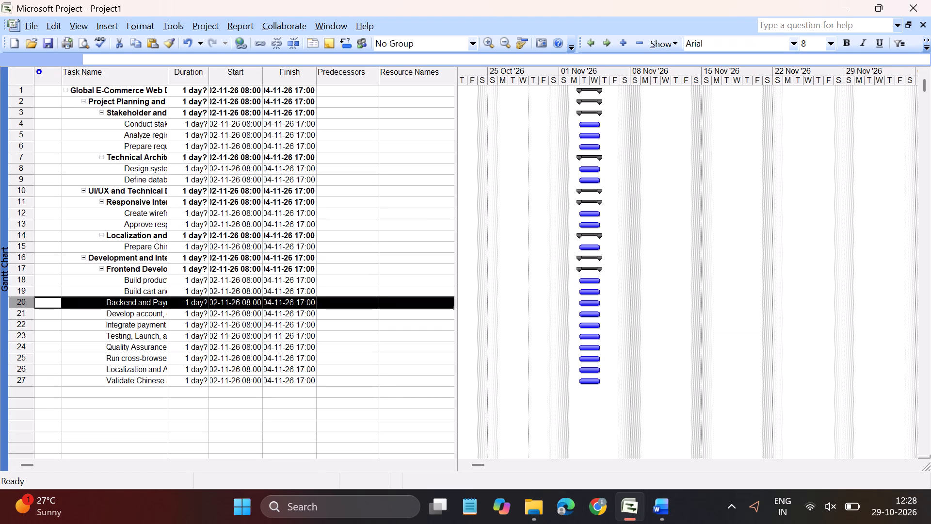
click(106, 418)
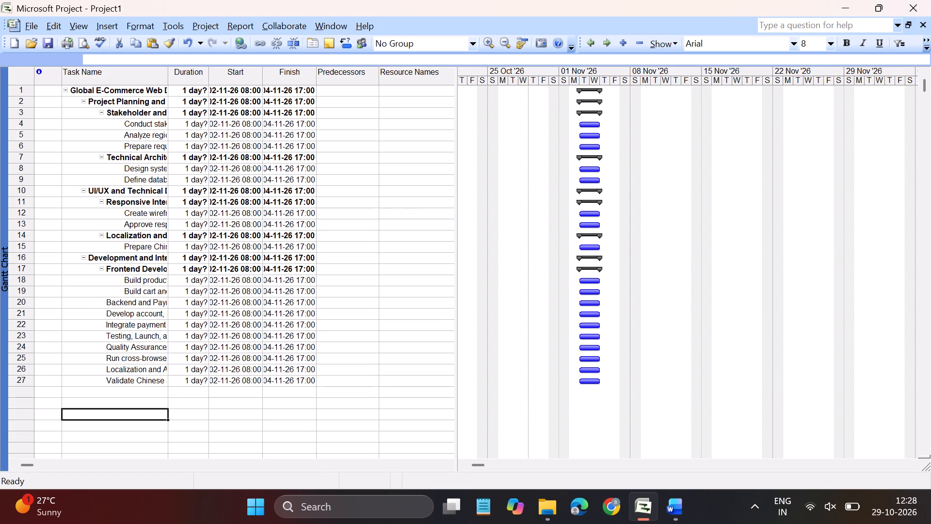
drag(22, 314, 24, 323)
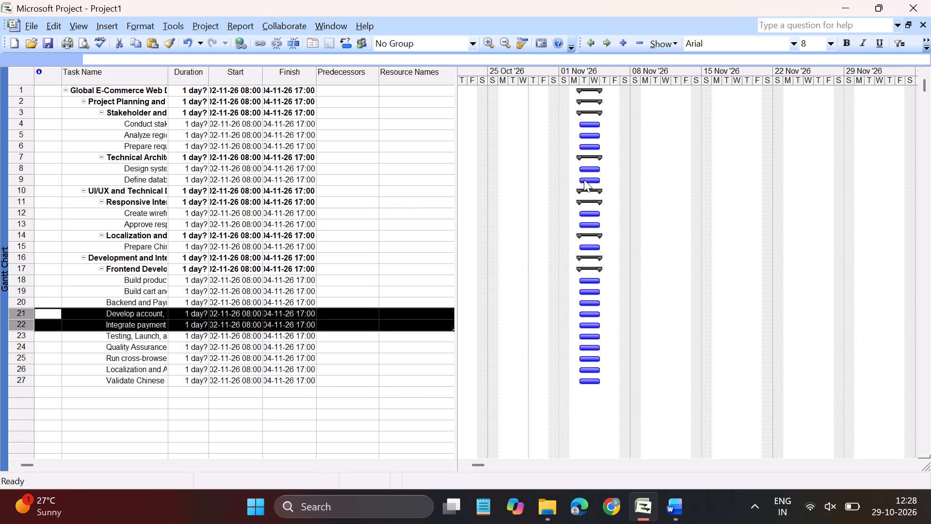
click(607, 47)
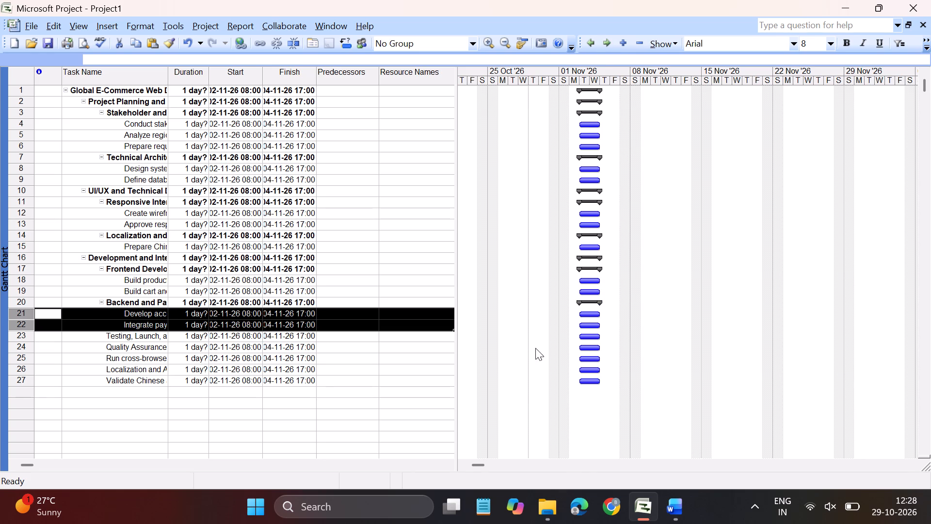
Check the Word table's remaining rows and outdent tasks 23 to 27 one level so Testing, Launch, and Handover aligns with Development and Integration.
click(683, 511)
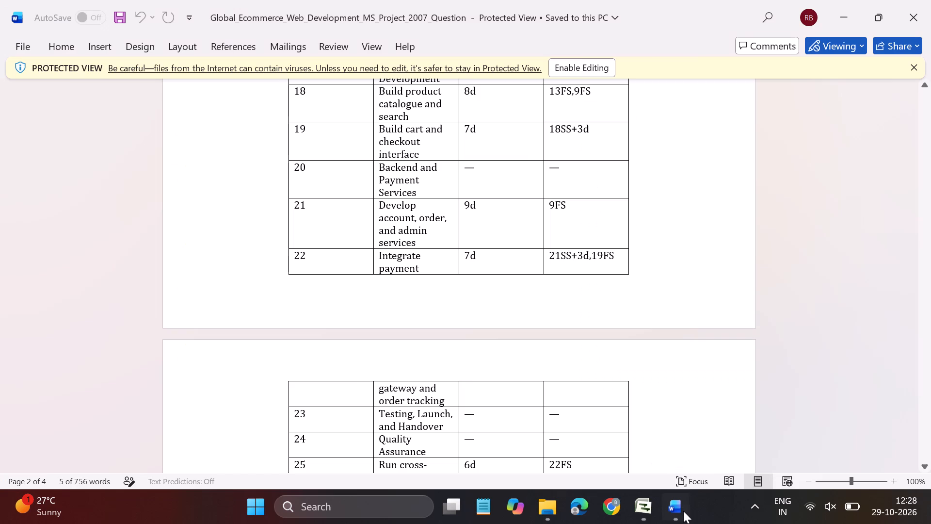
scroll(356, 384, down, 1)
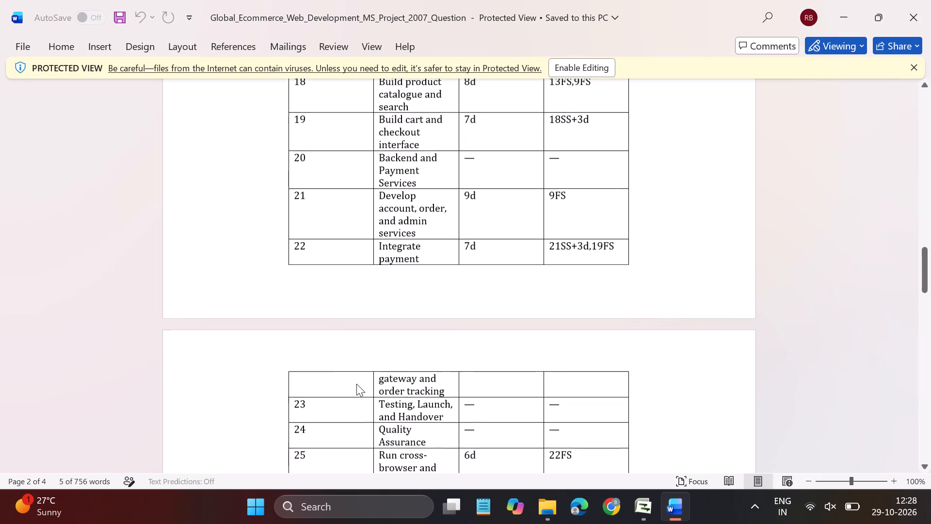
scroll(356, 384, down, 1)
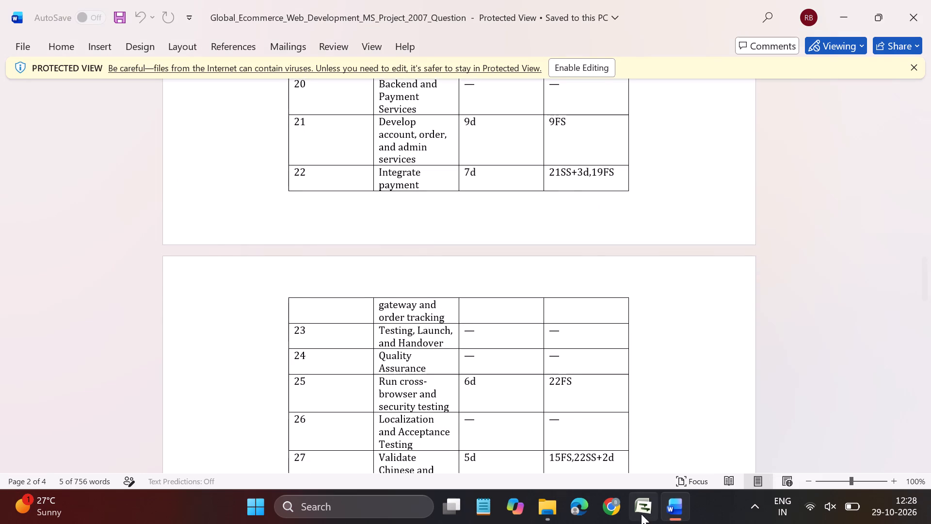
click(641, 514)
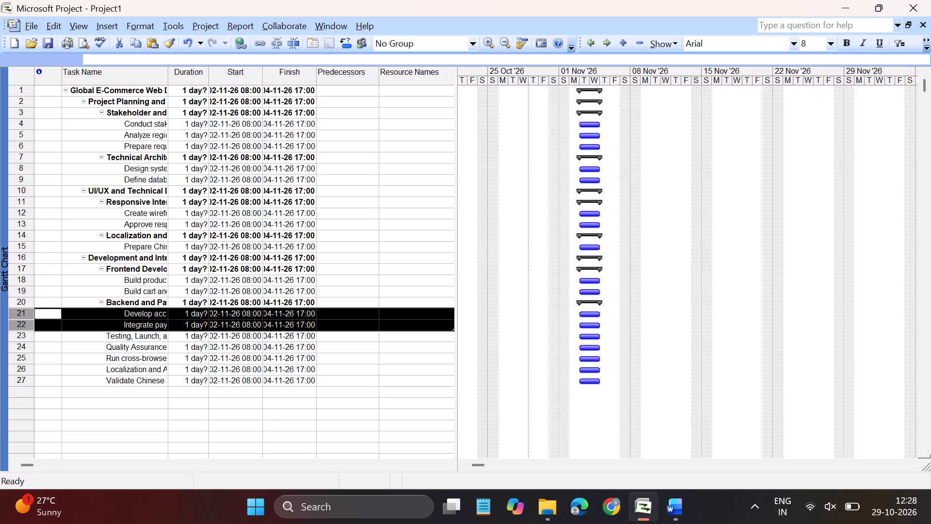
drag(18, 337, 18, 378)
click(587, 40)
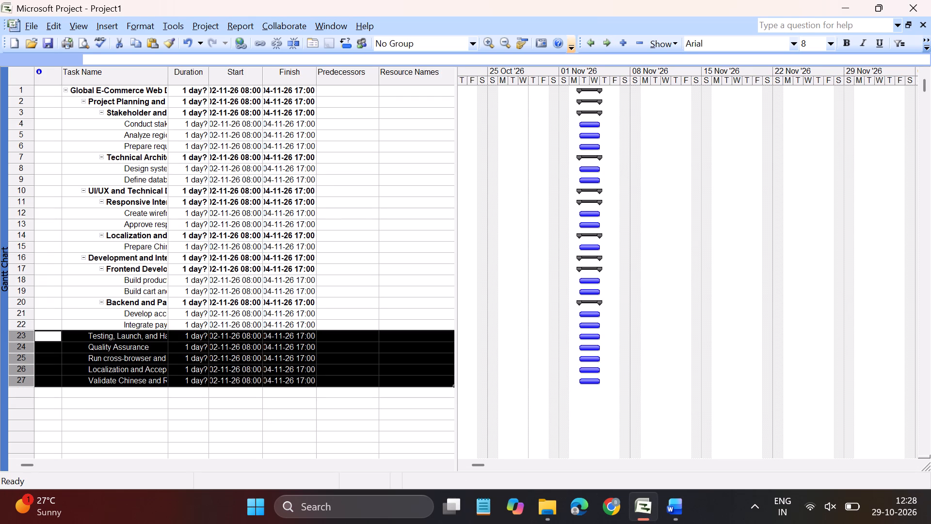
Indent tasks 24 to 27 one outline level beneath Testing, Launch, and Handover.
click(119, 425)
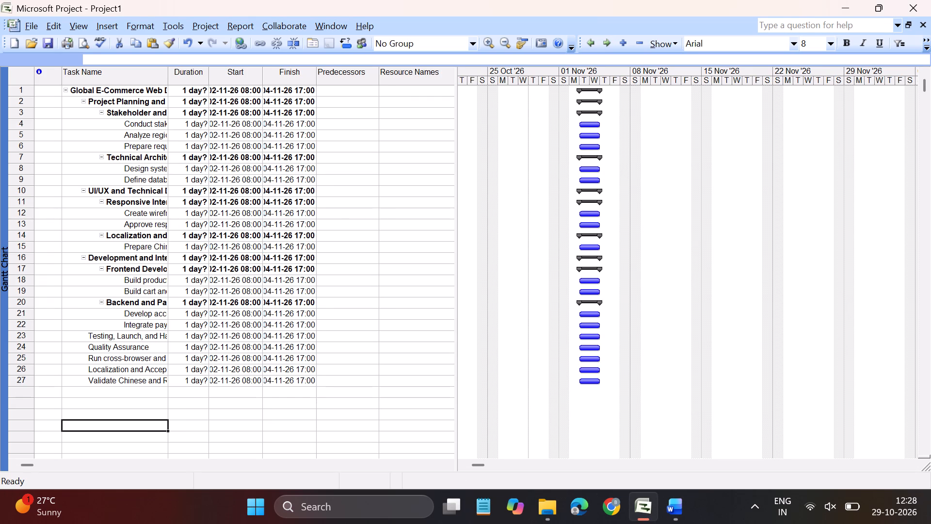
drag(18, 347, 21, 382)
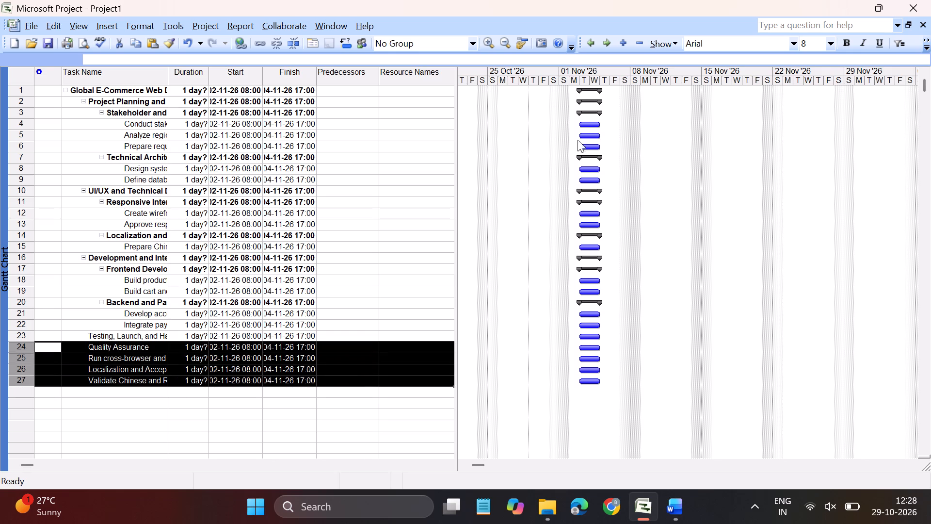
click(610, 45)
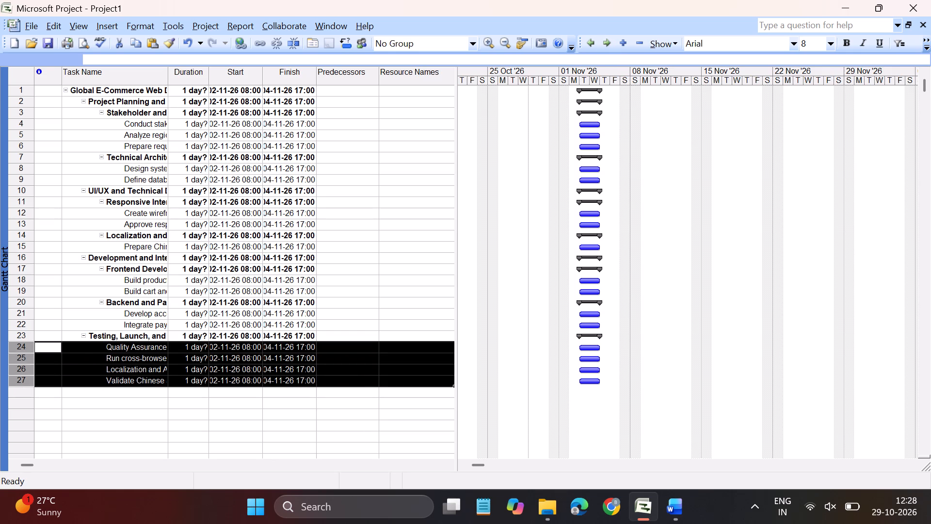
Check rows 23 to 27 of the Word task table and indent task 25 one level beneath Quality Assurance.
click(671, 510)
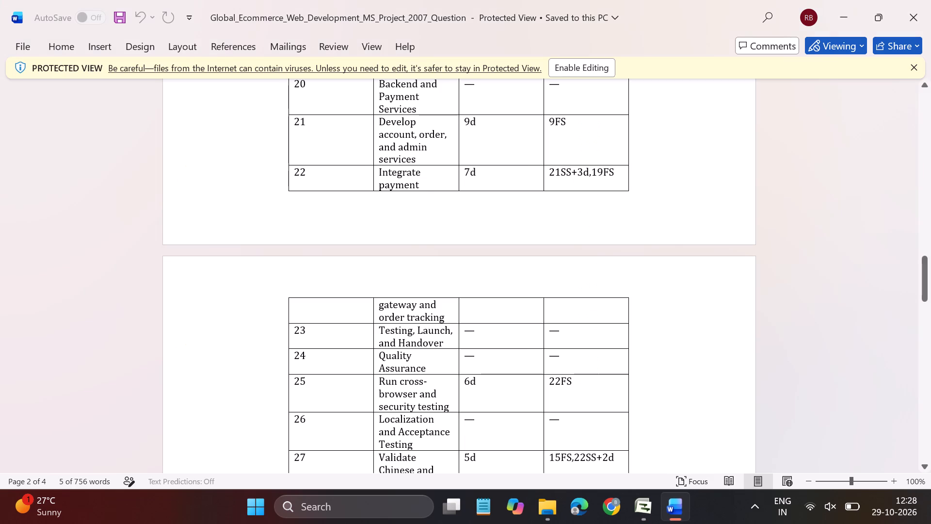
scroll(286, 385, down, 1)
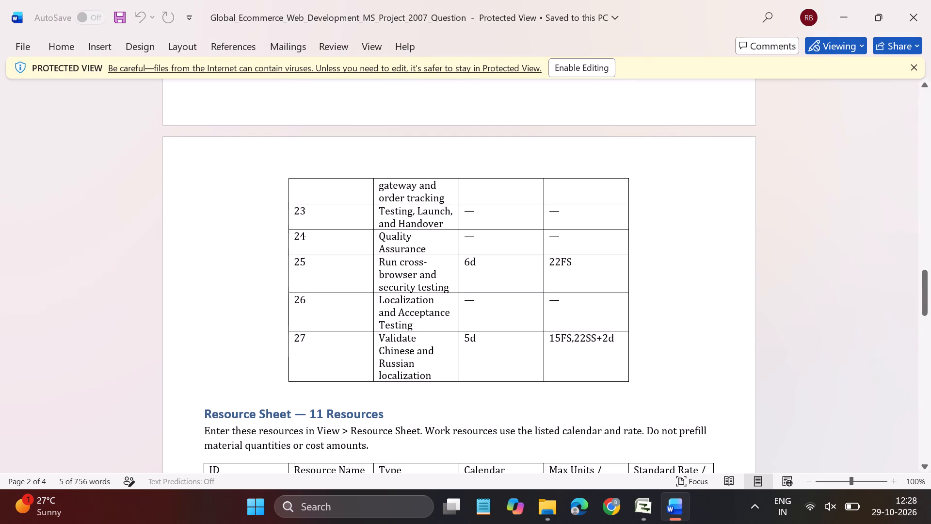
click(644, 517)
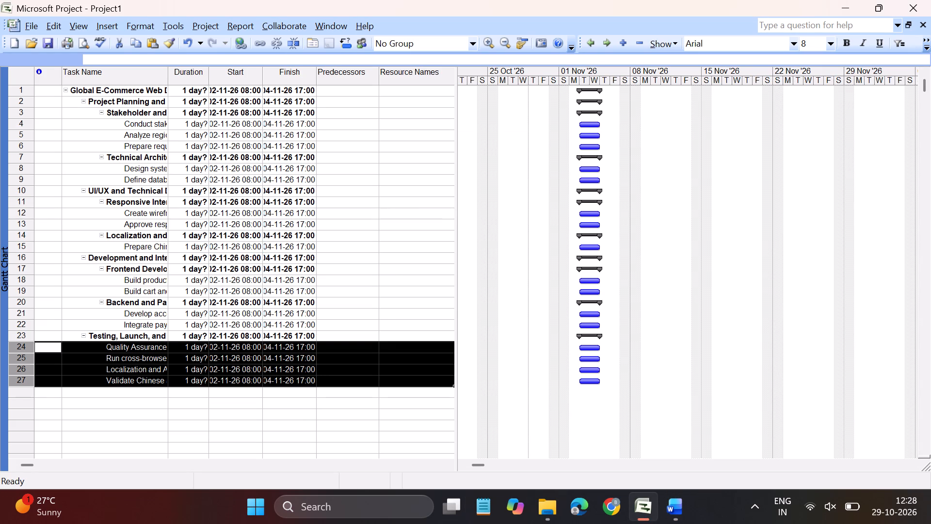
click(23, 360)
click(162, 444)
click(18, 360)
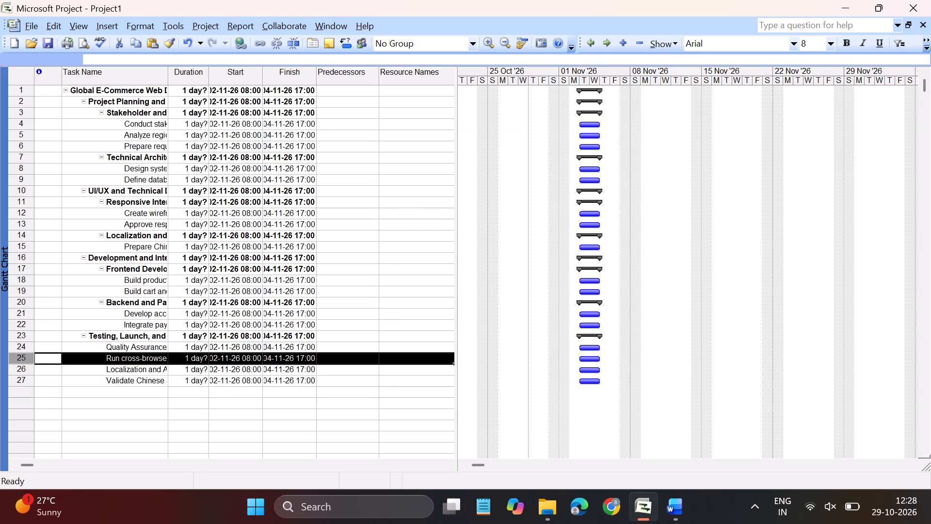
click(609, 41)
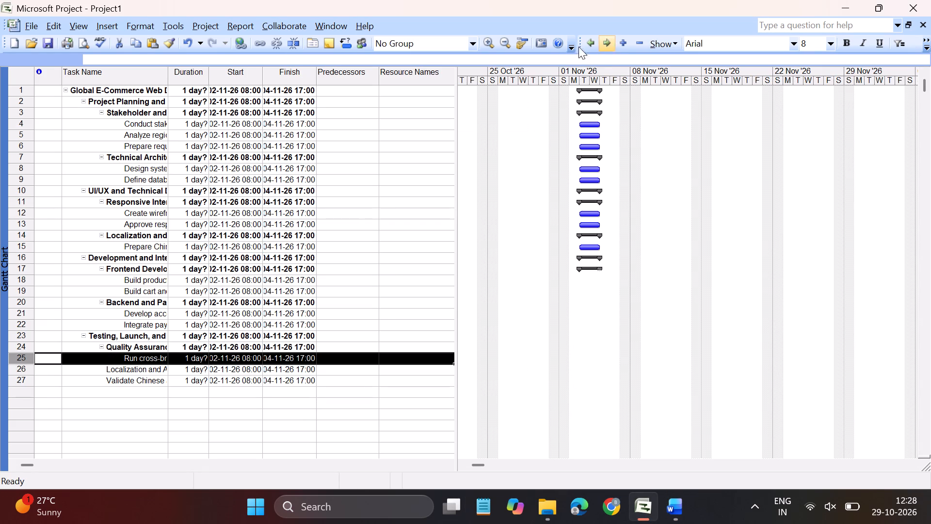
Recheck the Word table's last rows and indent task 27 one level beneath Localization and Acceptance Testing.
click(670, 510)
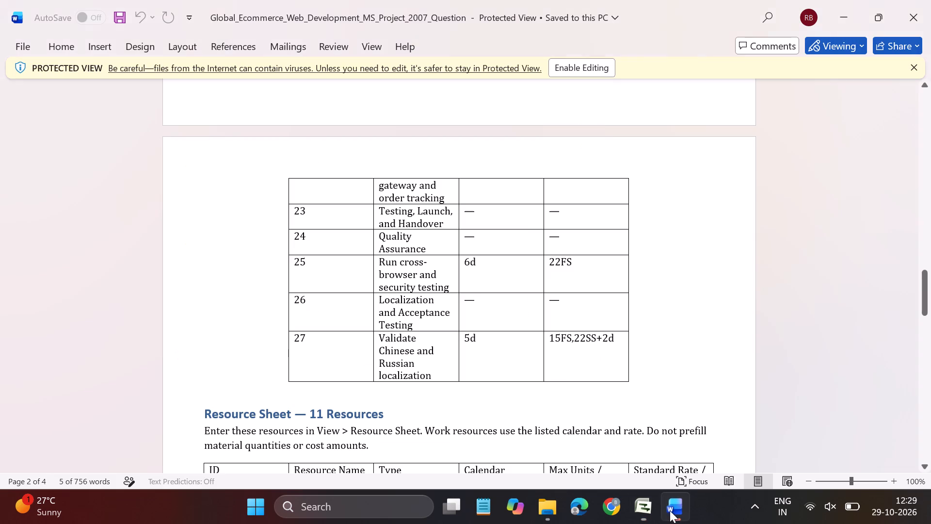
click(643, 508)
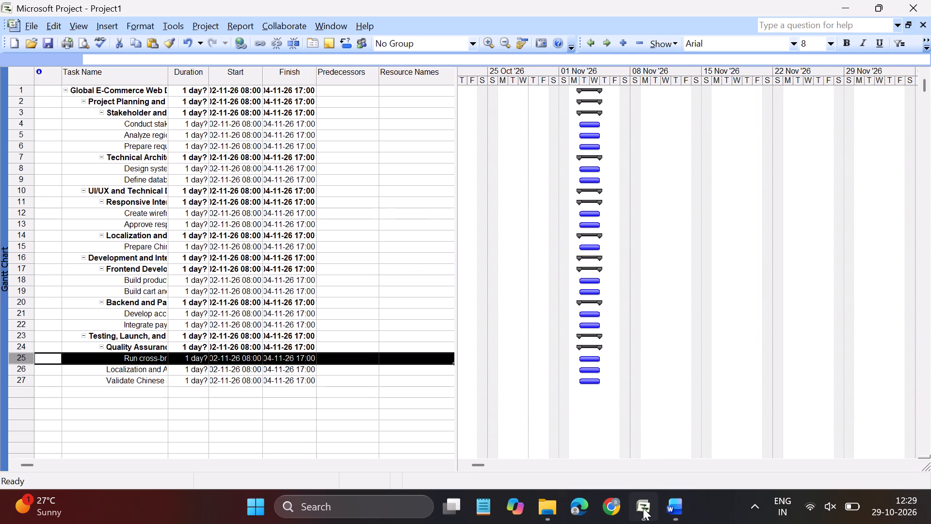
click(22, 384)
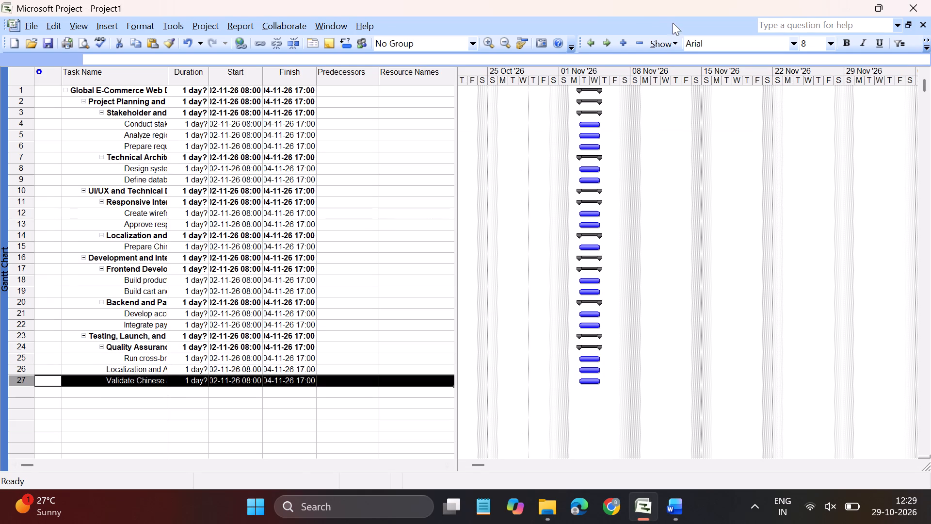
click(606, 40)
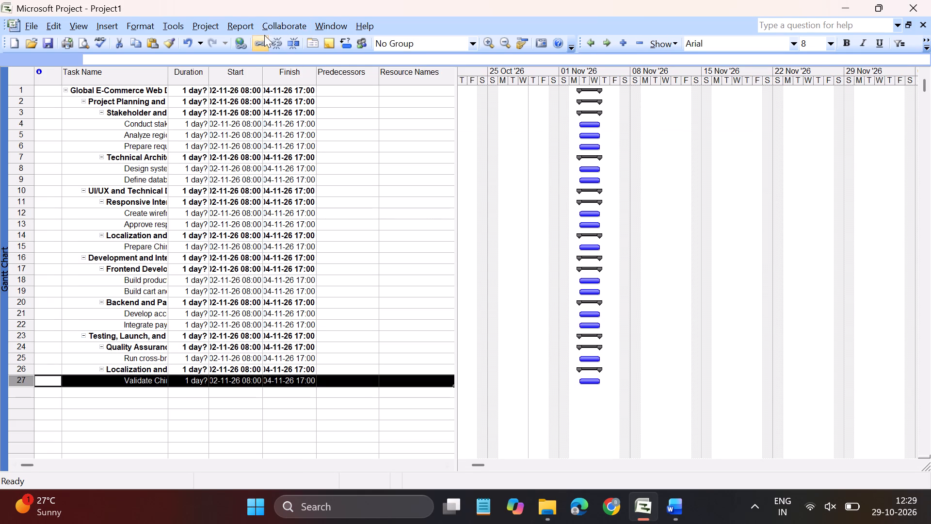
Set the project's date format to the weekday and date without time, Mon 28-01-02.
click(180, 23)
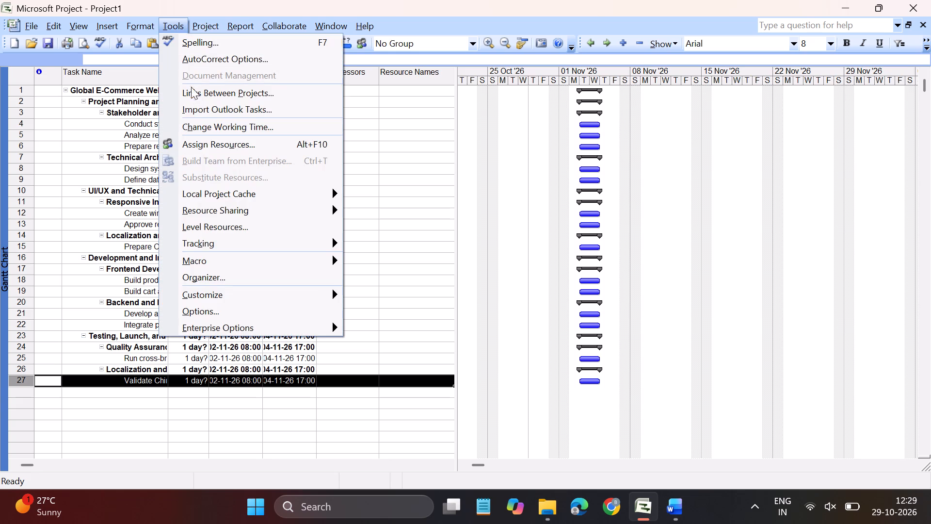
click(233, 311)
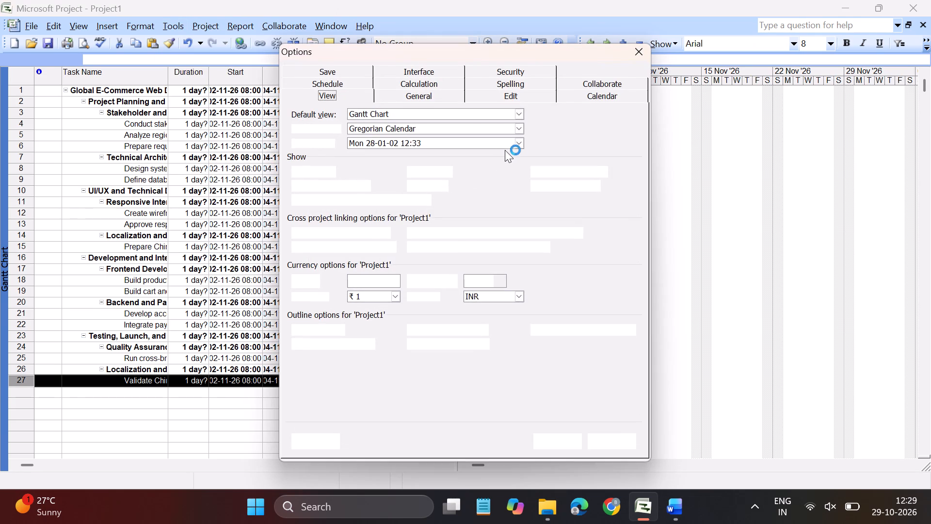
click(520, 145)
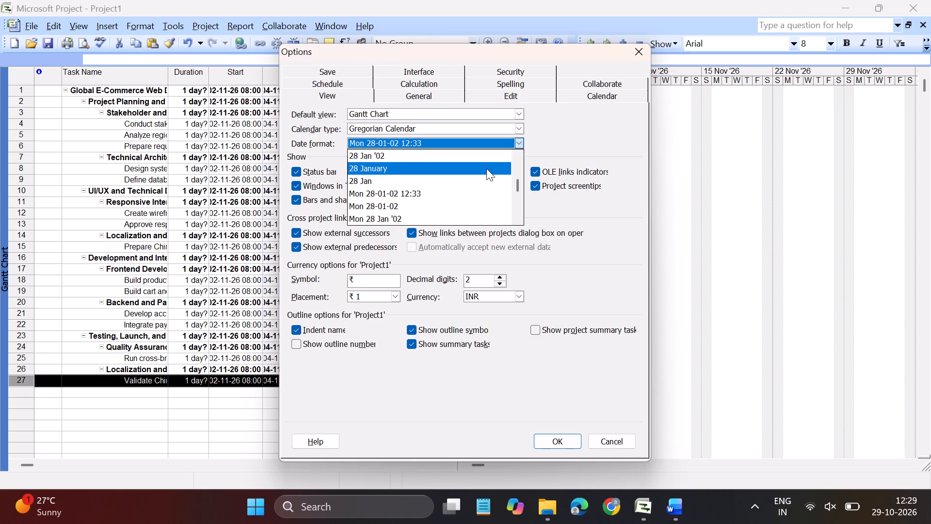
click(446, 203)
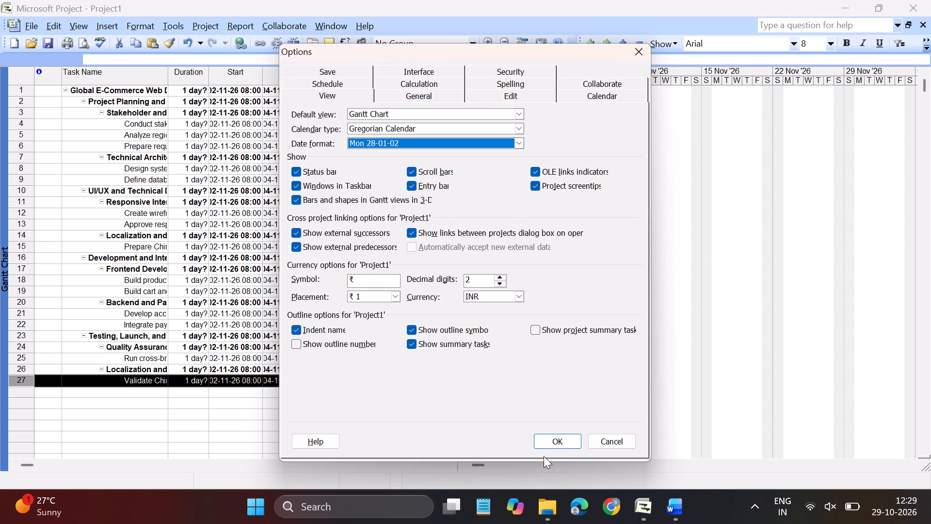
click(566, 442)
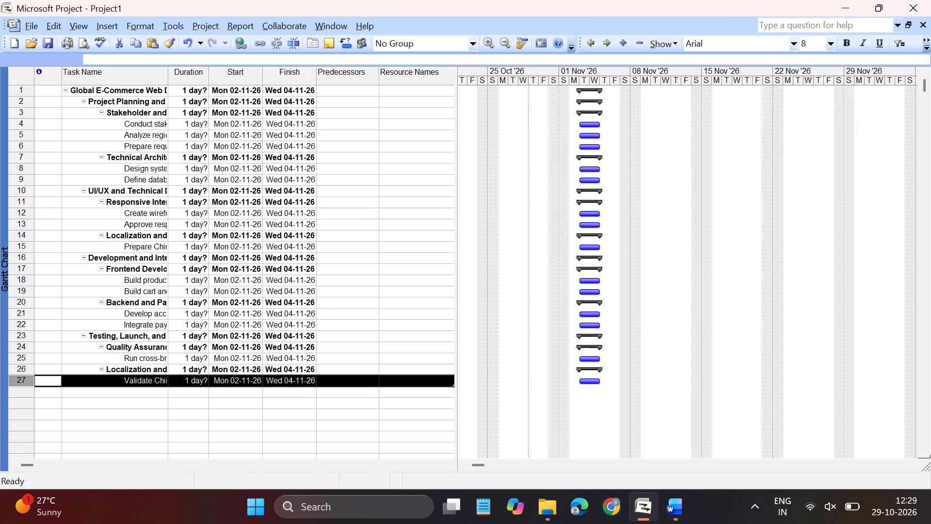
Copy the durations of tasks 4 to 6 from the Word table into the schedule: 4d, 4d and 3d.
click(674, 510)
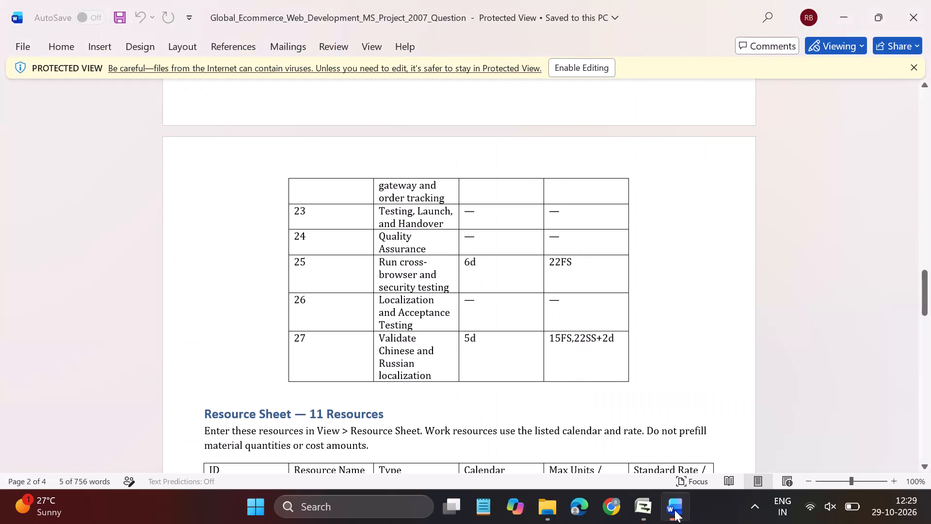
scroll(477, 260, up, 9)
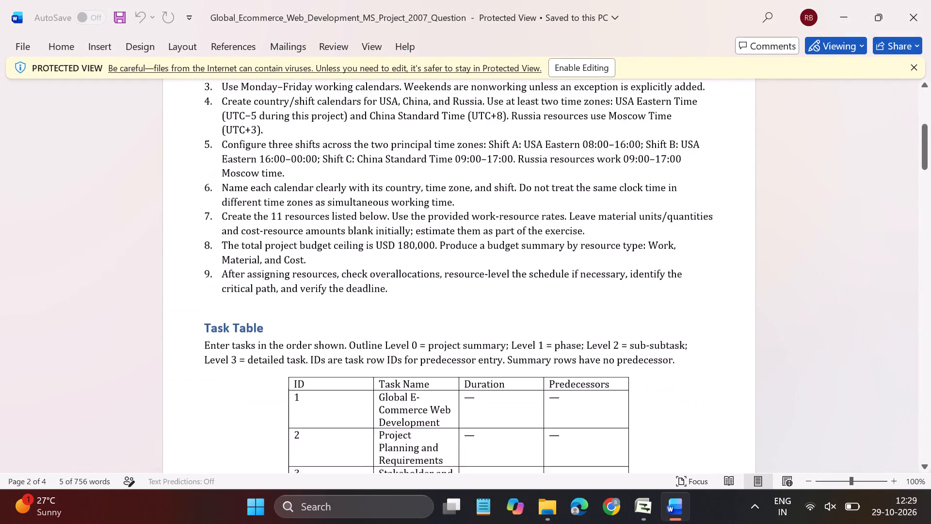
scroll(477, 260, up, 1)
click(538, 345)
scroll(538, 345, down, 3)
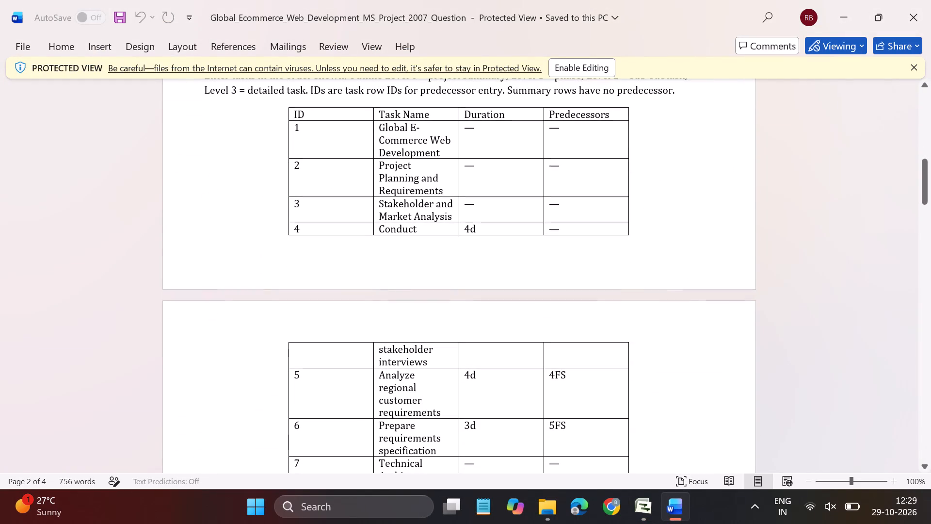
drag(464, 231, 487, 416)
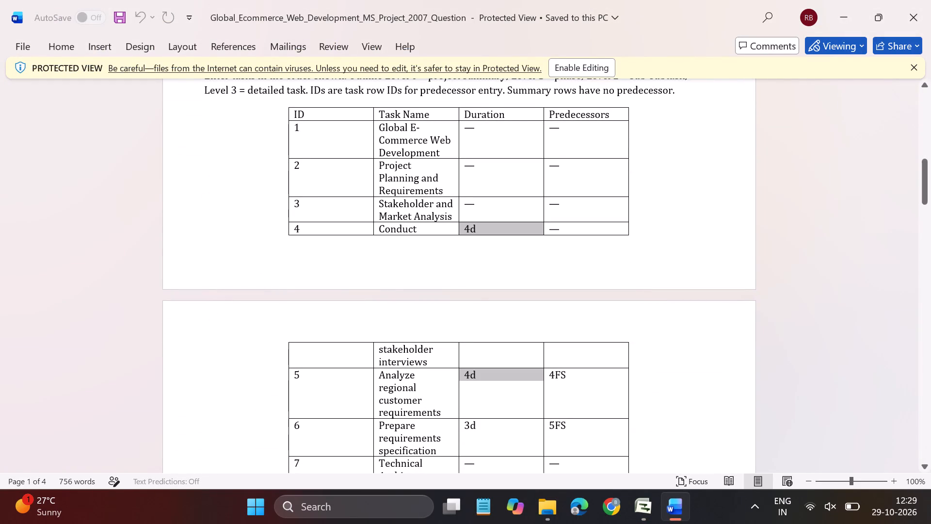
drag(487, 416, 491, 439)
key(ctrl+c)
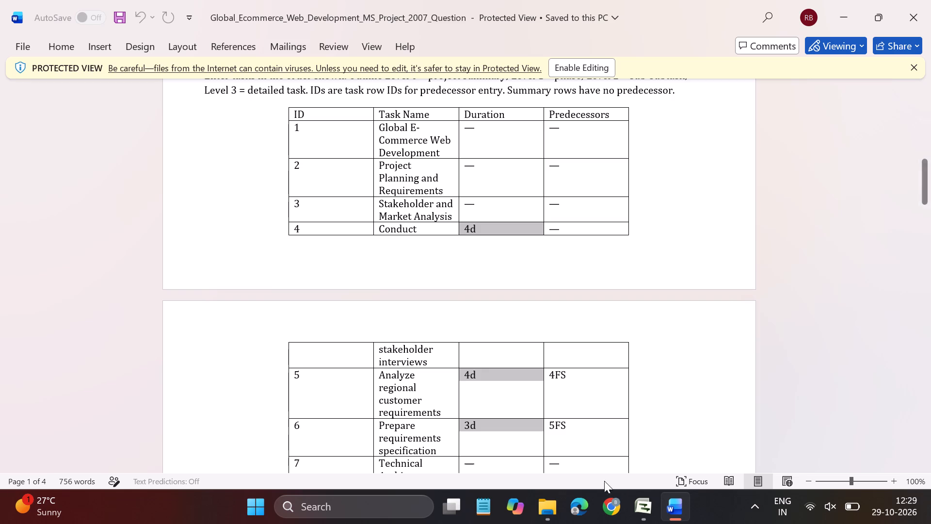
click(641, 505)
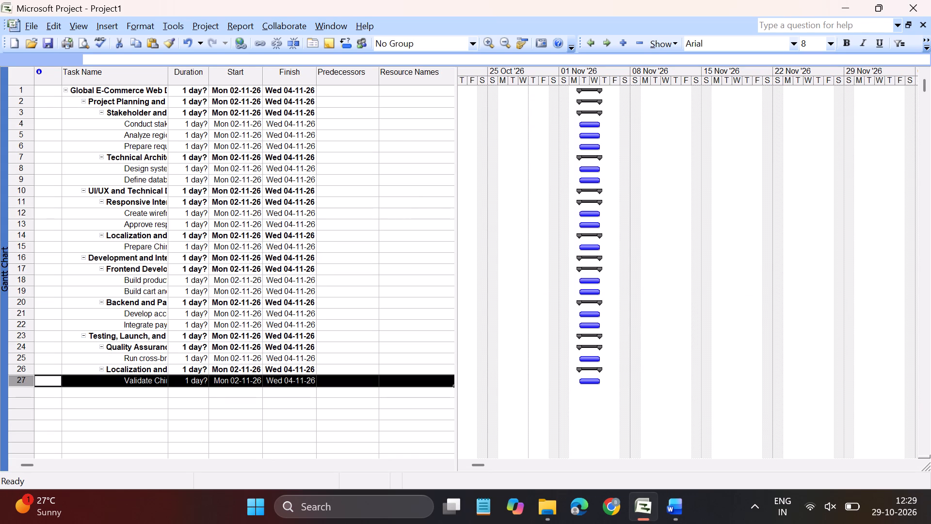
drag(187, 121, 189, 144)
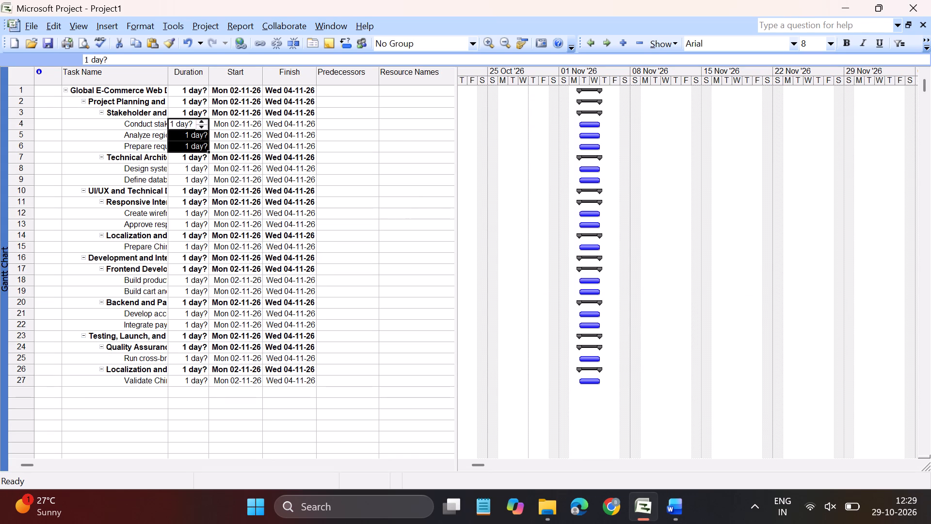
key(ctrl+v)
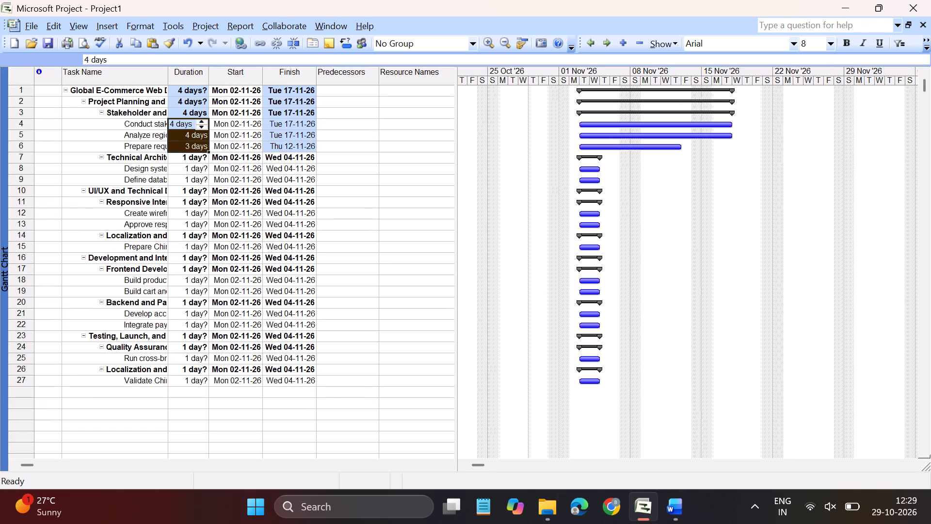
Copy the durations of tasks 8 and 9 from the Word table into the schedule: 5d and 4d.
click(674, 510)
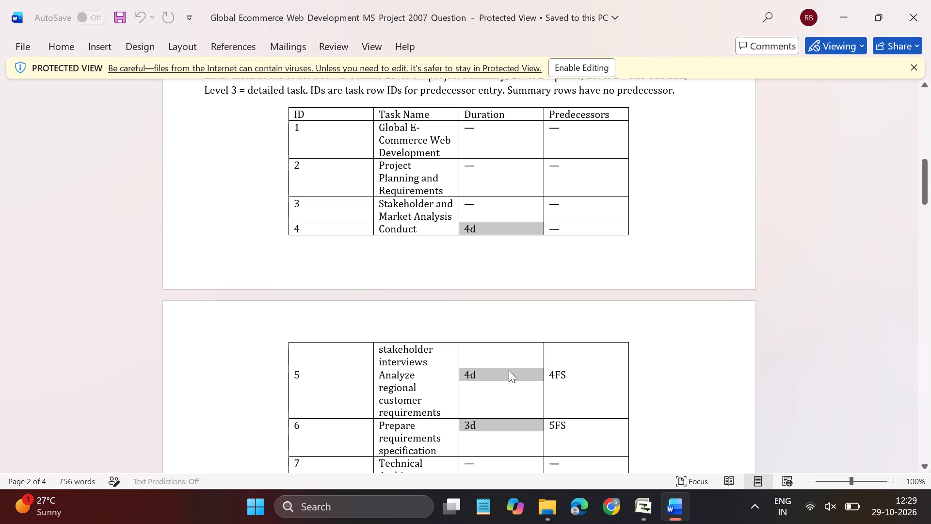
scroll(509, 370, down, 1)
drag(464, 301, 476, 328)
key(ctrl+c)
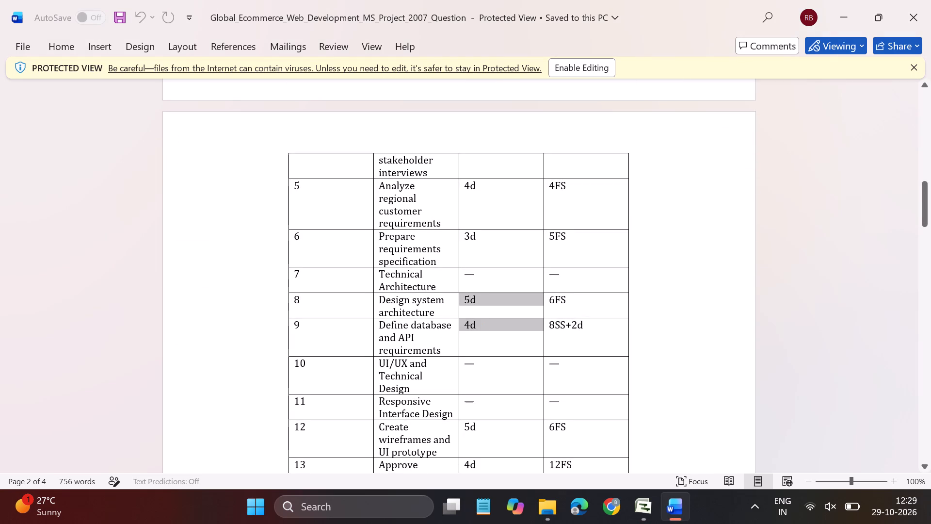
click(643, 512)
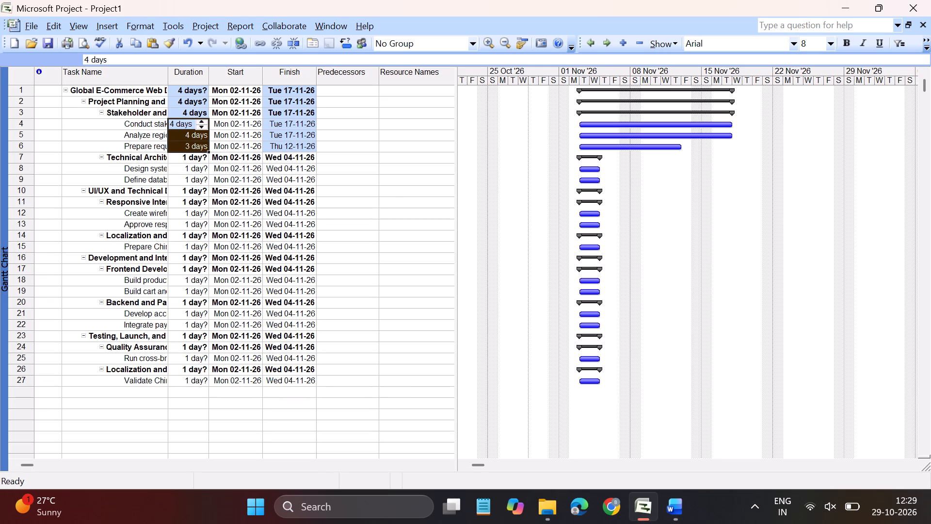
drag(179, 171, 184, 185)
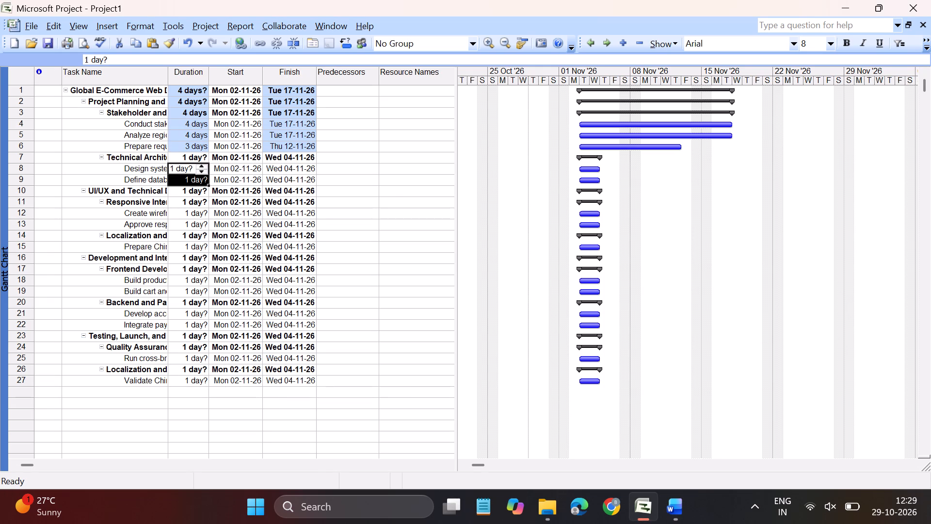
key(ctrl+v)
Copy the durations of tasks 12 and 13 from the Word table into the schedule: 5d and 4d.
click(679, 506)
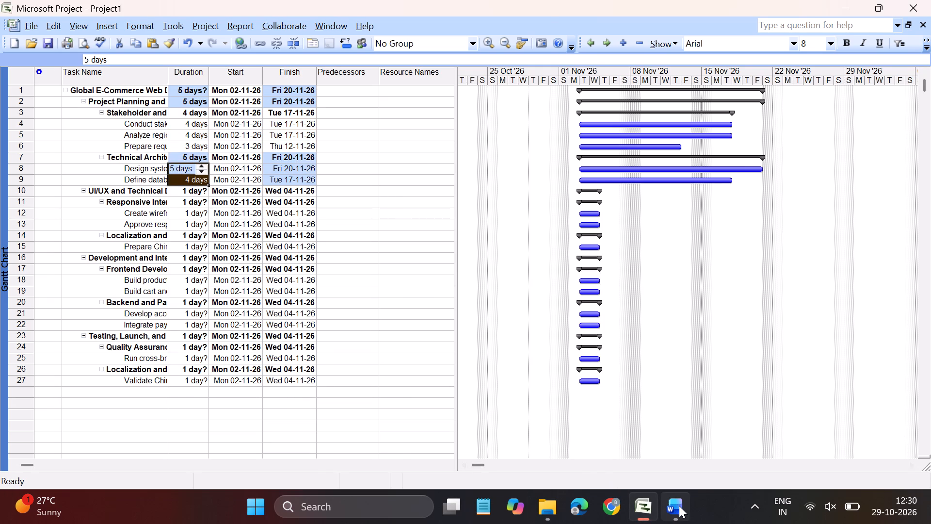
scroll(513, 371, down, 1)
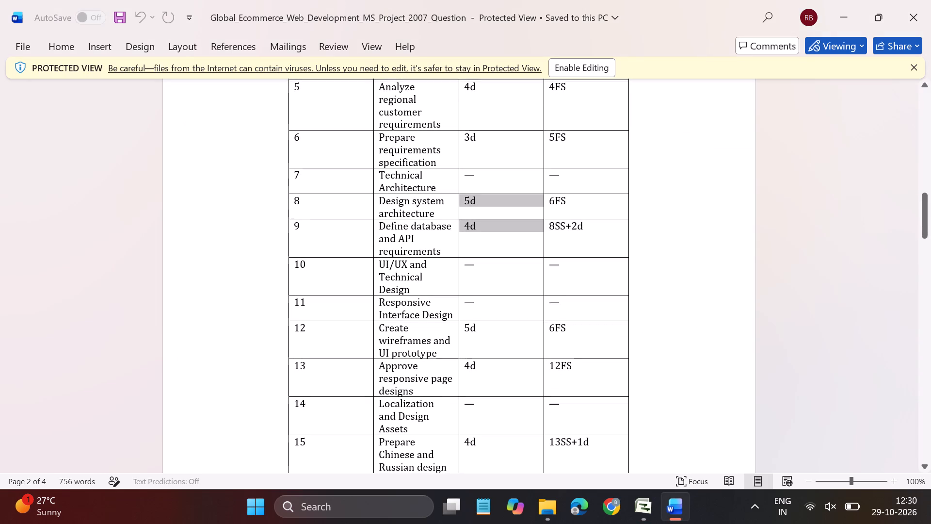
drag(464, 325, 482, 369)
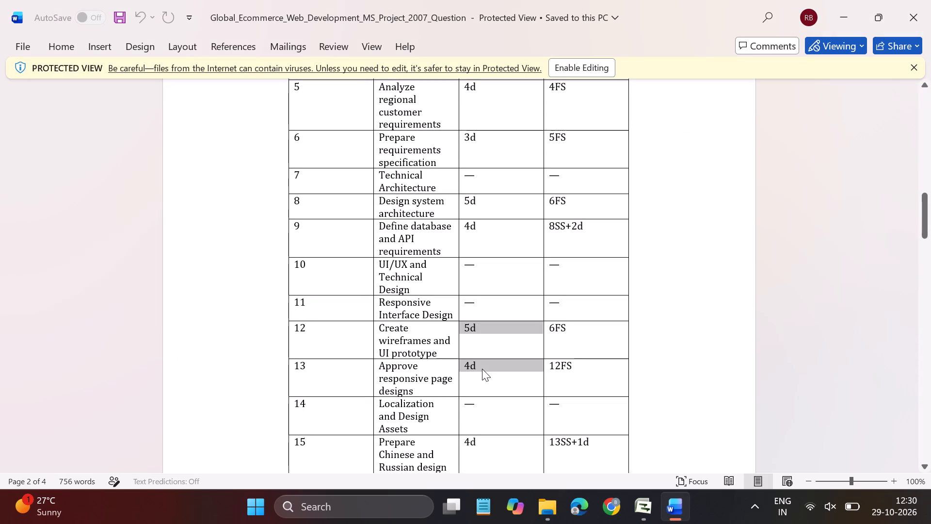
key(ctrl+c)
click(639, 508)
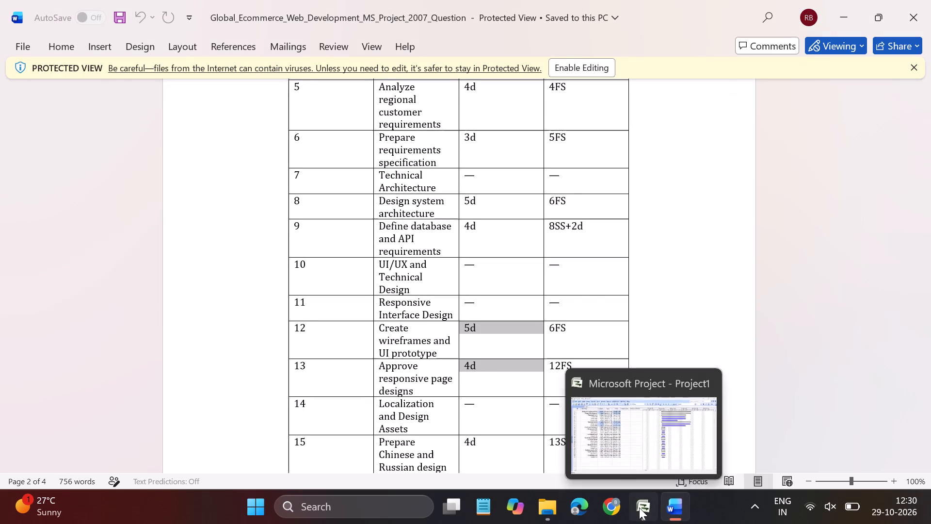
drag(178, 212, 182, 225)
key(ctrl+v)
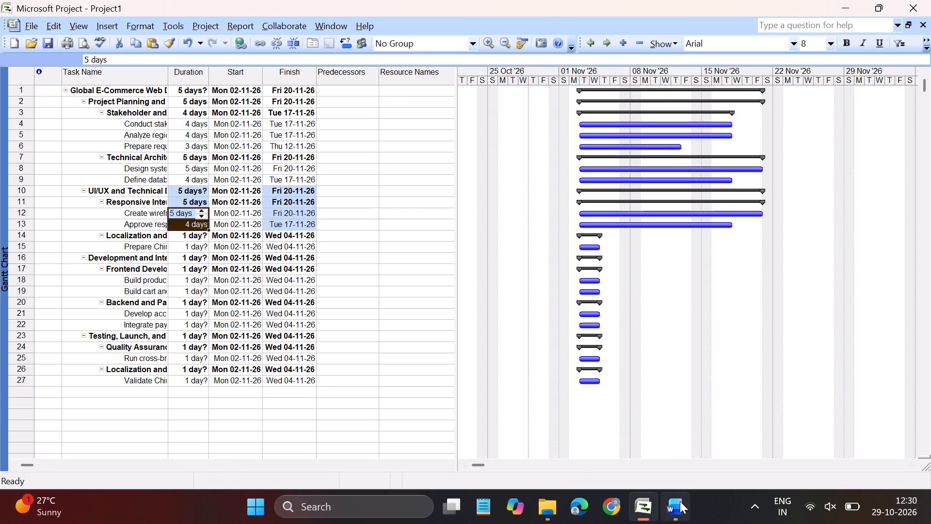
Copy the duration of task 15 from the Word table into the schedule: 4d.
click(680, 501)
scroll(507, 404, down, 2)
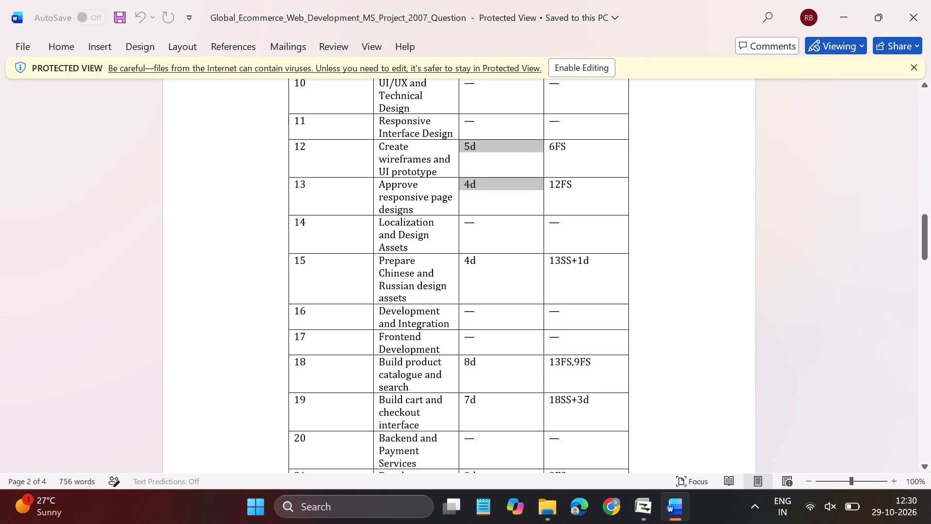
double_click(465, 260)
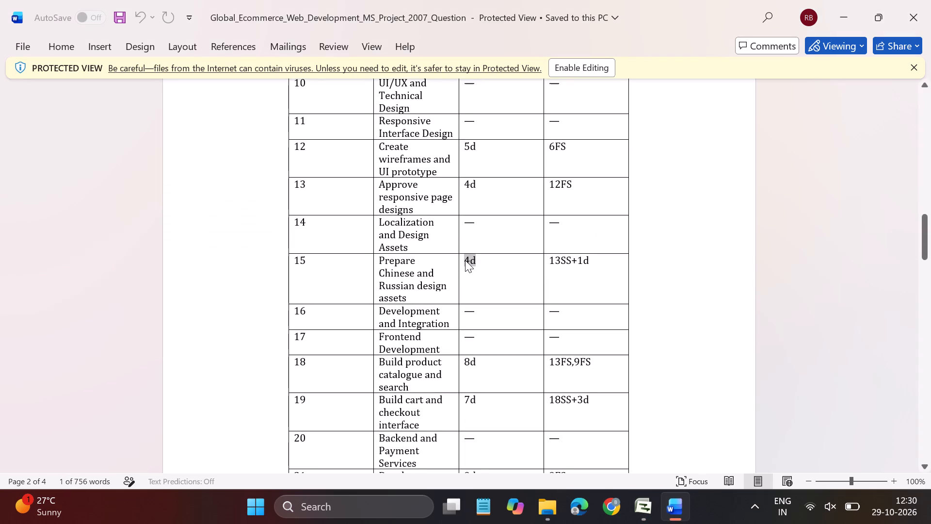
key(ctrl+c)
click(649, 512)
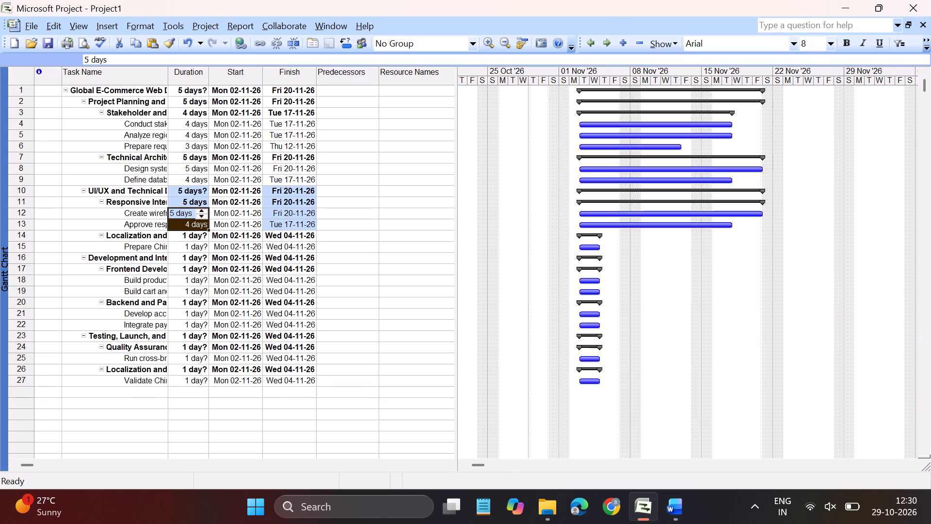
click(190, 248)
key(ctrl+v)
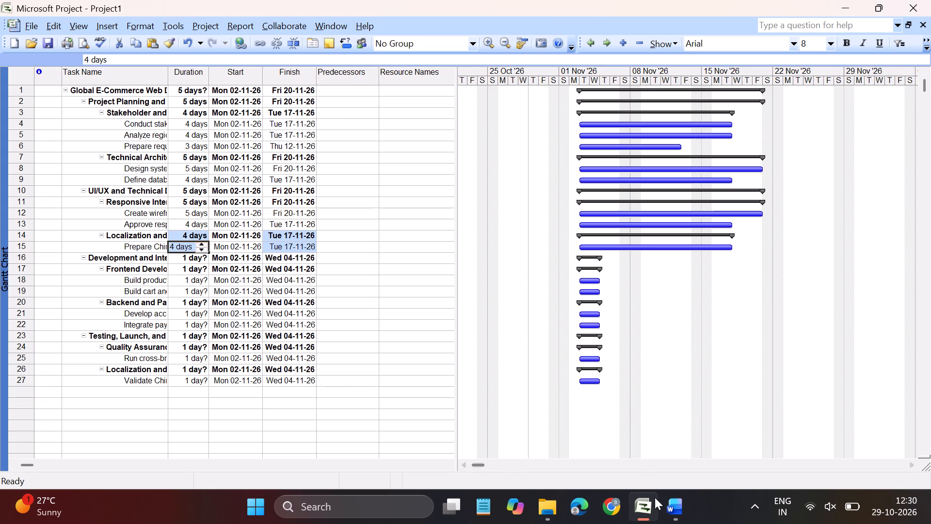
Copy the durations of tasks 18 and 19 from the Word table into the schedule: 8d and 7d.
click(675, 516)
scroll(557, 371, down, 1)
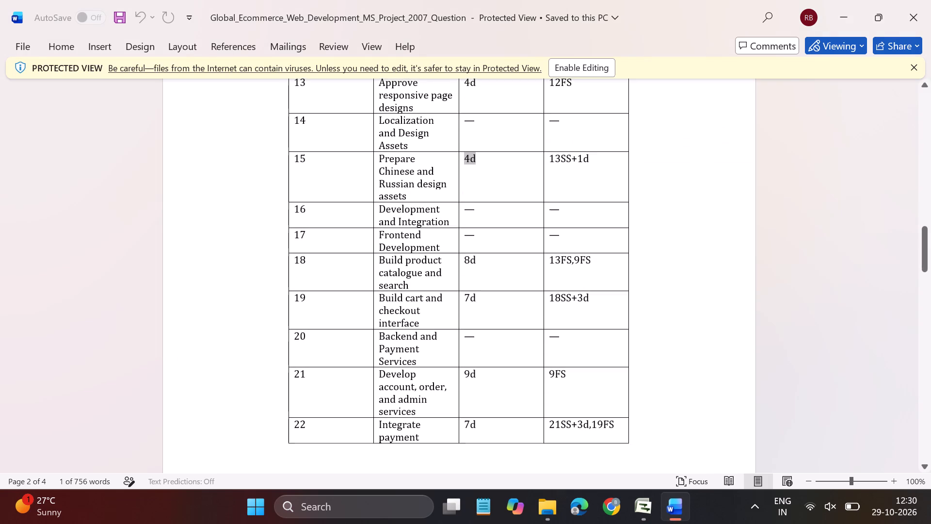
drag(462, 258, 493, 296)
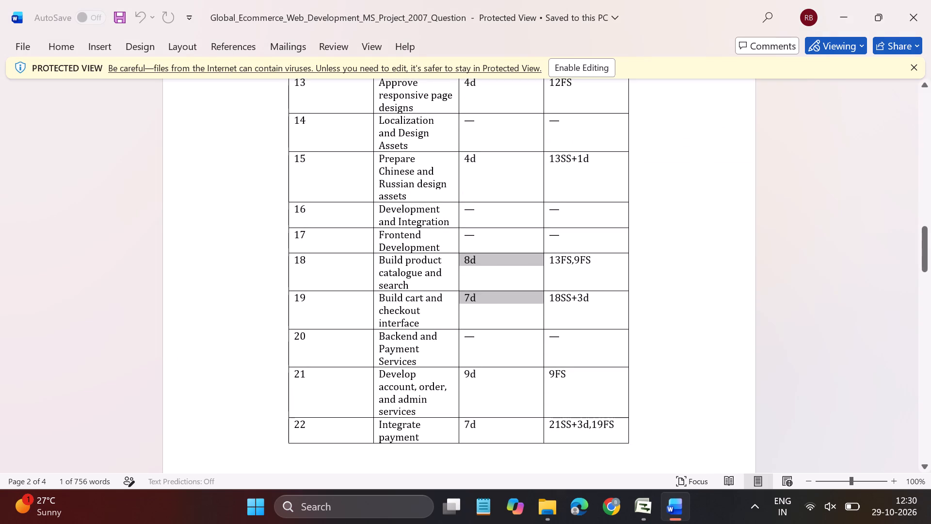
drag(493, 296, 493, 300)
key(ctrl+c)
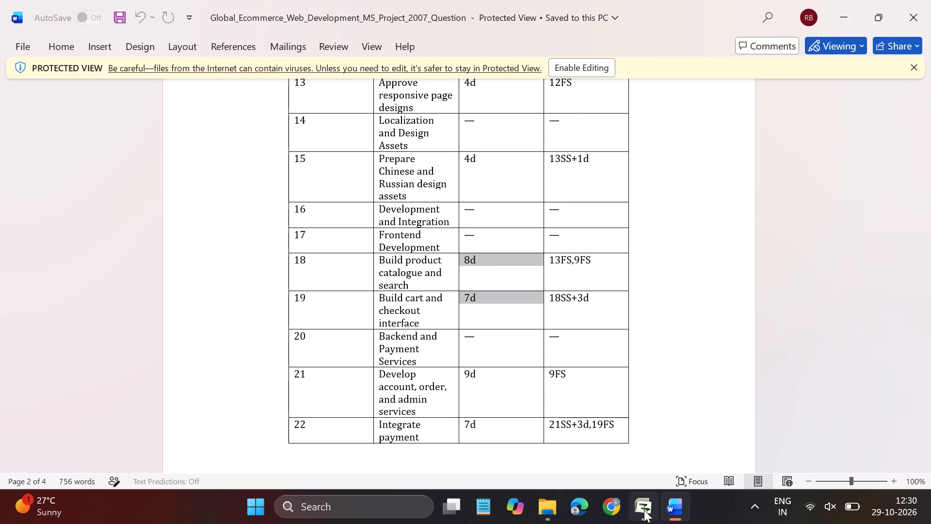
click(646, 512)
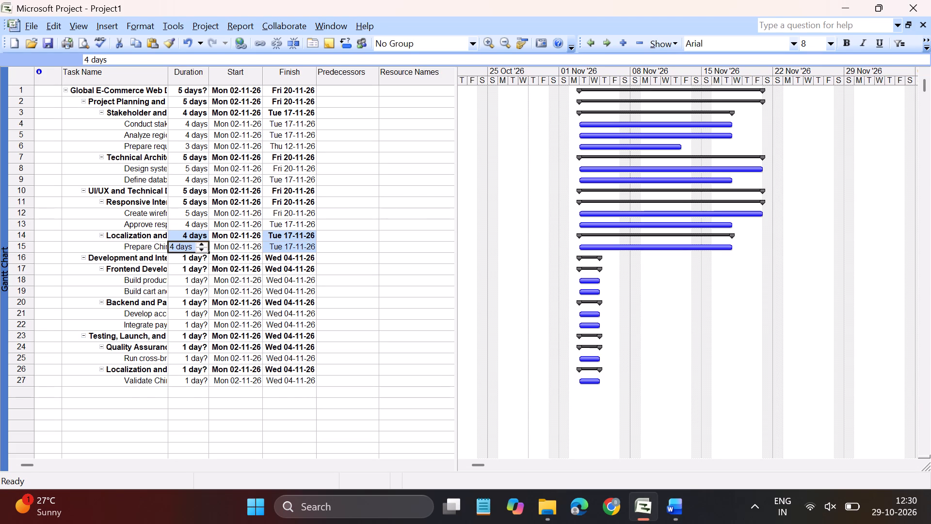
drag(178, 278, 180, 290)
key(ctrl+v)
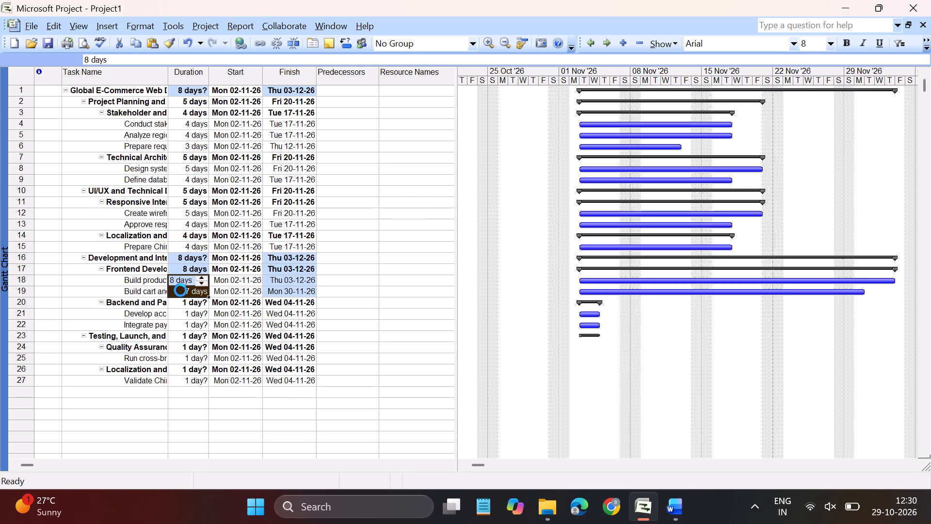
Copy the durations of tasks 21 and 22 from the Word table into the schedule: 9d and 7d.
click(676, 514)
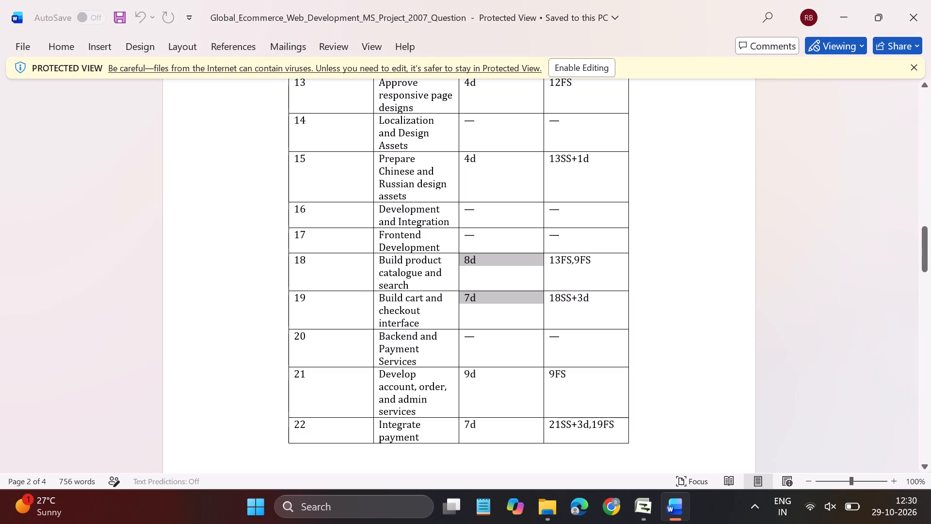
scroll(509, 410, down, 2)
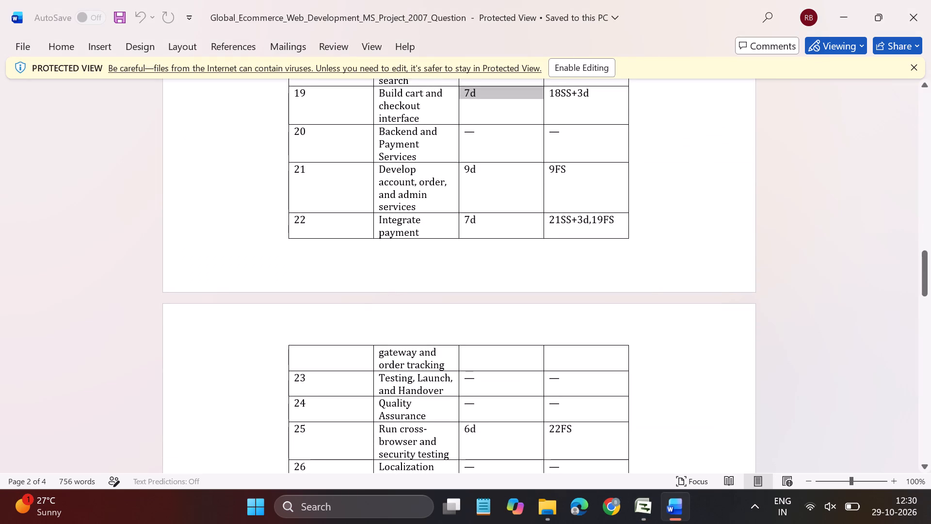
drag(463, 169, 488, 229)
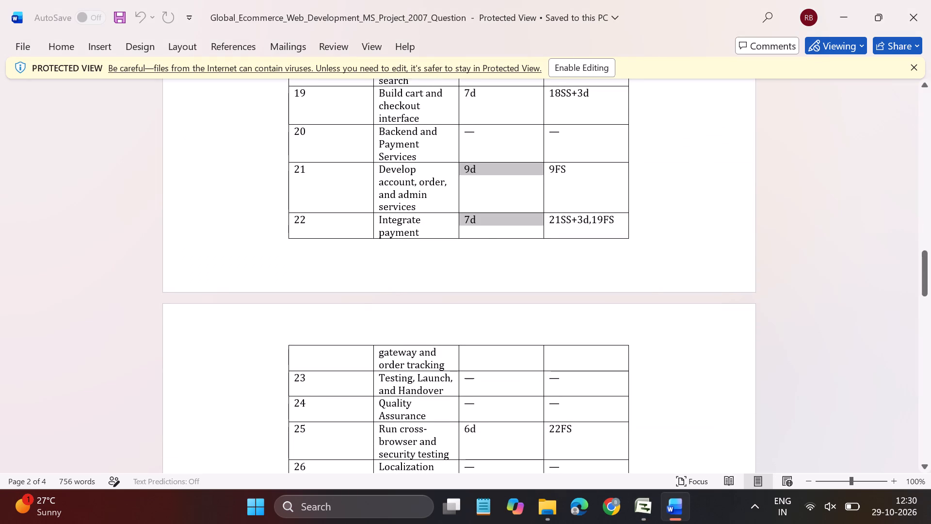
key(ctrl+c)
click(648, 517)
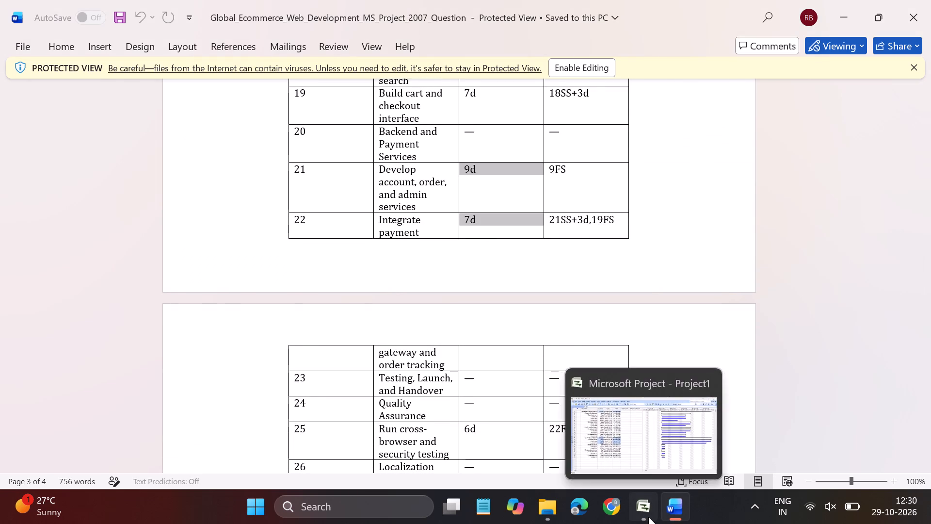
drag(181, 312, 181, 315)
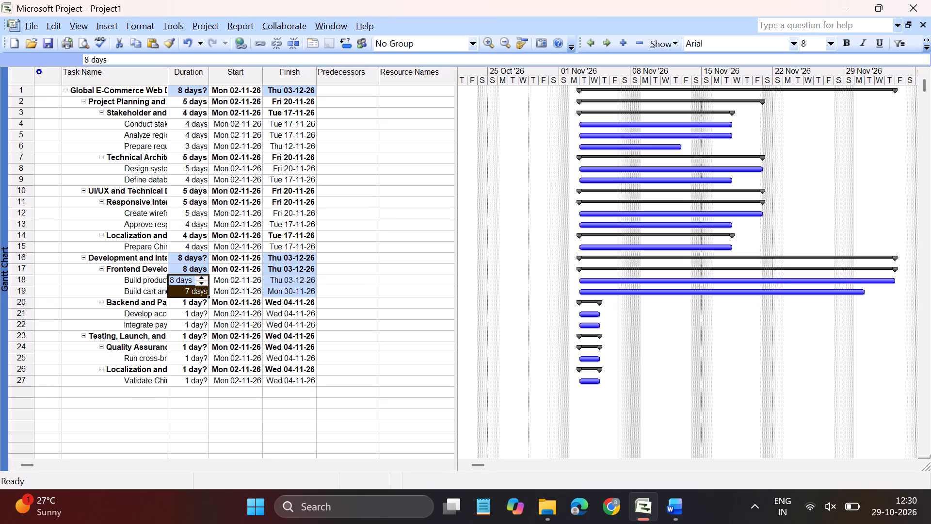
drag(181, 315, 181, 324)
key(ctrl+v)
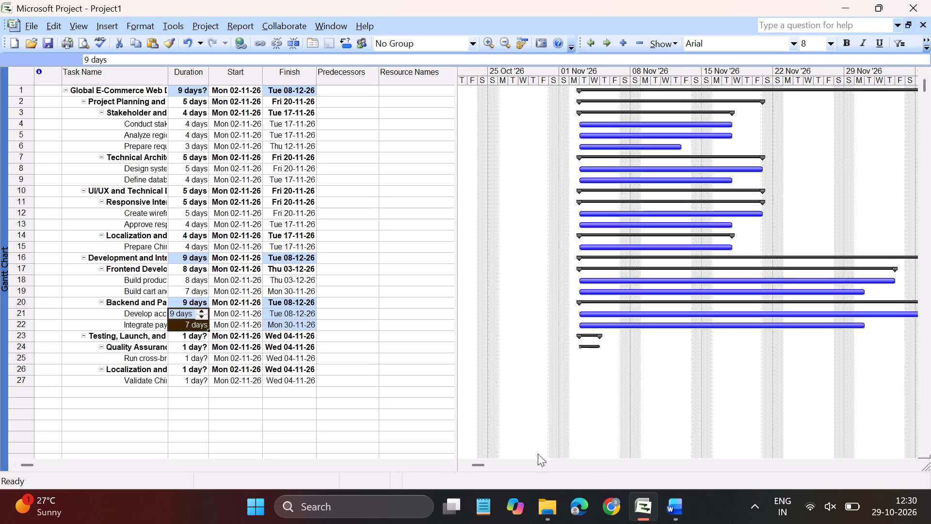
Copy the duration of task 25 from the Word table into the schedule: 6d.
click(671, 506)
scroll(502, 373, down, 1)
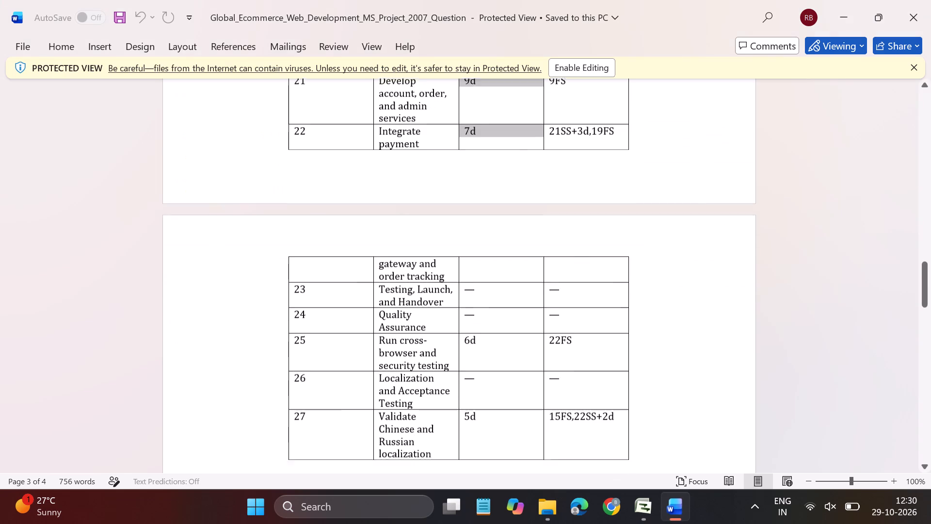
scroll(502, 373, down, 1)
double_click(484, 338)
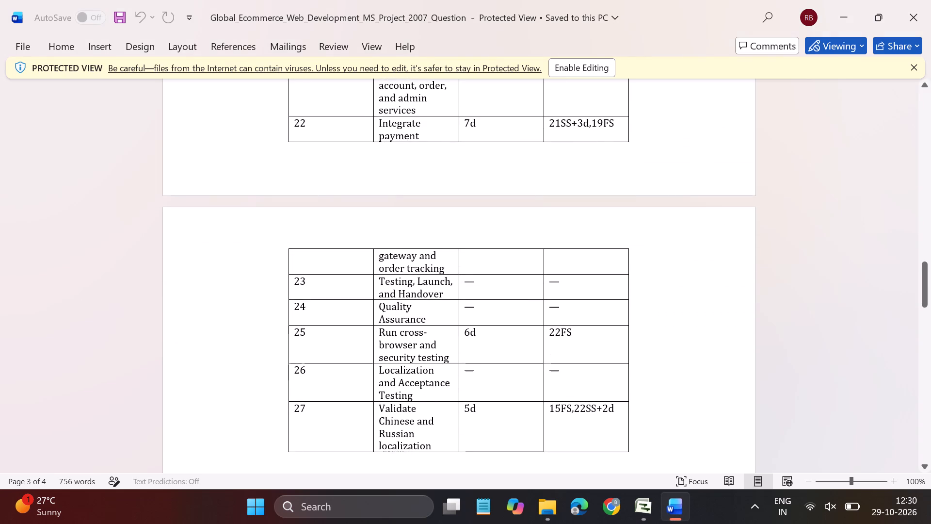
drag(484, 338, 463, 337)
key(ctrl+c)
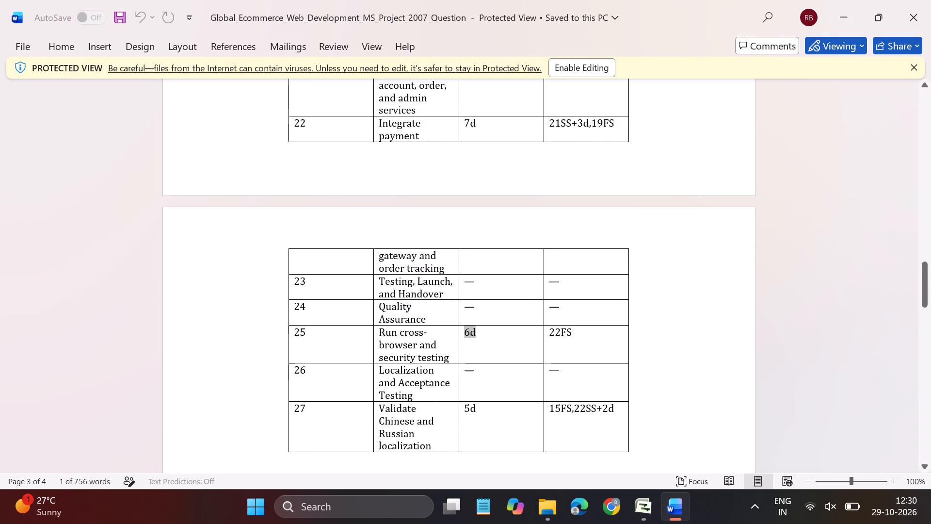
click(646, 502)
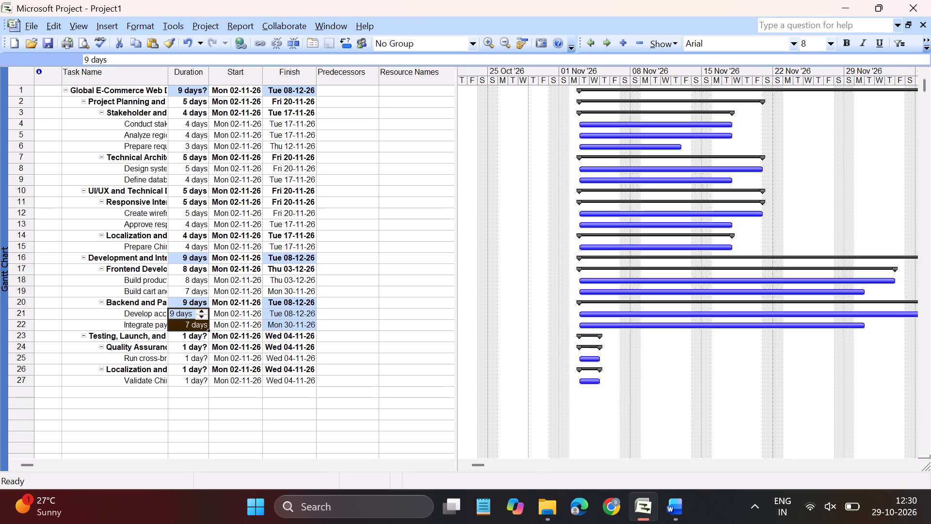
click(181, 358)
key(ctrl+v)
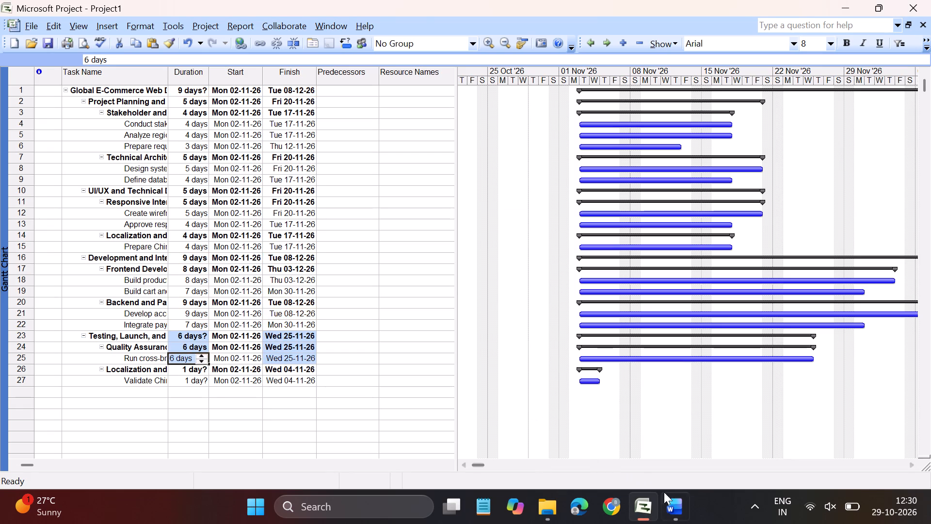
Copy the duration of task 27 from the Word table into the schedule: 5d.
click(679, 511)
drag(487, 408, 462, 412)
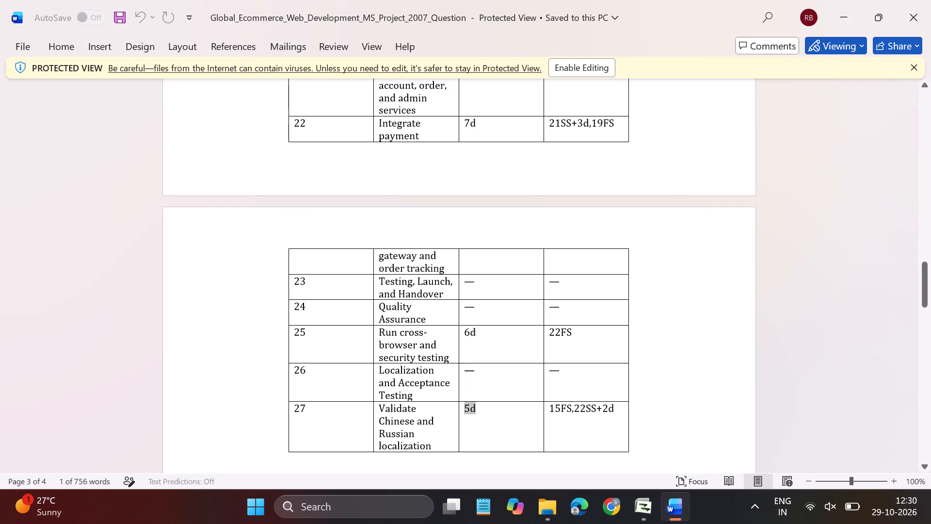
drag(462, 412, 460, 412)
key(ctrl+c)
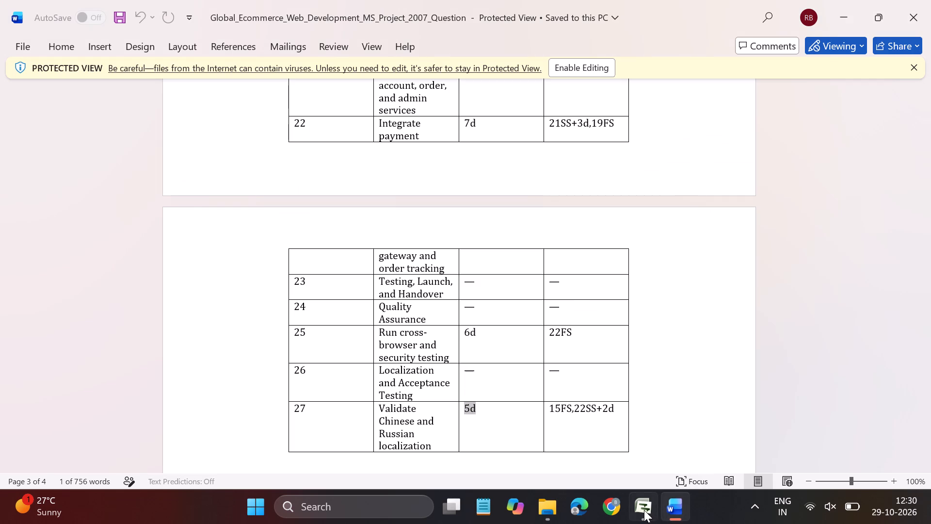
click(644, 510)
click(181, 381)
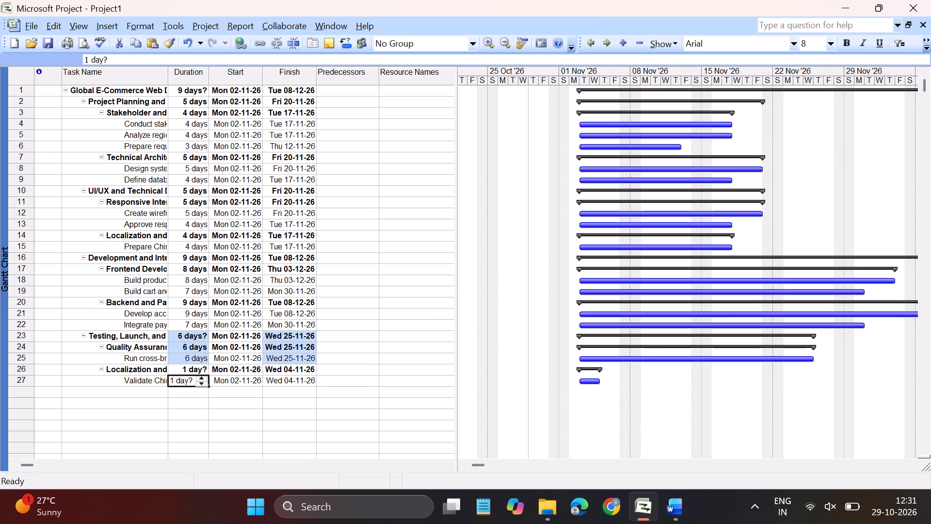
key(ctrl+v)
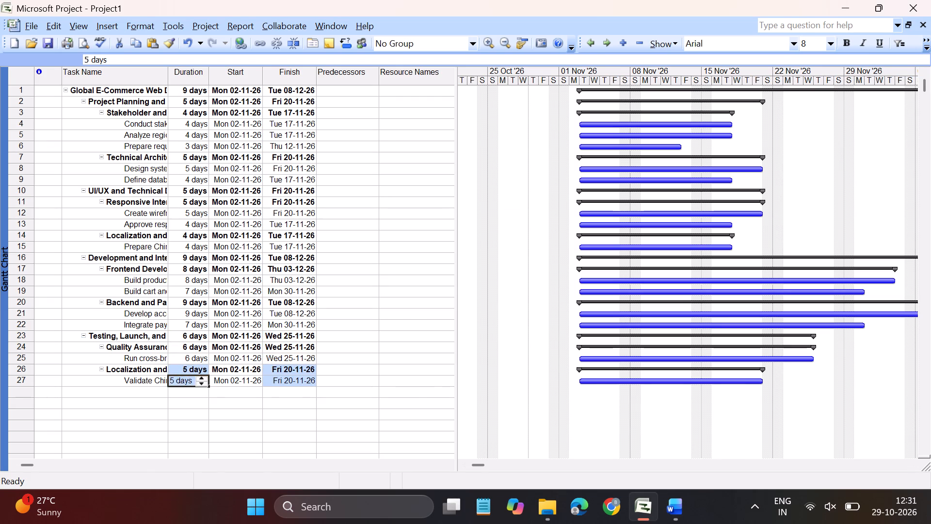
Copy the predecessors of task 27 from the Word table into the schedule: 15FS,22SS+2d.
click(356, 404)
click(669, 510)
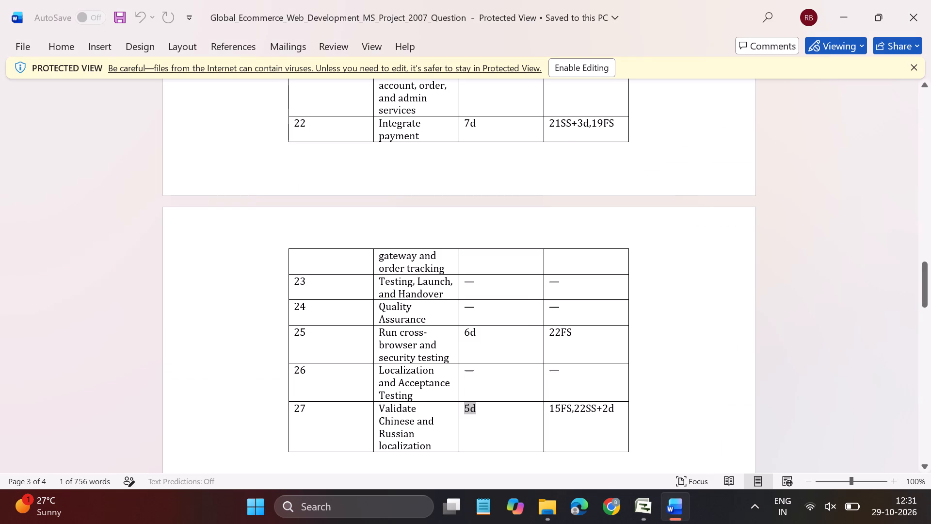
drag(549, 411, 615, 409)
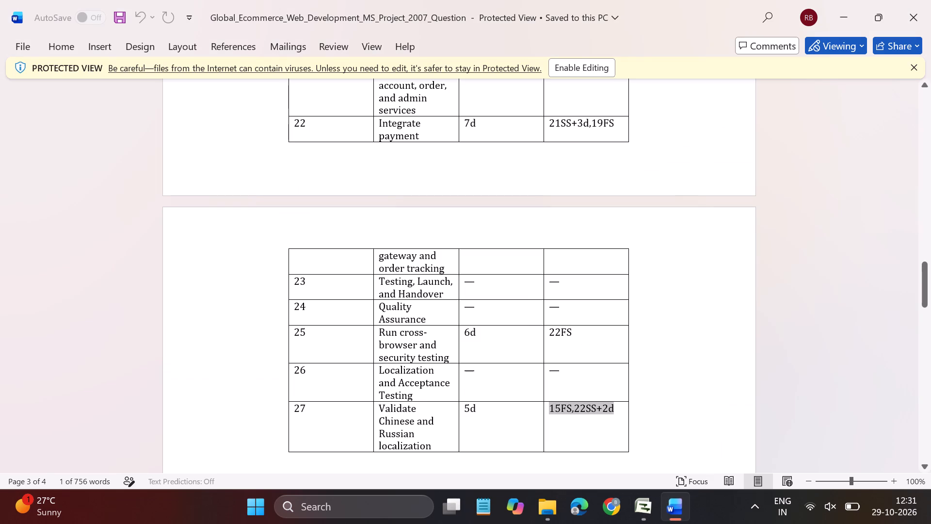
key(ctrl+c)
click(644, 520)
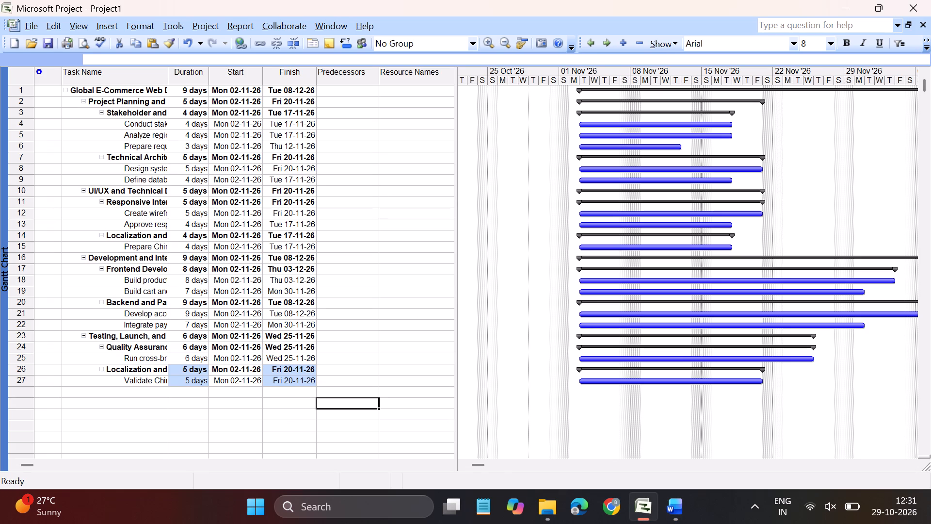
click(349, 385)
key(ctrl+v)
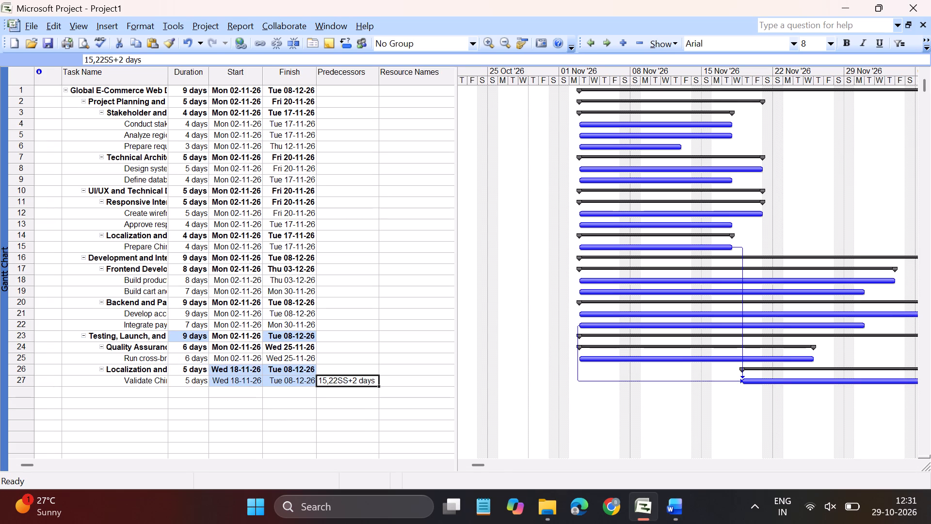
Copy the predecessor of task 25 from the Word table into the schedule: 22FS.
click(676, 507)
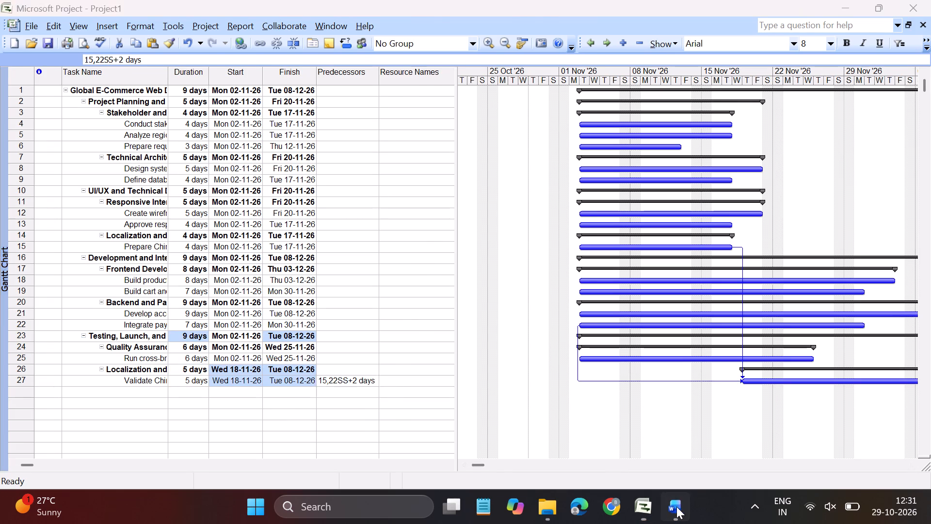
drag(577, 338, 544, 338)
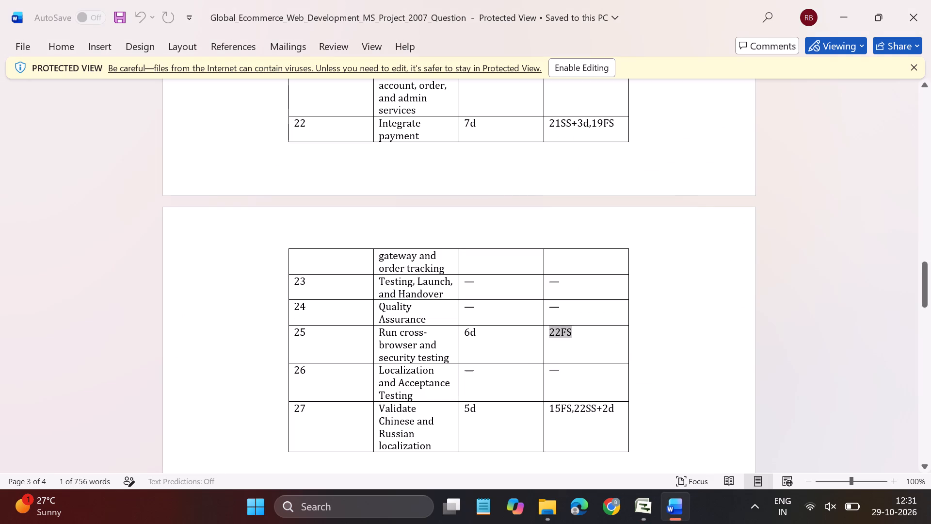
key(ctrl+c)
click(645, 512)
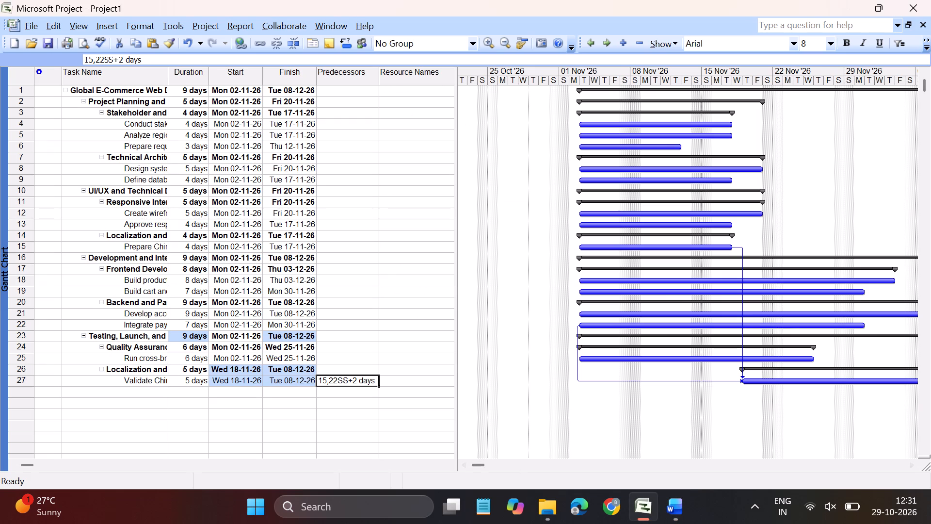
click(337, 358)
key(ctrl+v)
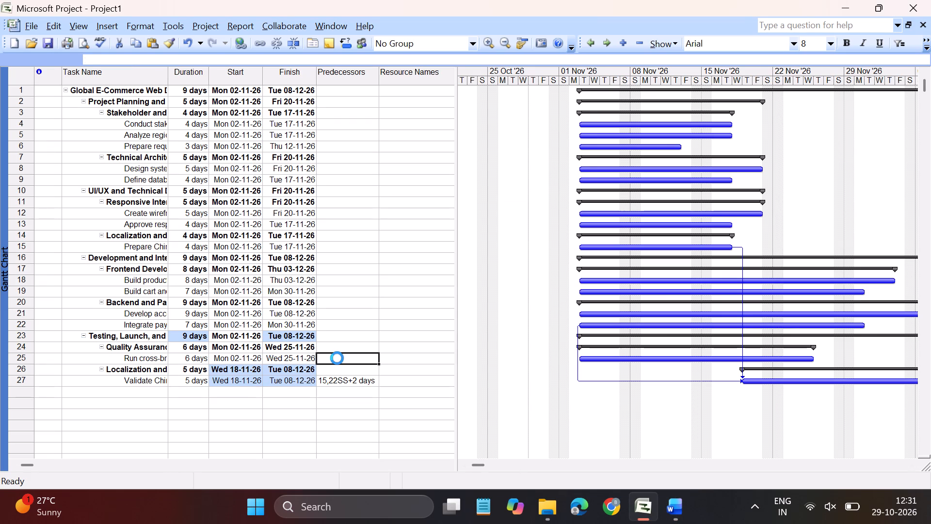
Copy the predecessors of tasks 5 and 6 from the Word table into the schedule: 4FS and 5FS.
click(681, 503)
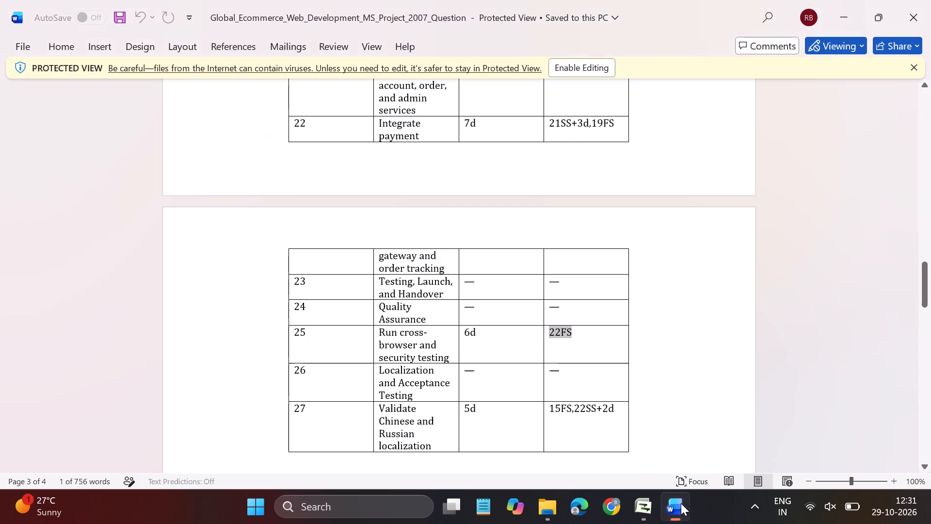
scroll(572, 317, up, 7)
scroll(572, 317, down, 1)
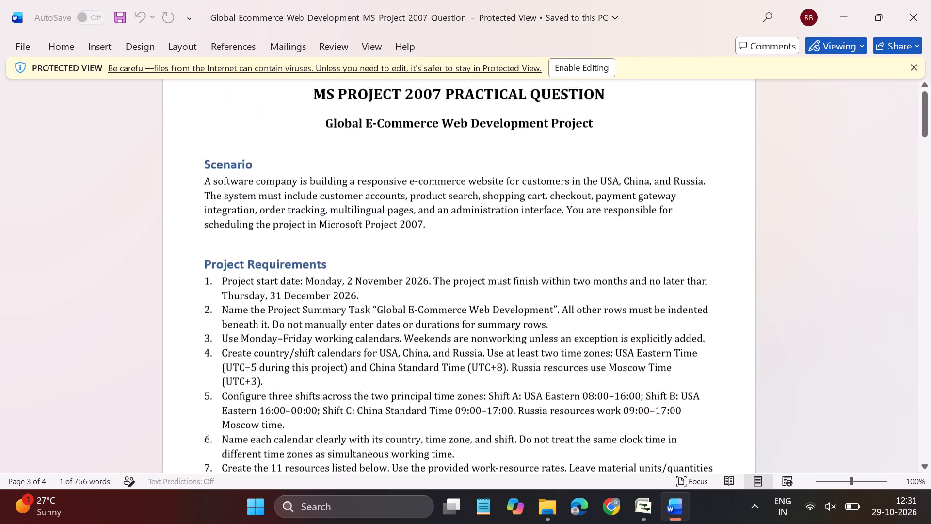
scroll(572, 317, down, 3)
scroll(572, 317, up, 2)
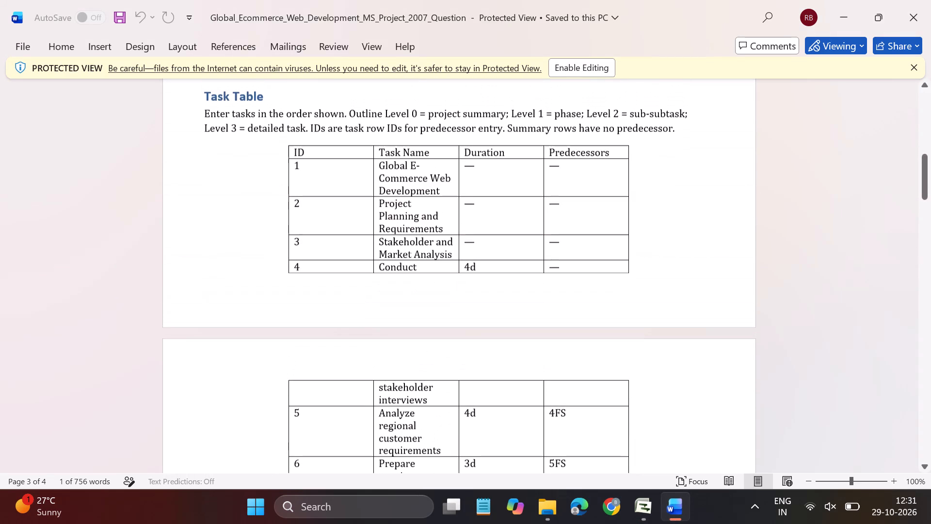
scroll(572, 317, up, 1)
scroll(560, 409, down, 1)
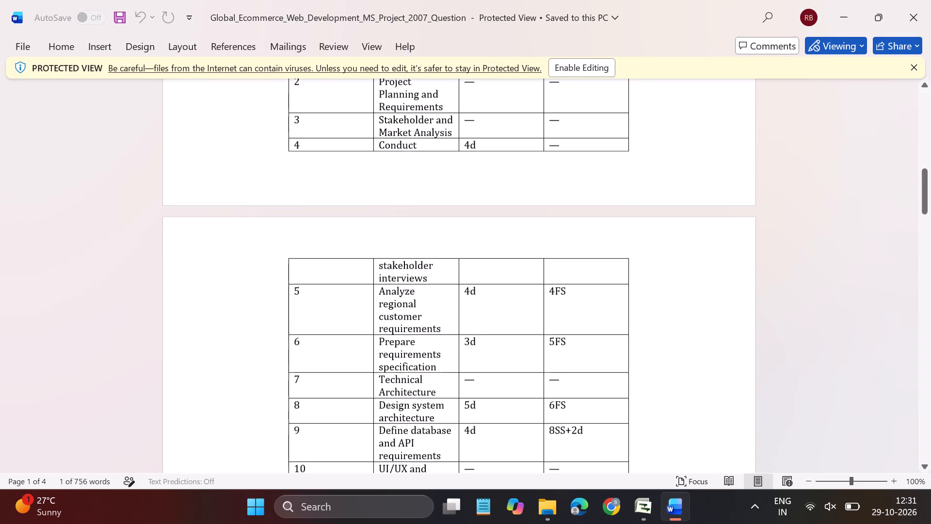
drag(552, 288, 578, 346)
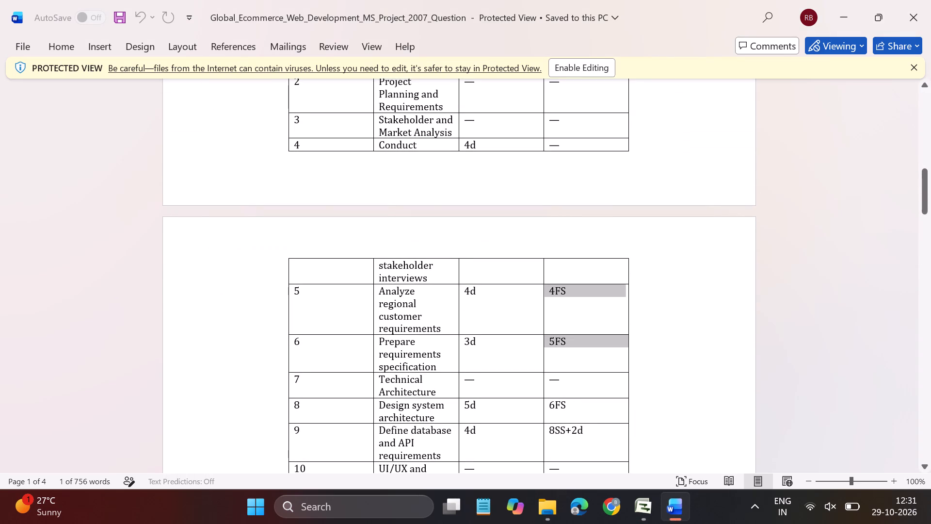
drag(578, 346, 579, 352)
key(ctrl+c)
key(alt+Tab)
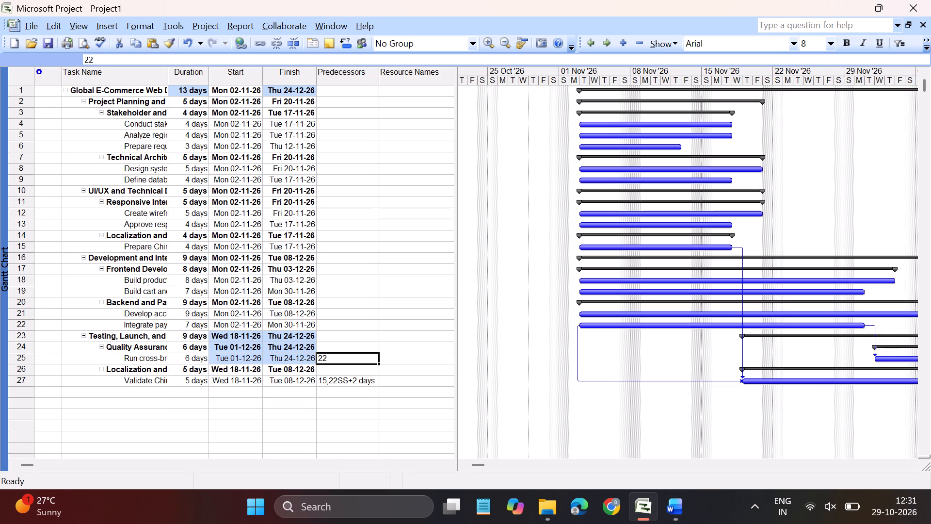
drag(336, 137, 338, 149)
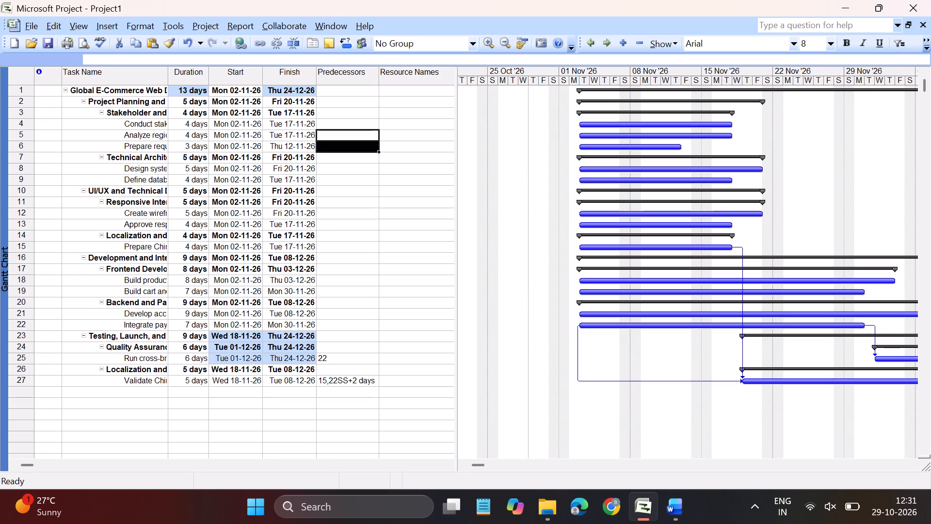
drag(338, 149, 339, 149)
key(ctrl+v)
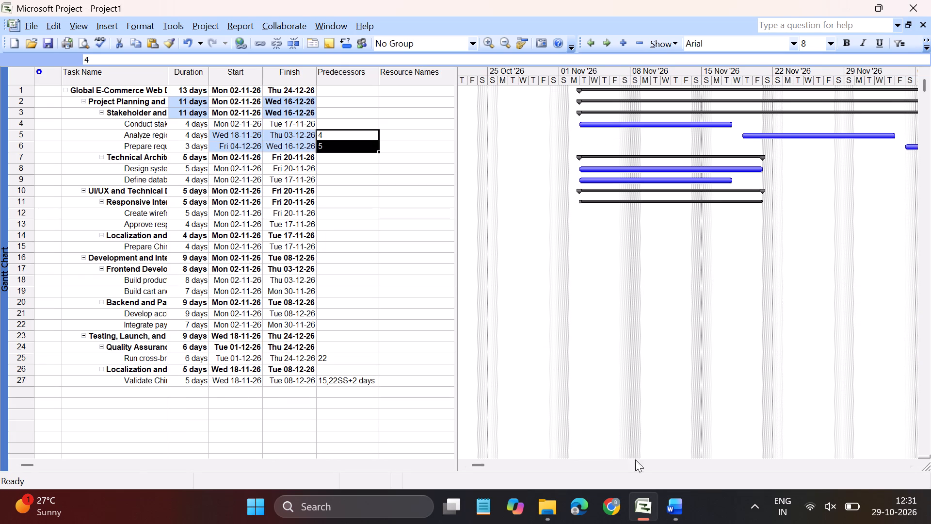
Copy the predecessors of tasks 8 and 9 from the Word table into the schedule: 6FS and 8SS+2d.
click(683, 501)
scroll(548, 387, down, 1)
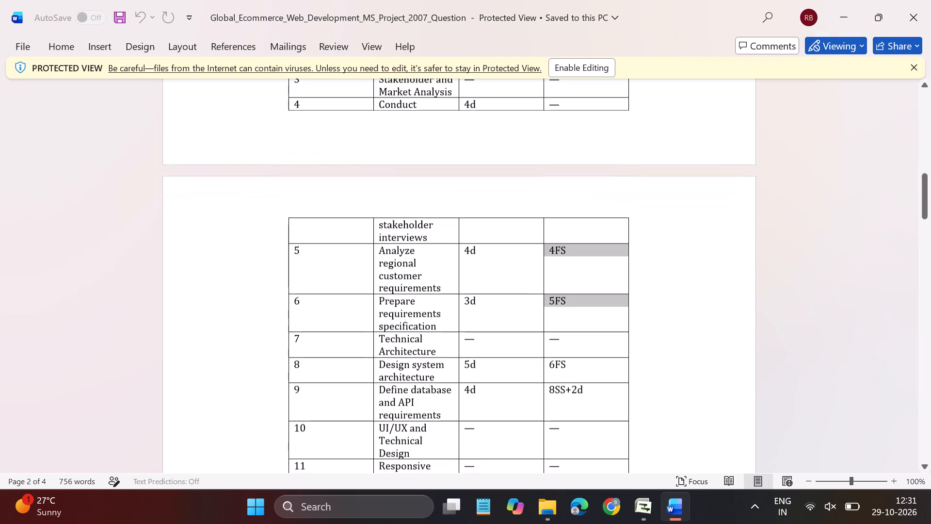
scroll(548, 387, down, 1)
drag(548, 354, 591, 382)
key(ctrl+c)
key(alt+Tab)
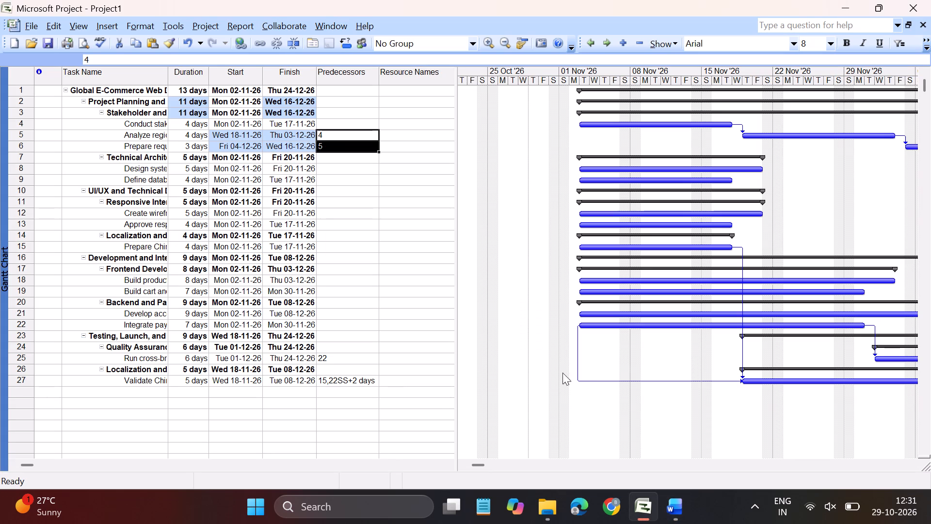
click(342, 172)
key(ctrl+v)
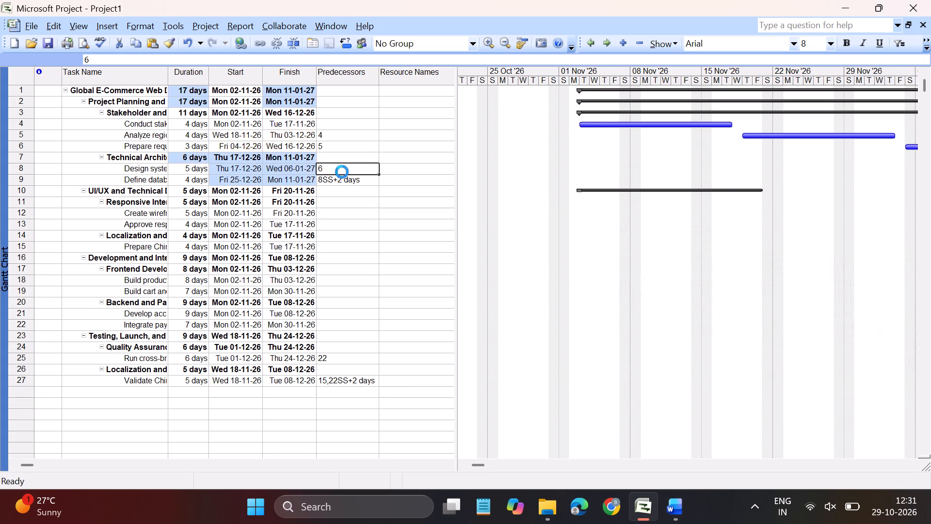
Copy the predecessors of tasks 12 and 13 from the Word table into the schedule: 6FS and 12FS.
key(alt+Tab)
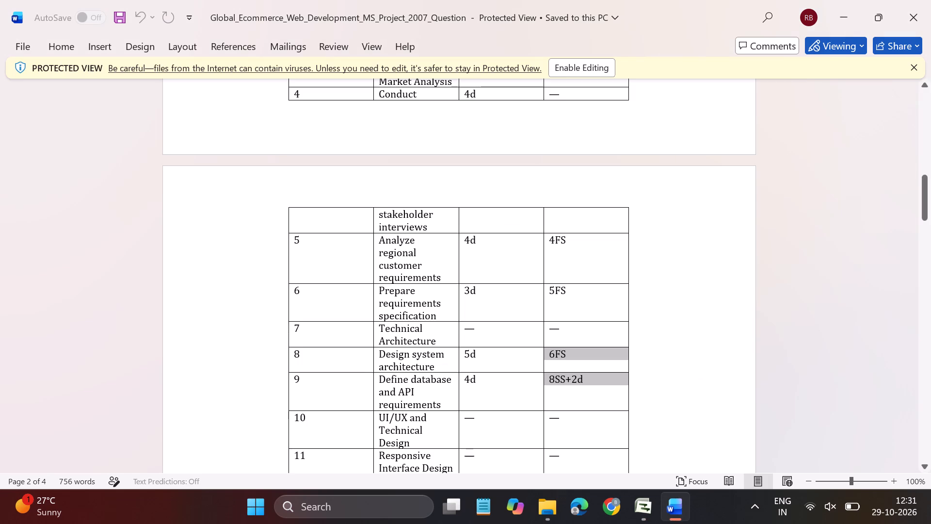
scroll(528, 449, down, 1)
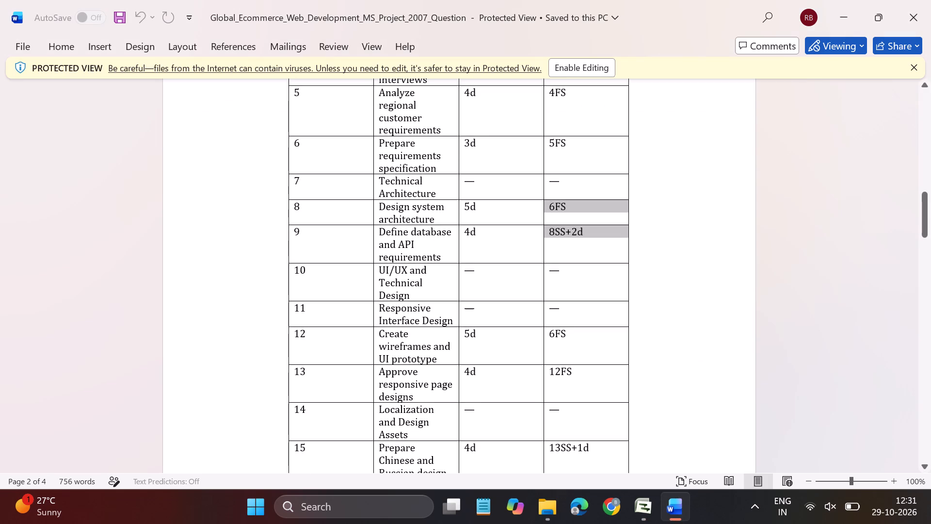
drag(550, 333, 579, 375)
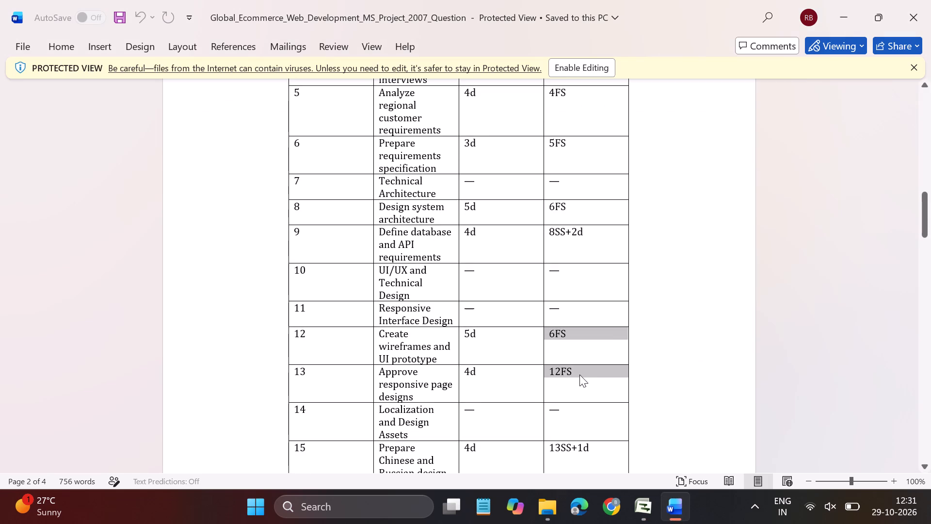
key(ctrl+c)
key(alt+Tab)
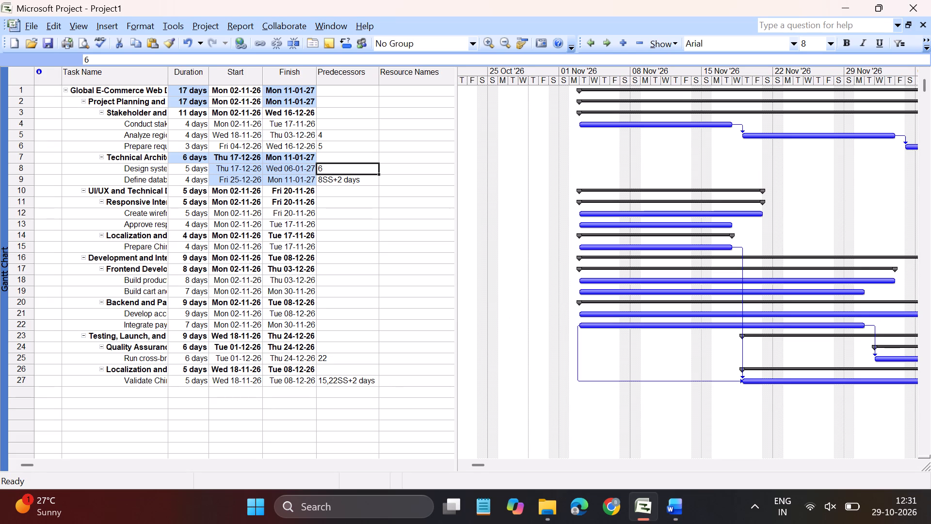
click(326, 216)
key(ctrl+v)
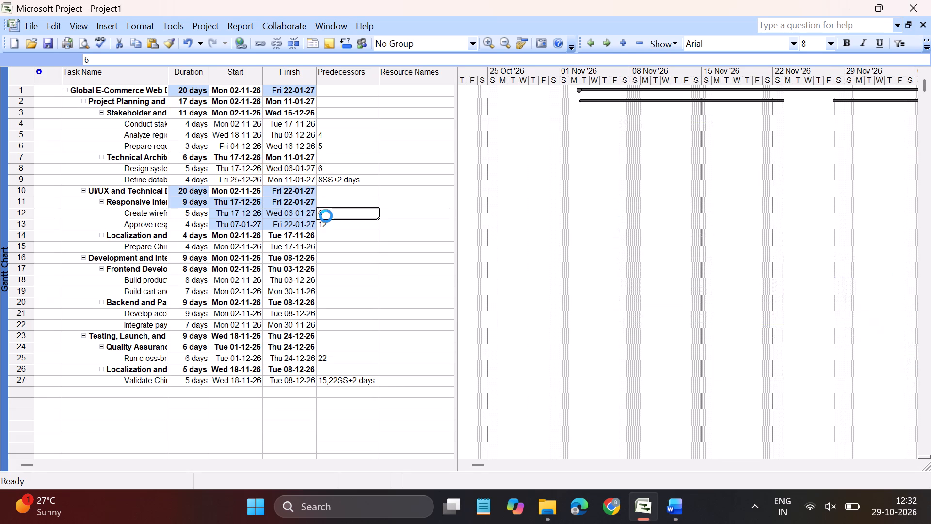
Copy the predecessor of task 15 from the Word table into the schedule: 13SS+1d.
click(682, 503)
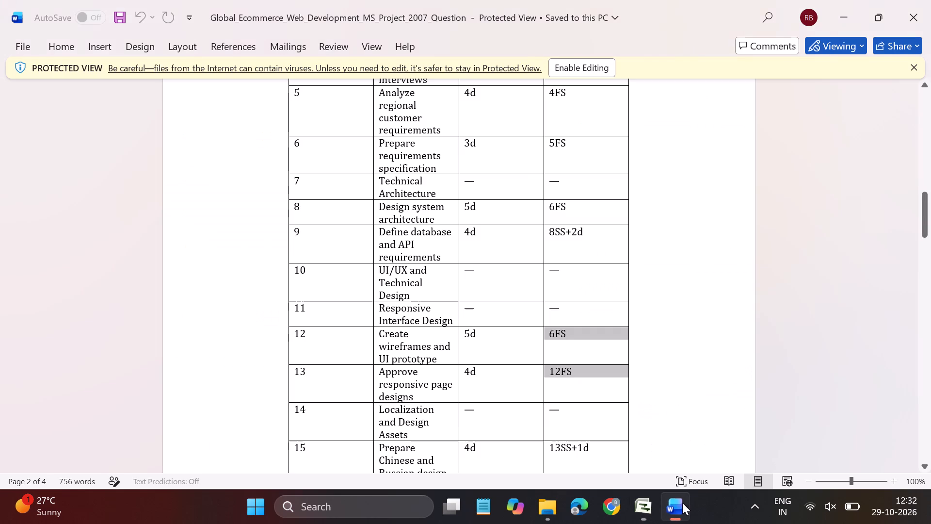
scroll(564, 377, down, 1)
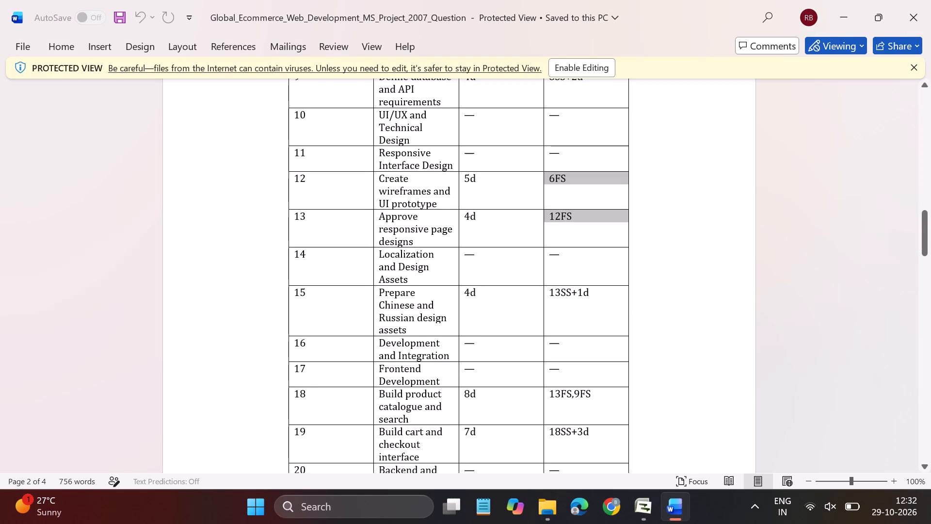
drag(552, 295, 593, 293)
key(ctrl+c)
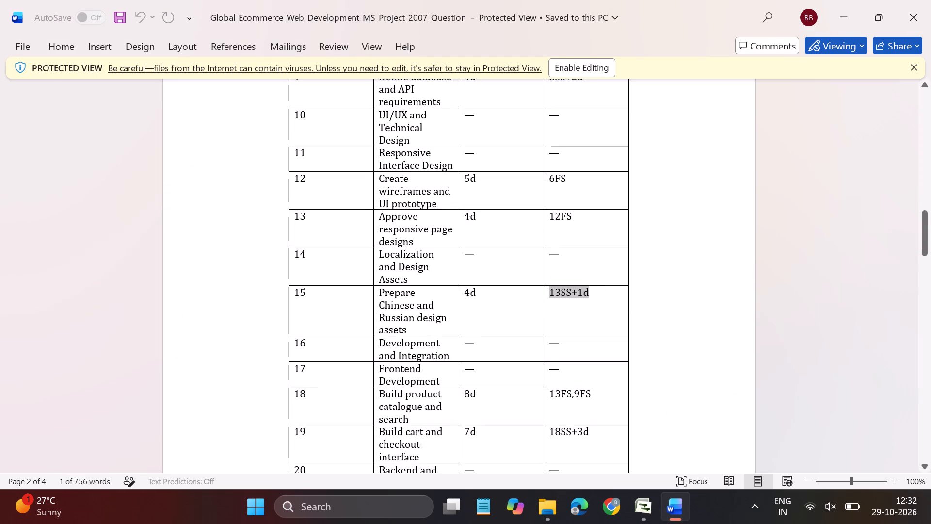
key(alt+Tab)
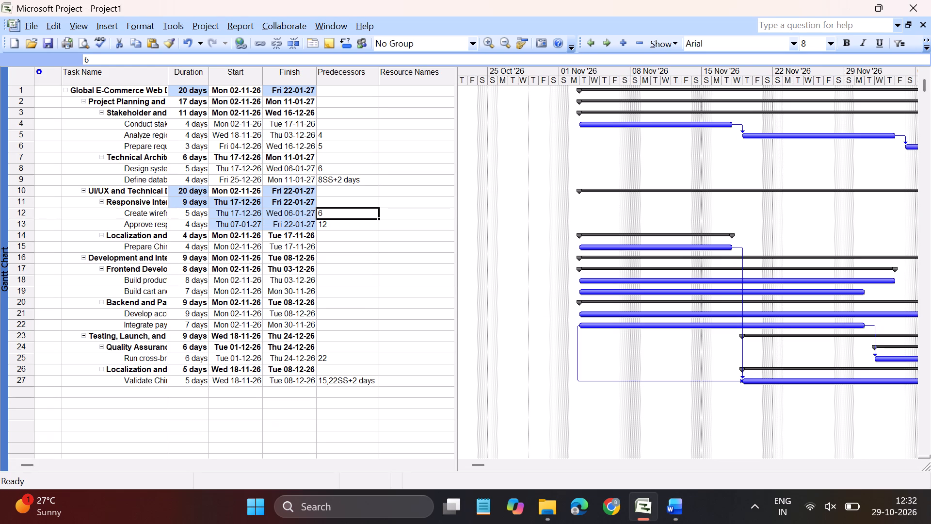
click(336, 245)
key(ctrl+v)
Copy the predecessors of tasks 18 and 19 from the Word table into the schedule: 13FS,9FS for 18 and 18SS+3d for 19.
key(alt+Tab)
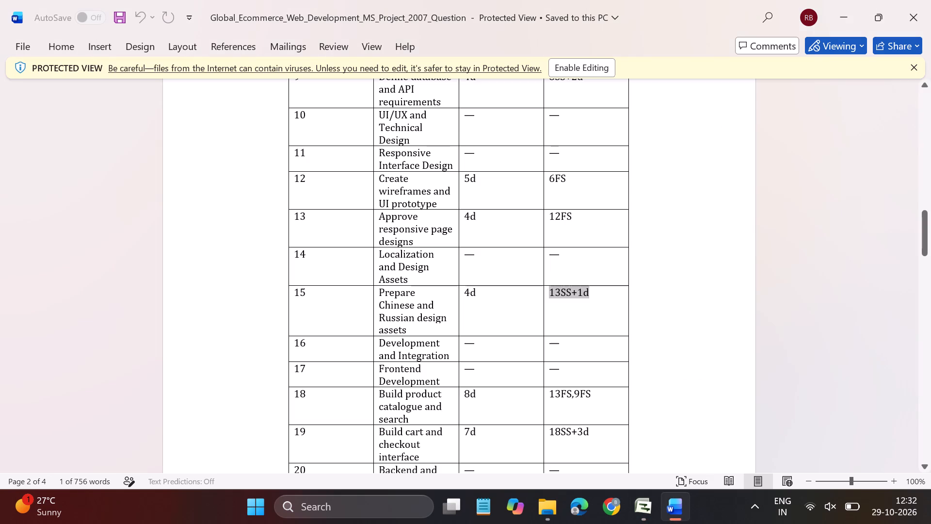
scroll(502, 361, down, 1)
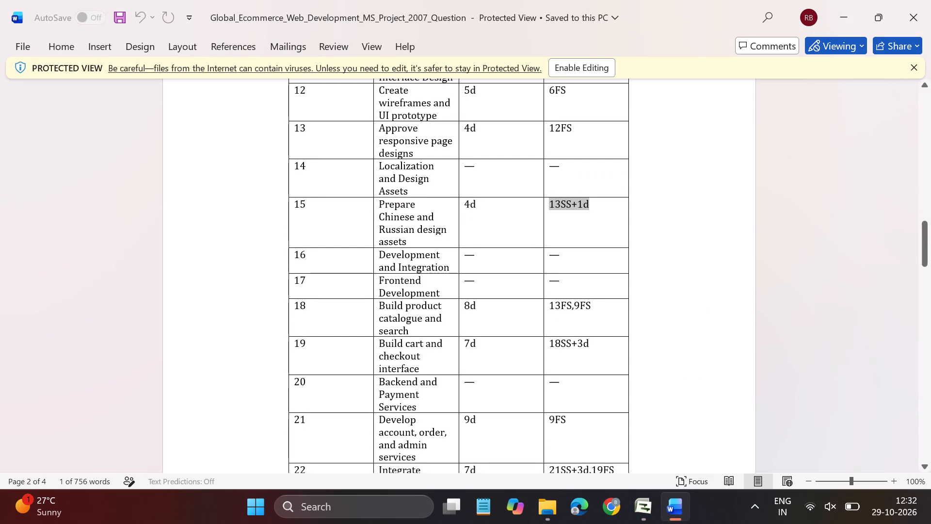
drag(551, 307, 597, 347)
key(ctrl+c)
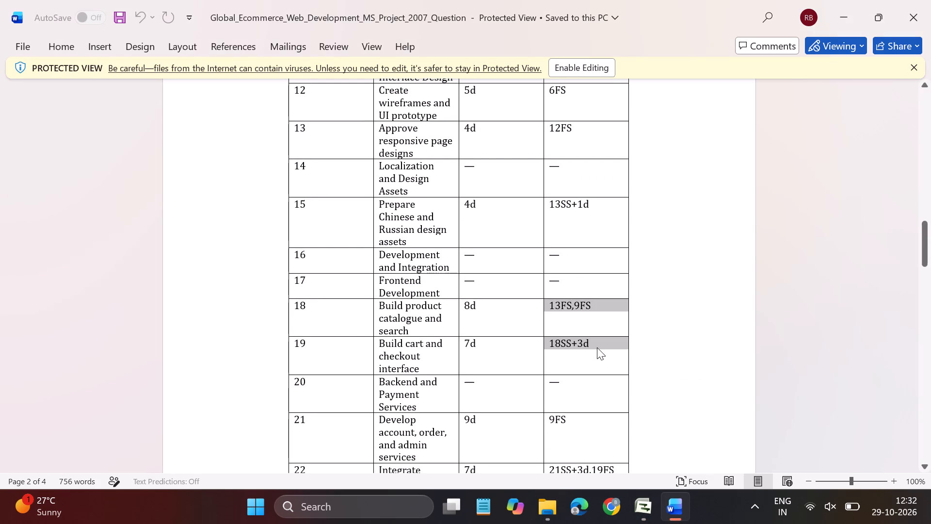
key(alt+Tab)
click(331, 281)
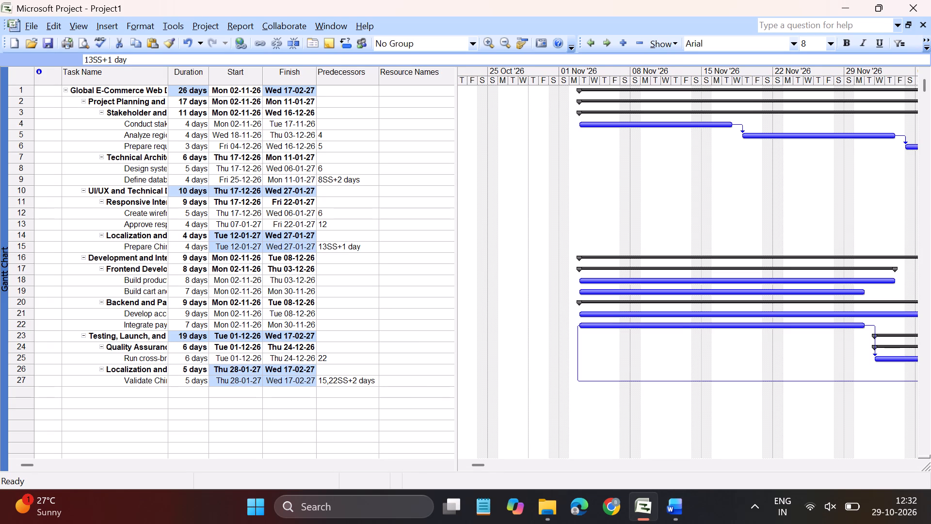
key(ctrl+v)
Copy the predecessors of tasks 21 and 22 from the Word table into the schedule: 9FS for 21 and 21SS+3d,19FS for 22.
key(alt+Tab)
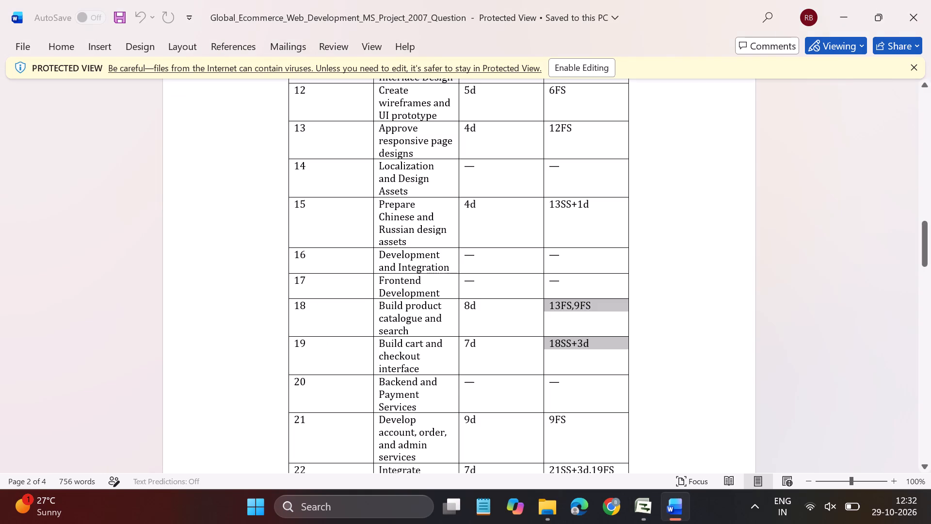
scroll(561, 414, down, 1)
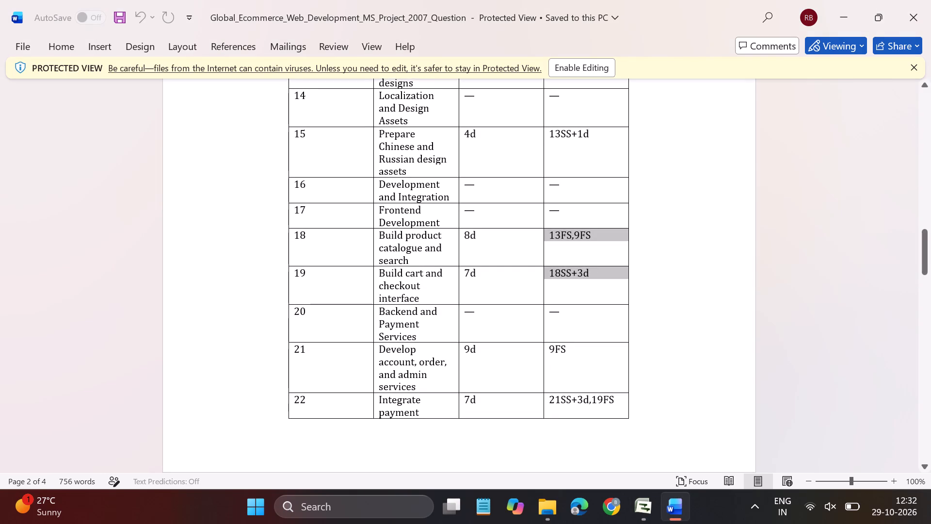
drag(550, 349, 618, 407)
key(ctrl+c)
key(alt+Tab)
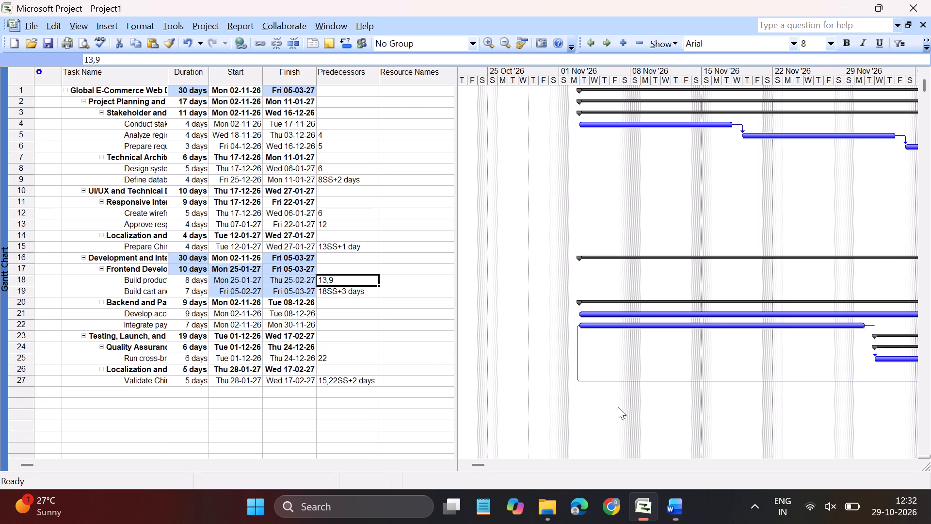
click(336, 315)
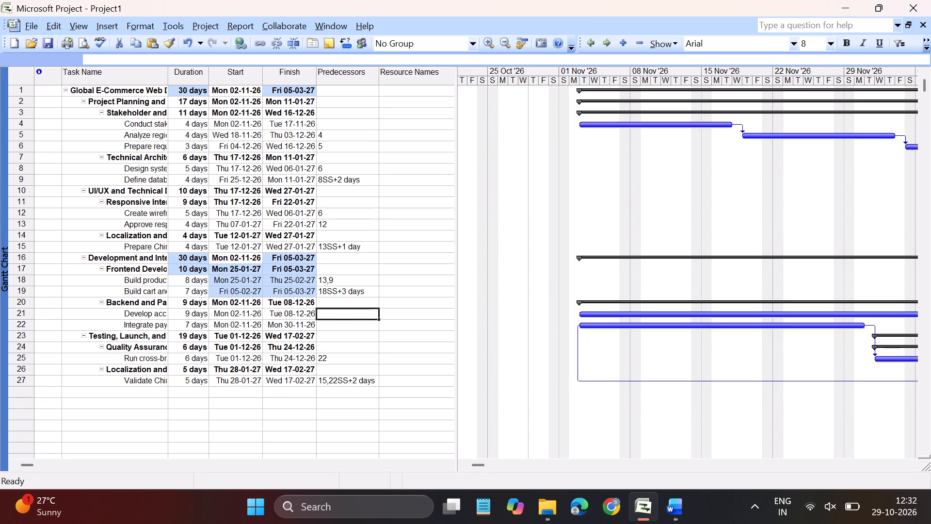
key(ctrl+v)
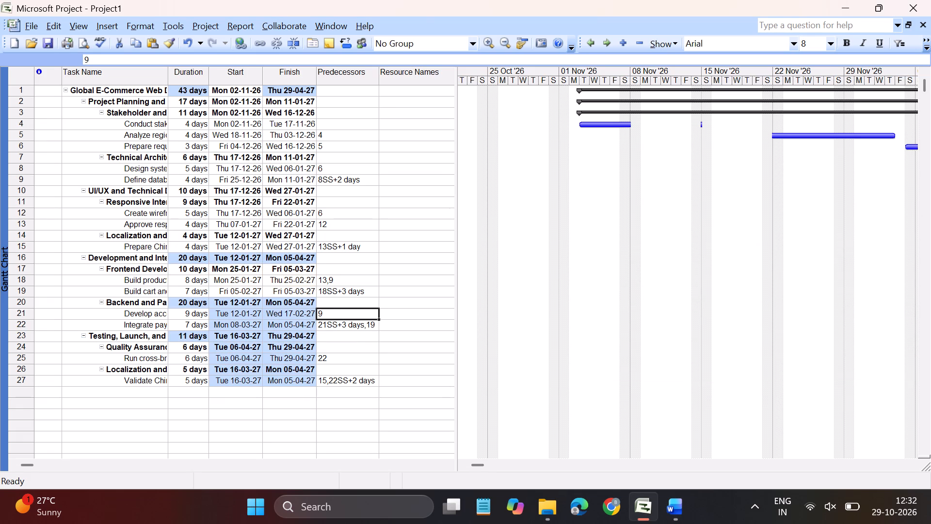
click(368, 411)
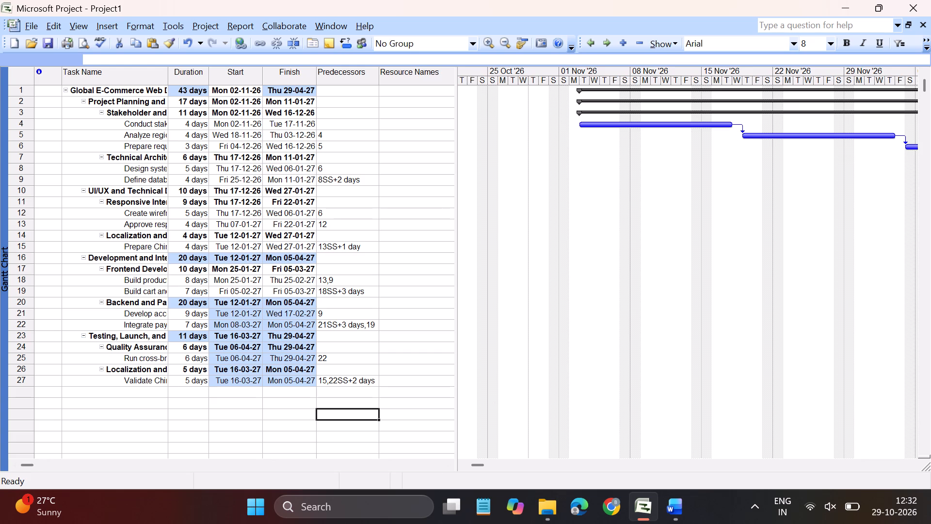
Switch the project from the Gantt Chart to the Resource Sheet view.
click(86, 20)
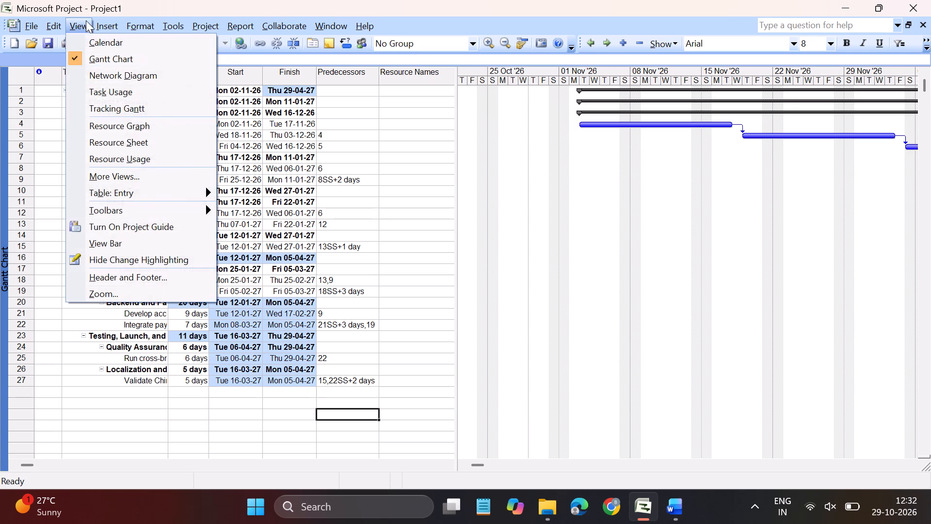
click(121, 143)
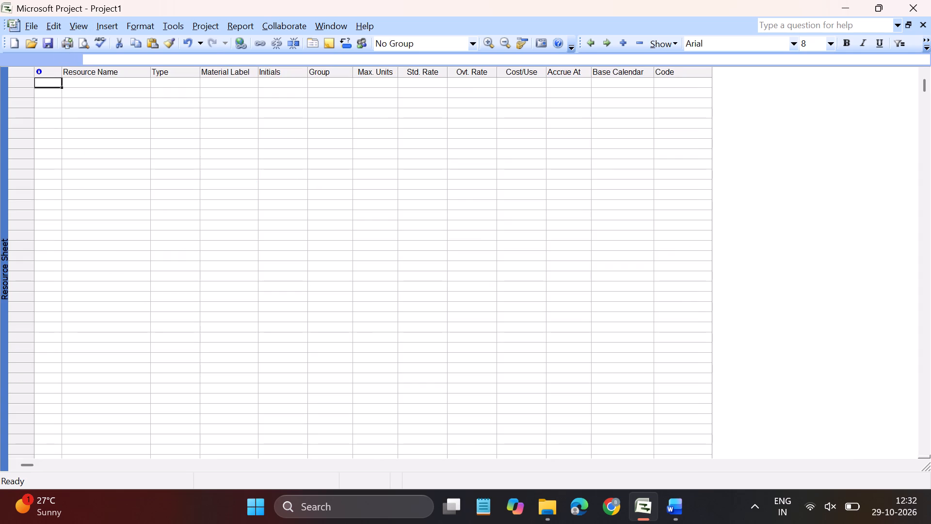
Switch to the Word question and review the table of 11 resources and the Resource Assignment Challenges.
click(677, 512)
click(235, 368)
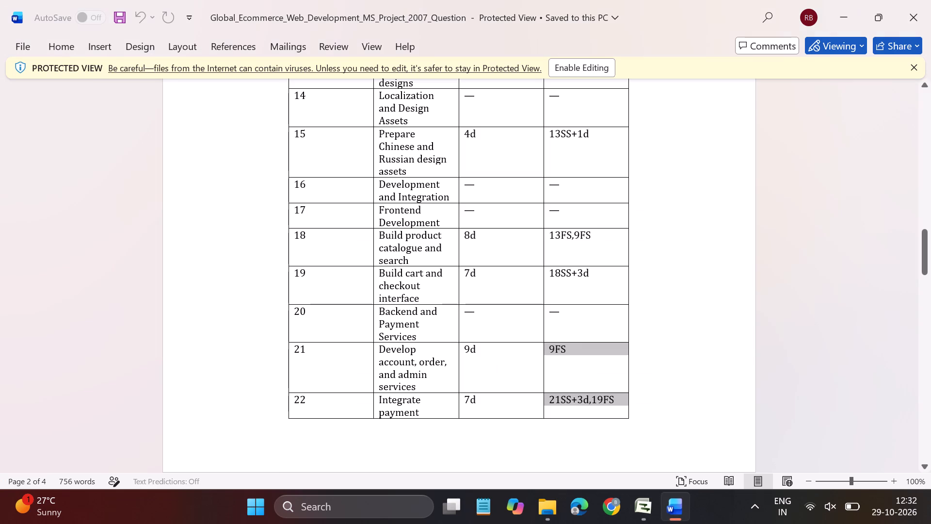
scroll(146, 345, down, 4)
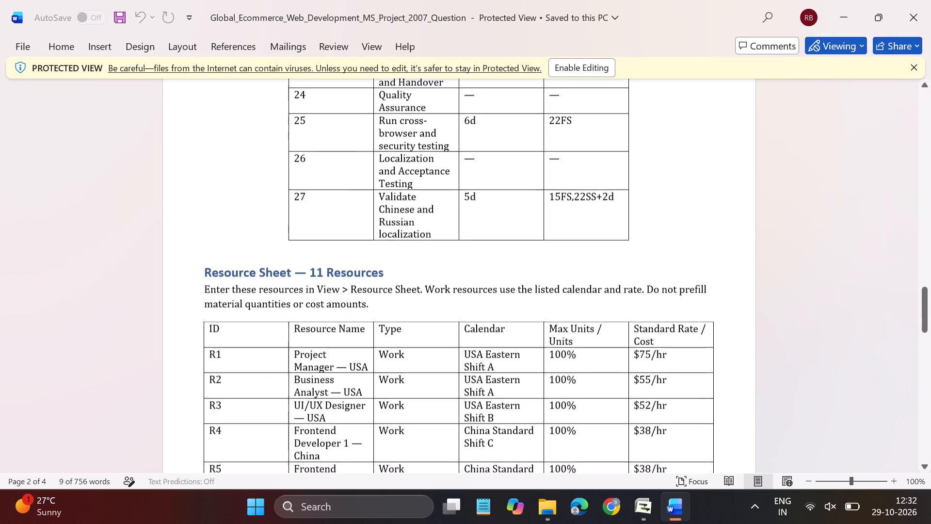
scroll(146, 345, down, 3)
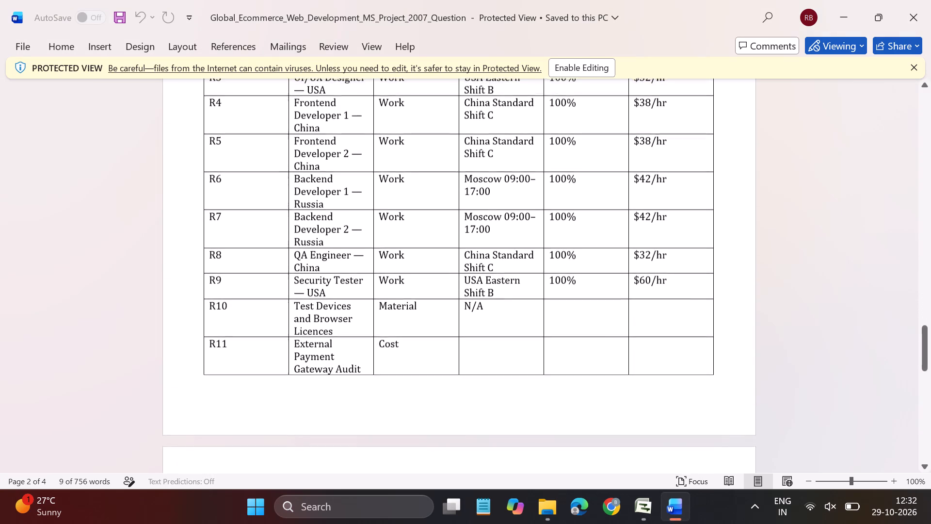
scroll(146, 345, down, 2)
scroll(146, 345, up, 1)
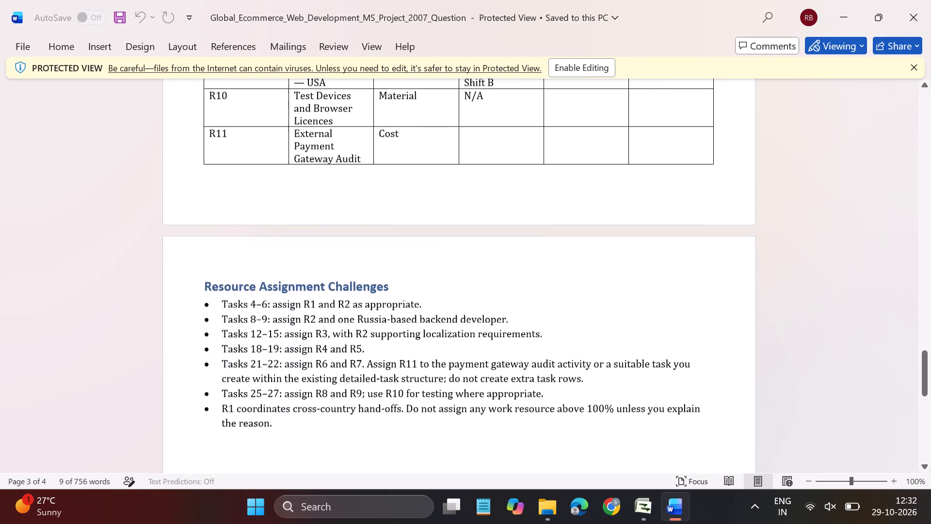
scroll(146, 345, up, 1)
scroll(146, 345, down, 1)
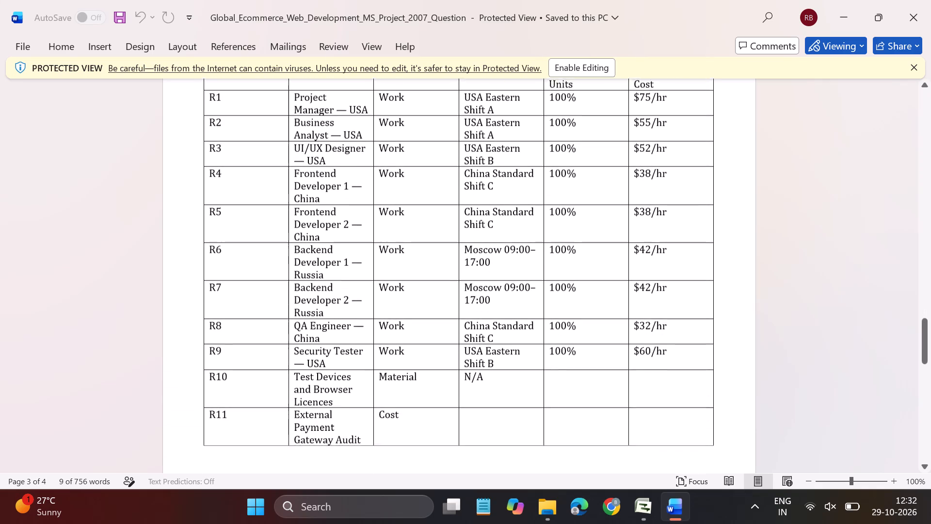
scroll(146, 345, down, 1)
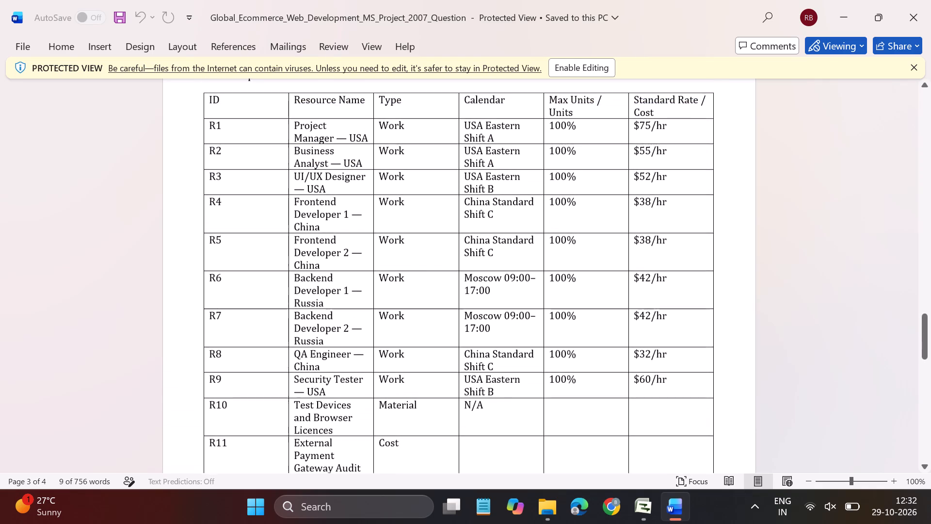
scroll(146, 345, down, 1)
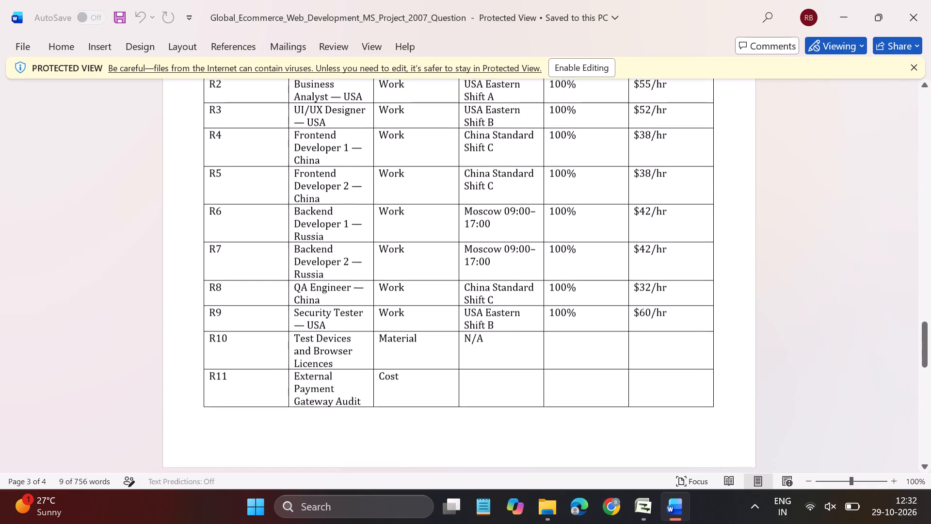
scroll(146, 345, down, 1)
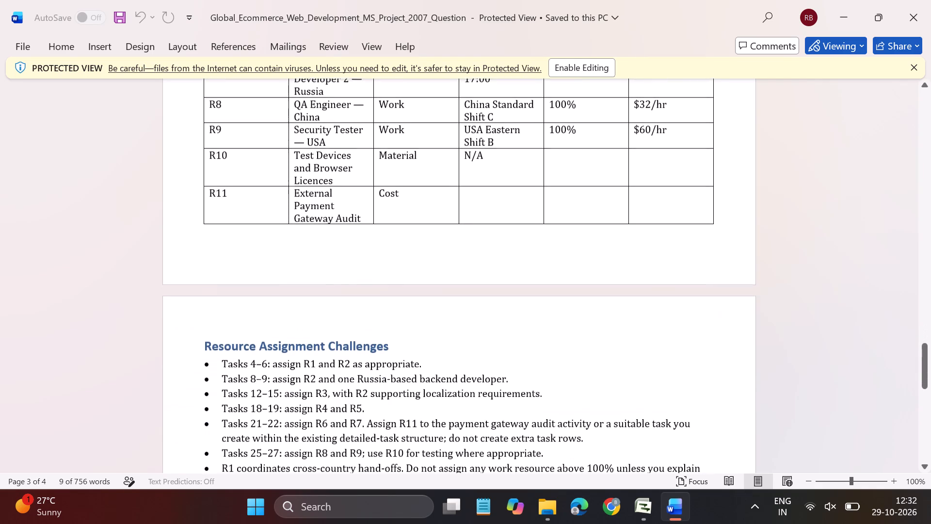
scroll(146, 345, up, 2)
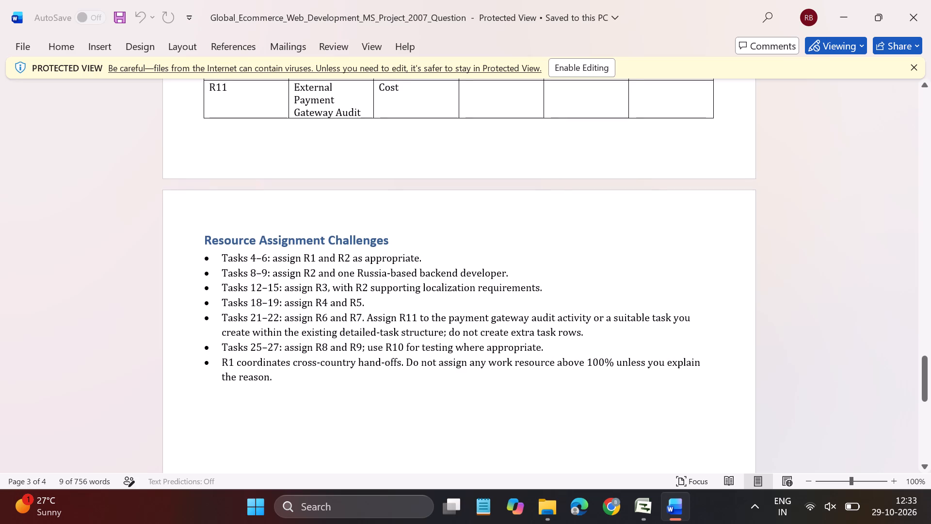
Review the Project Requirements in the Word question, including the calendar, shift, resource and budget rules.
scroll(146, 345, up, 3)
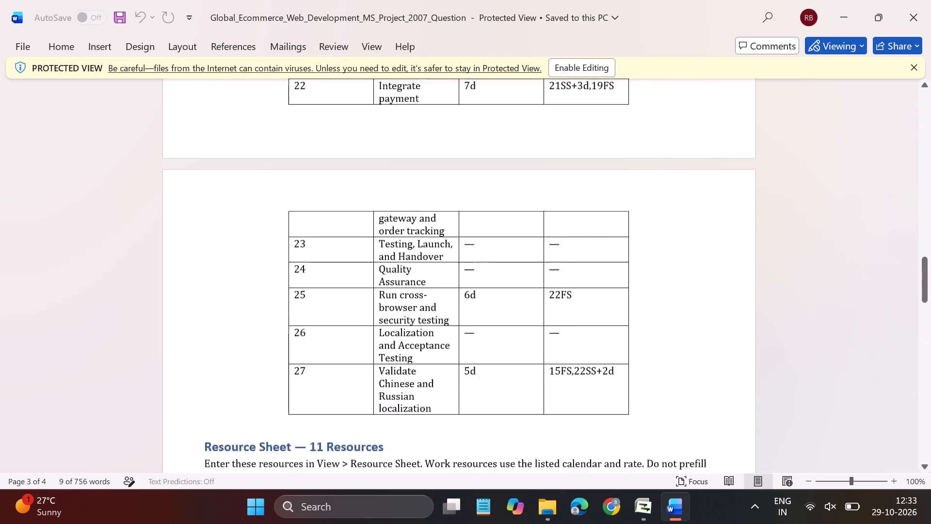
scroll(146, 345, up, 6)
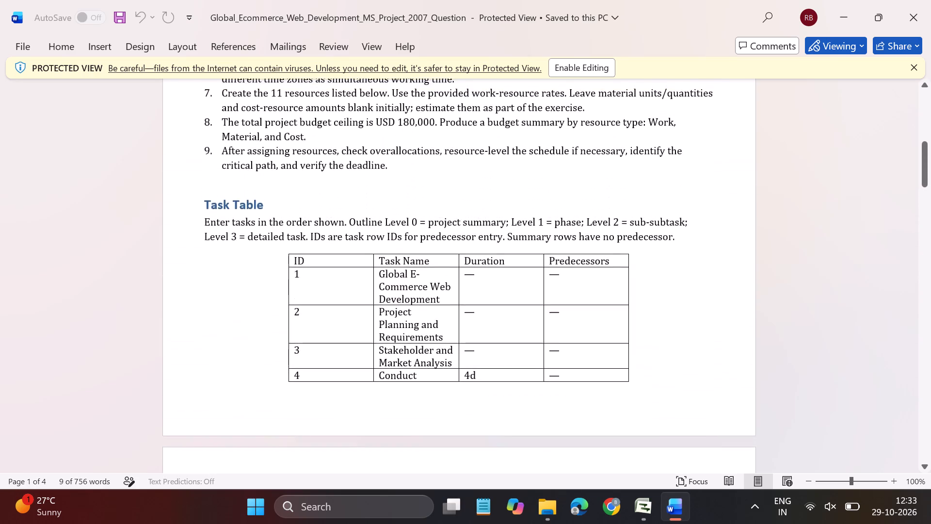
scroll(146, 345, right, 1)
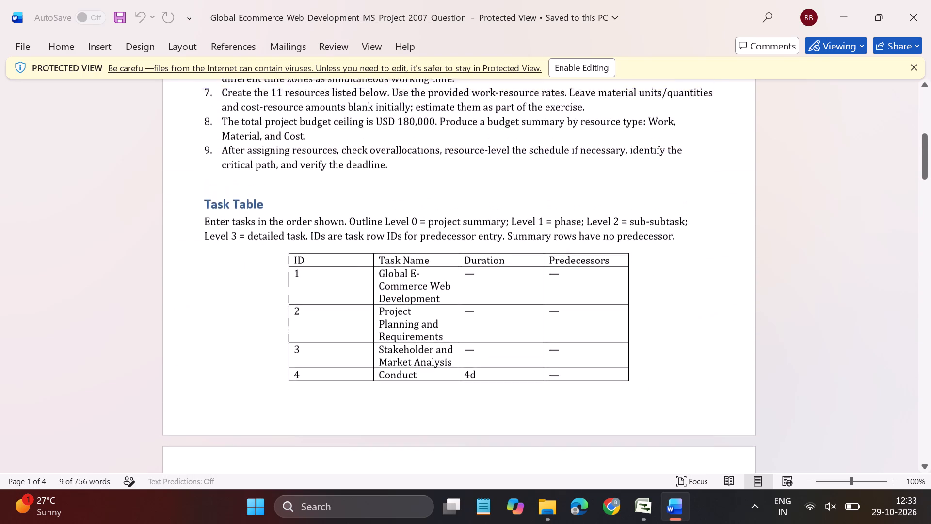
scroll(146, 345, right, 1)
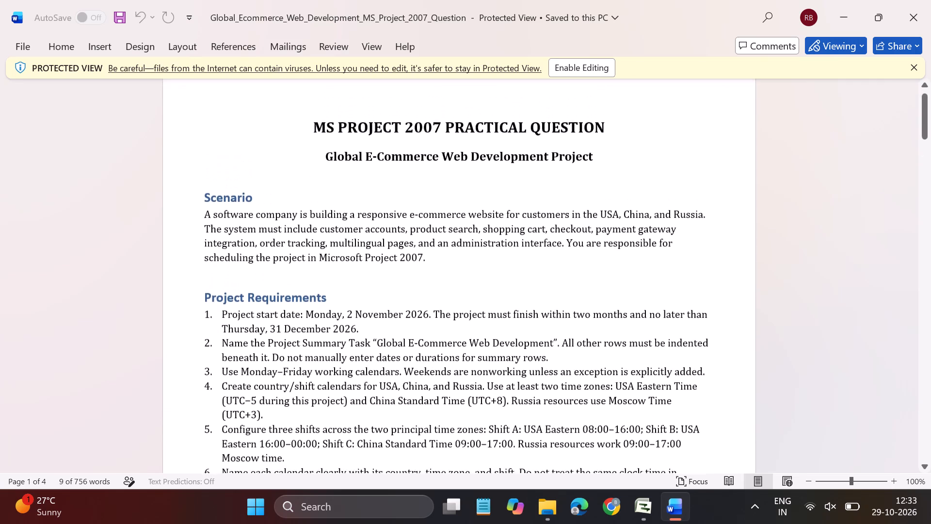
scroll(146, 345, right, 4)
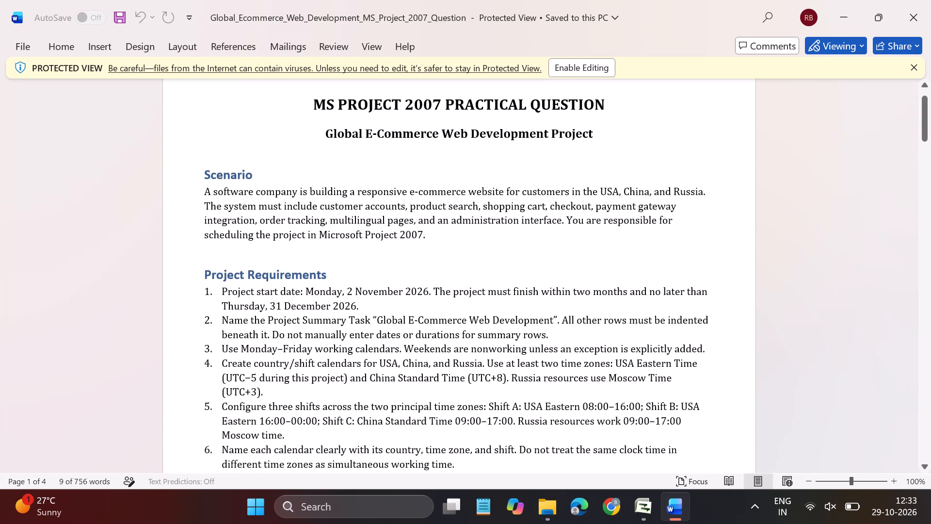
scroll(146, 345, right, 3)
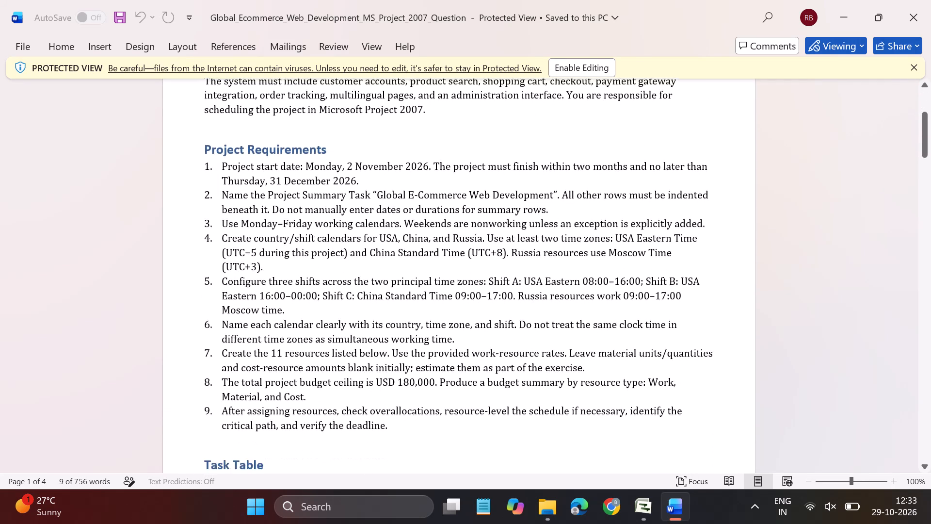
scroll(146, 345, right, 3)
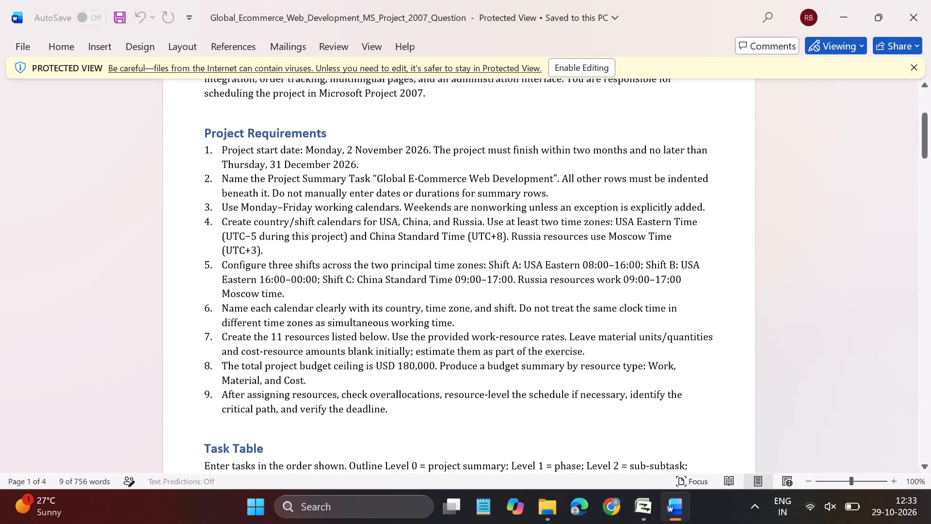
scroll(146, 345, right, 3)
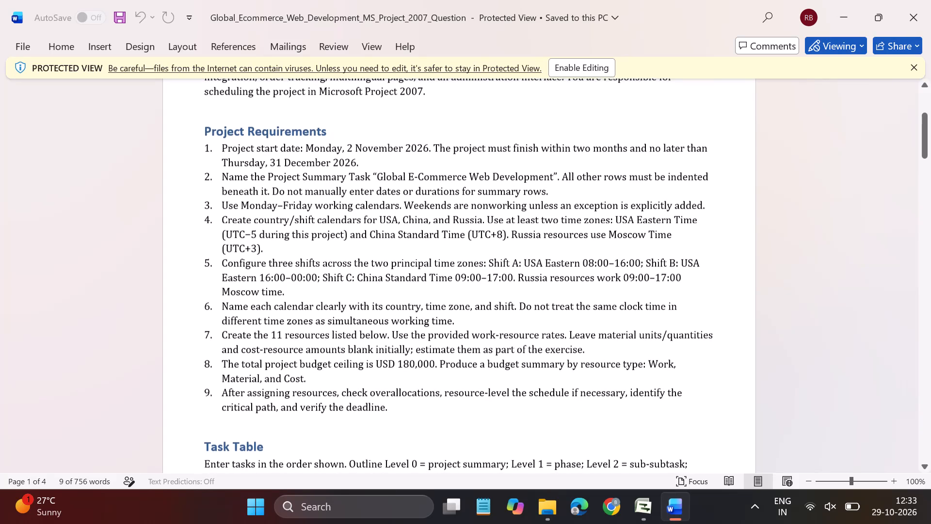
scroll(146, 345, right, 1)
Copy the names of resources R1 to R11 from the Word table into the Resource Name column of the project's Resource Sheet.
scroll(146, 345, down, 2)
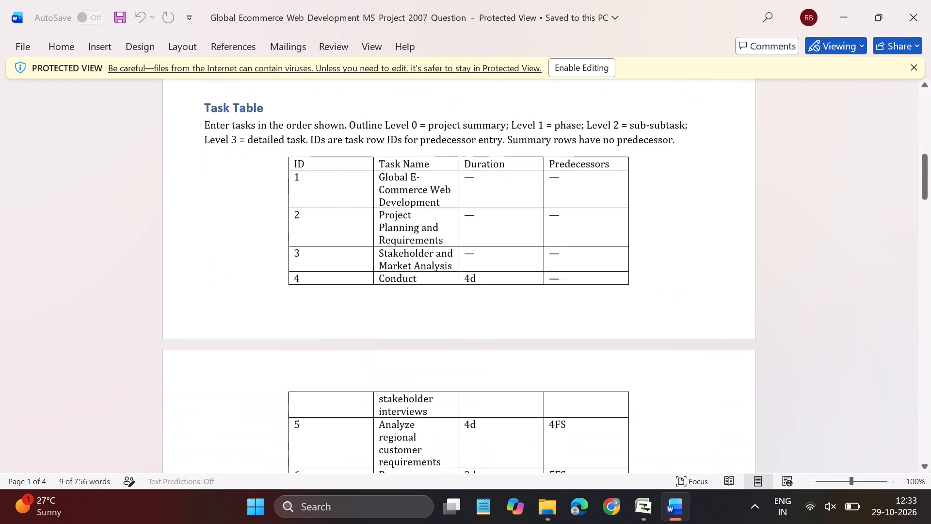
scroll(146, 345, down, 5)
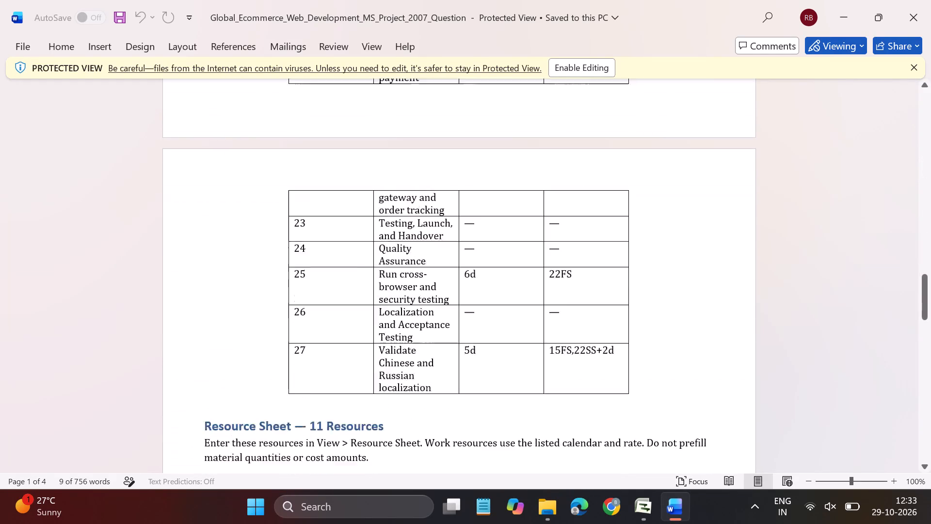
scroll(146, 345, down, 4)
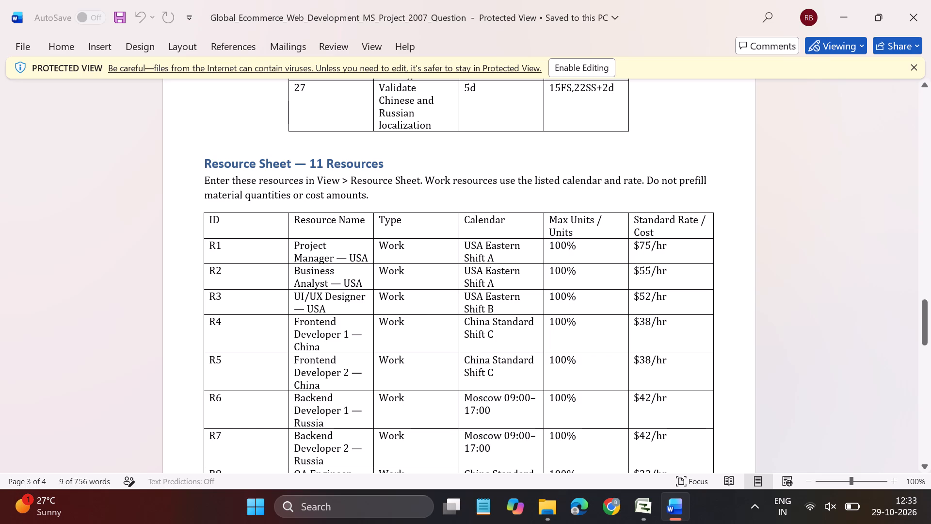
drag(294, 244, 331, 459)
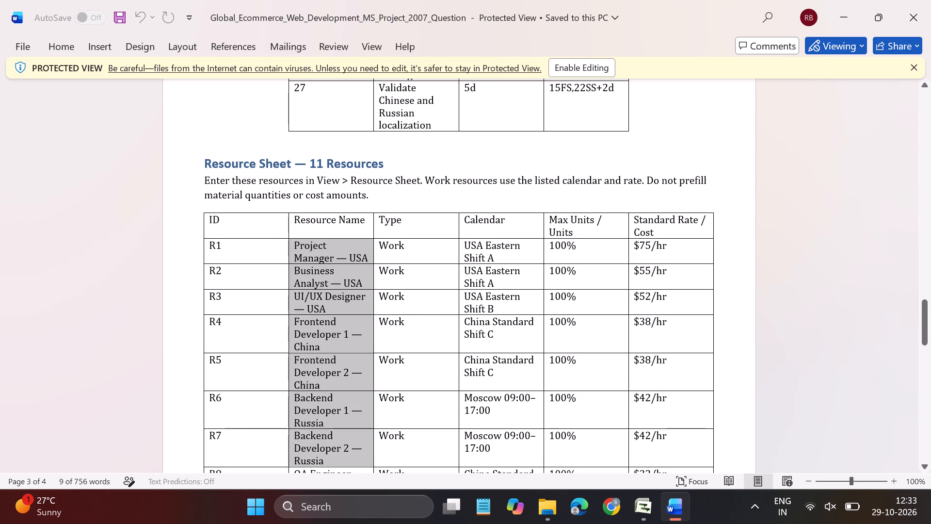
drag(331, 459, 313, 330)
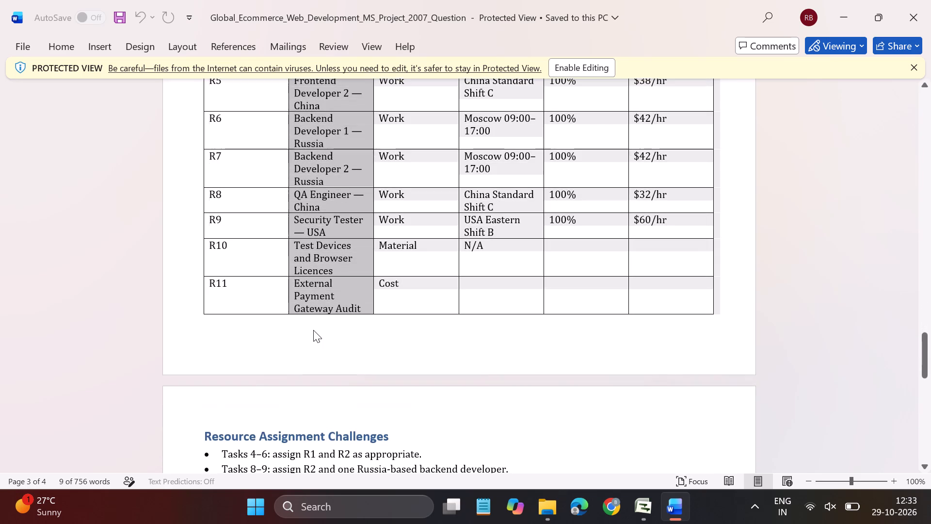
drag(313, 330, 317, 314)
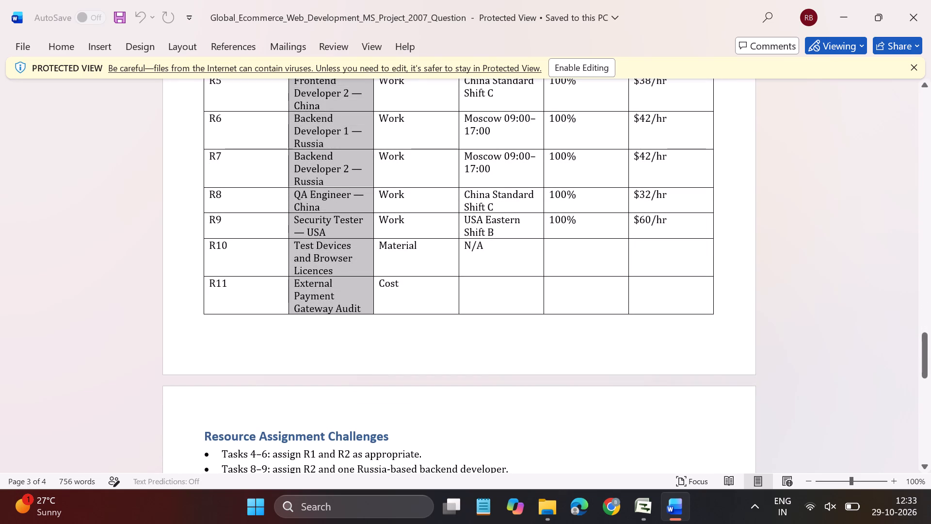
key(ctrl+c)
click(646, 503)
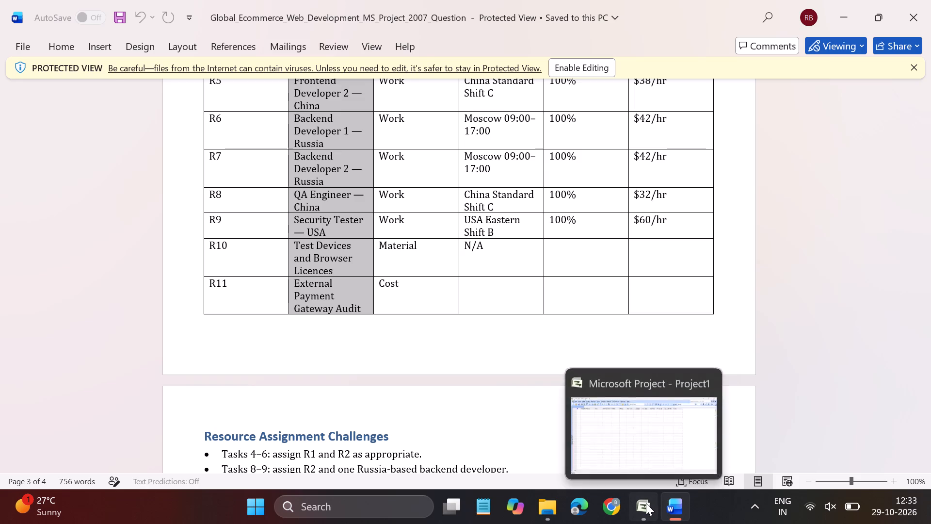
click(106, 85)
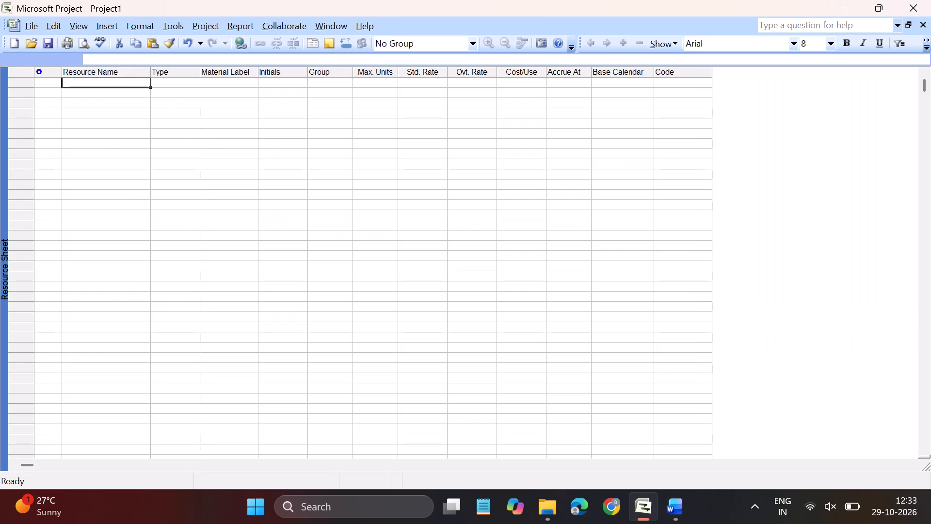
key(ctrl+v)
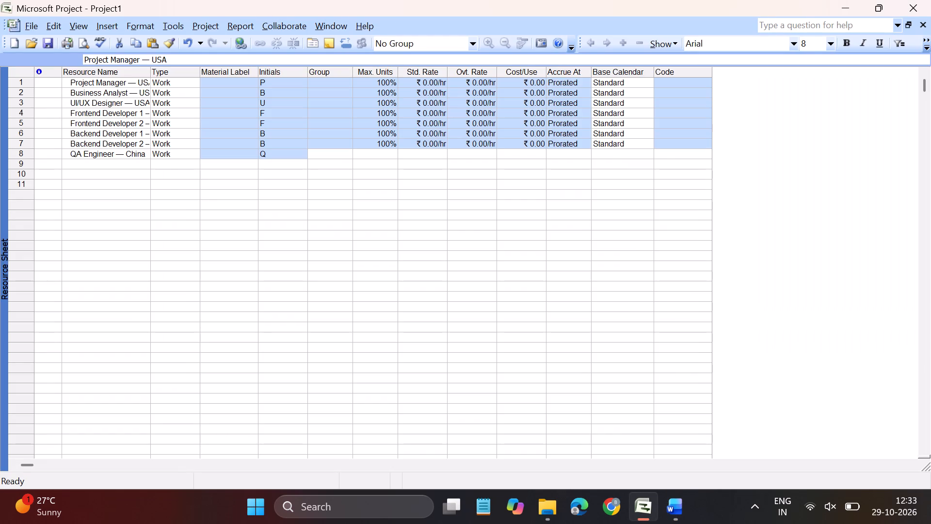
Copy the resource types from the Word table into the Resource Sheet: Work for R1 to R9, Material for R10, Cost for R11.
click(675, 502)
scroll(375, 203, up, 1)
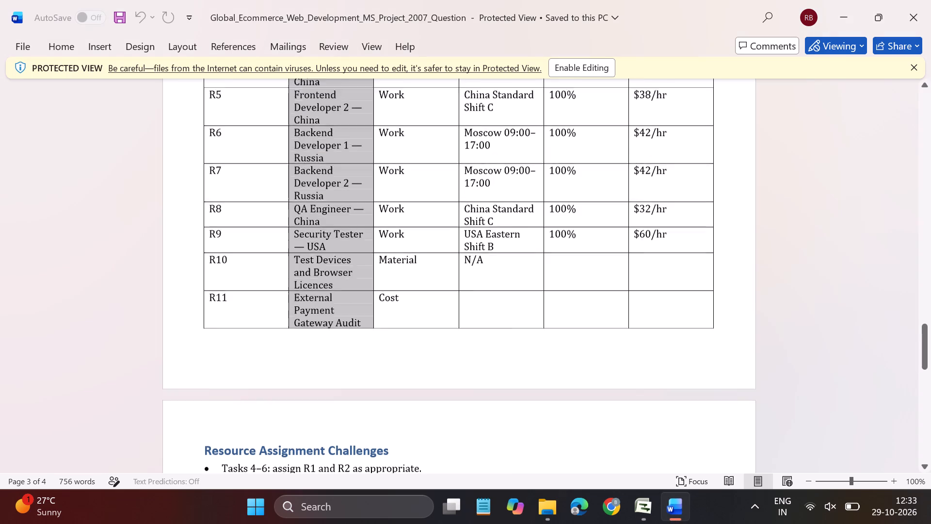
scroll(375, 203, up, 1)
drag(380, 185, 382, 195)
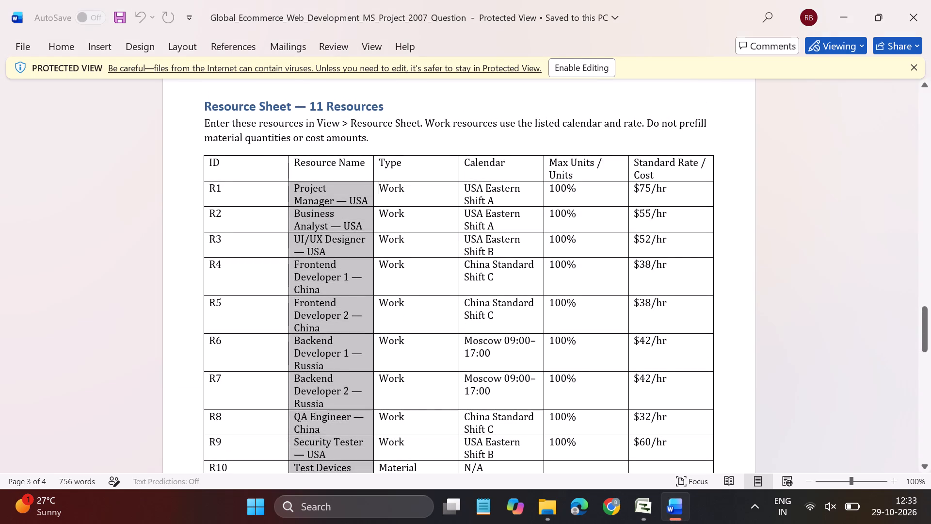
drag(382, 195, 419, 463)
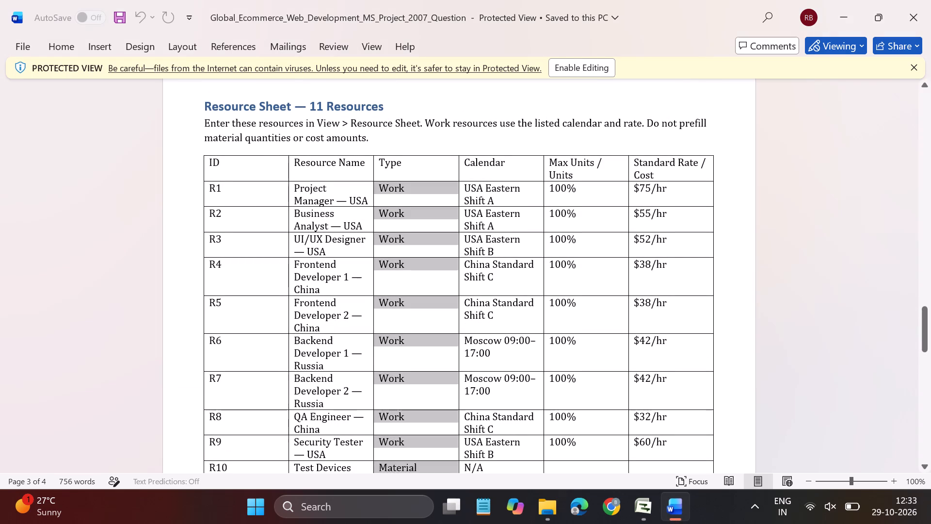
drag(419, 463, 415, 415)
key(ctrl+c)
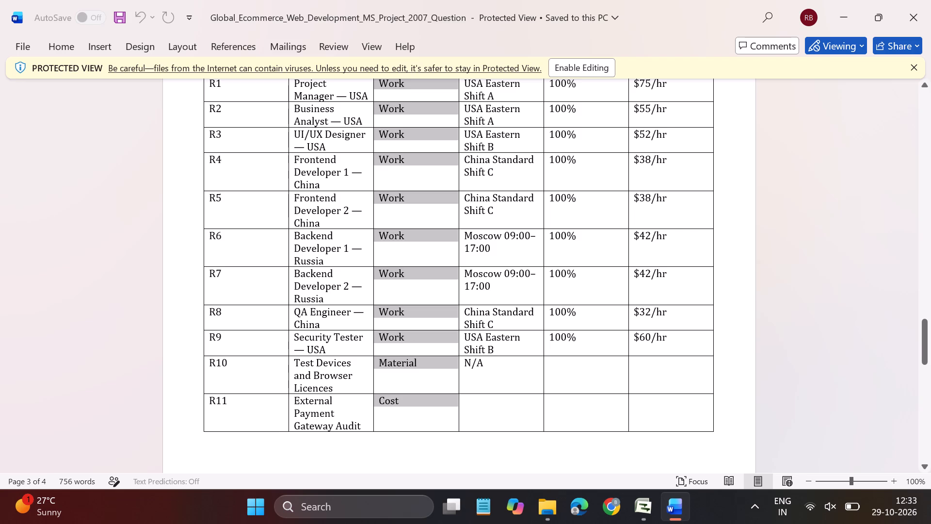
click(642, 502)
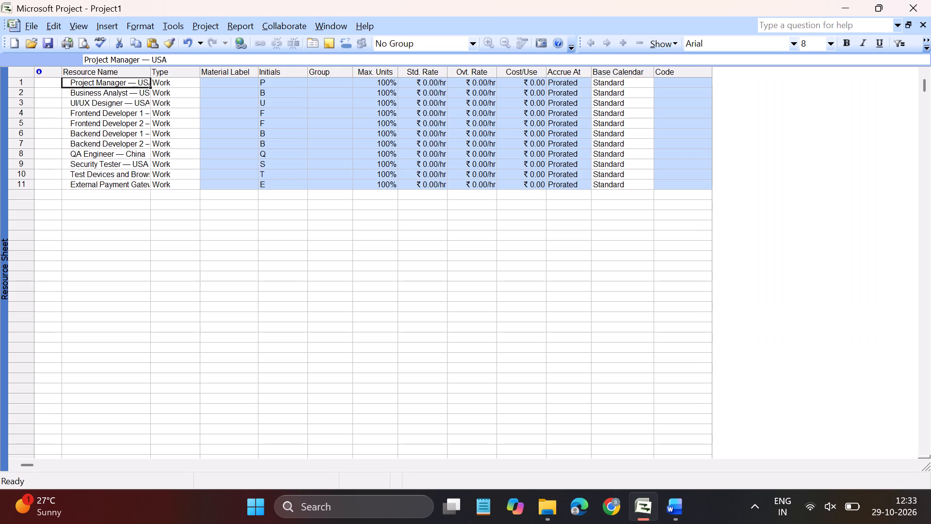
drag(173, 84, 180, 180)
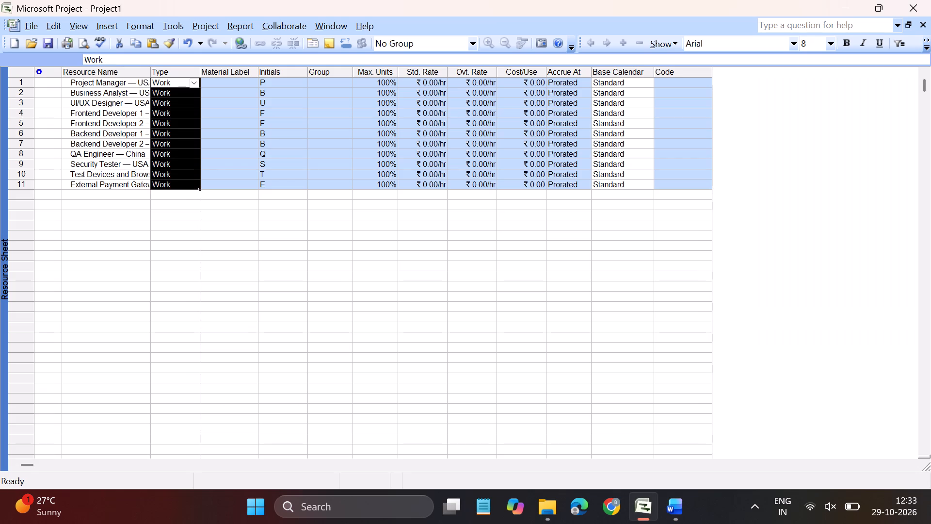
drag(180, 180, 181, 181)
key(ctrl+v)
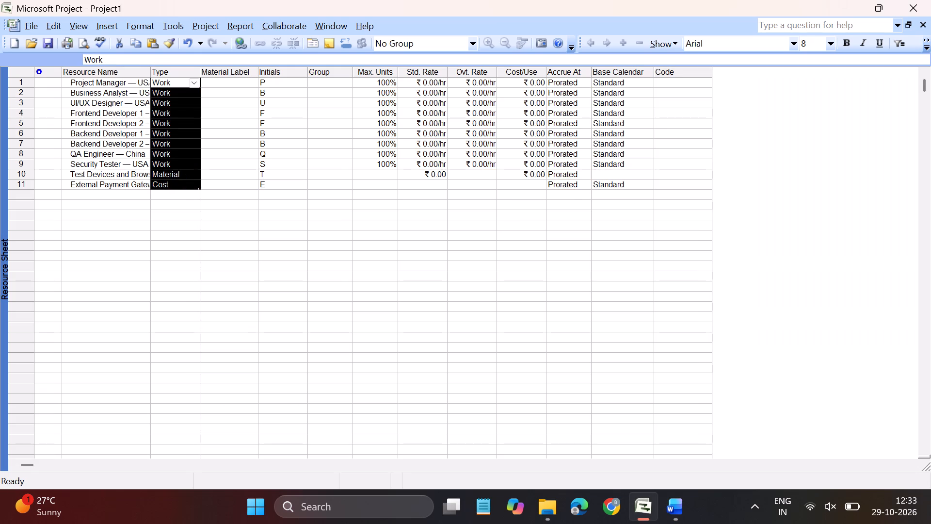
click(369, 339)
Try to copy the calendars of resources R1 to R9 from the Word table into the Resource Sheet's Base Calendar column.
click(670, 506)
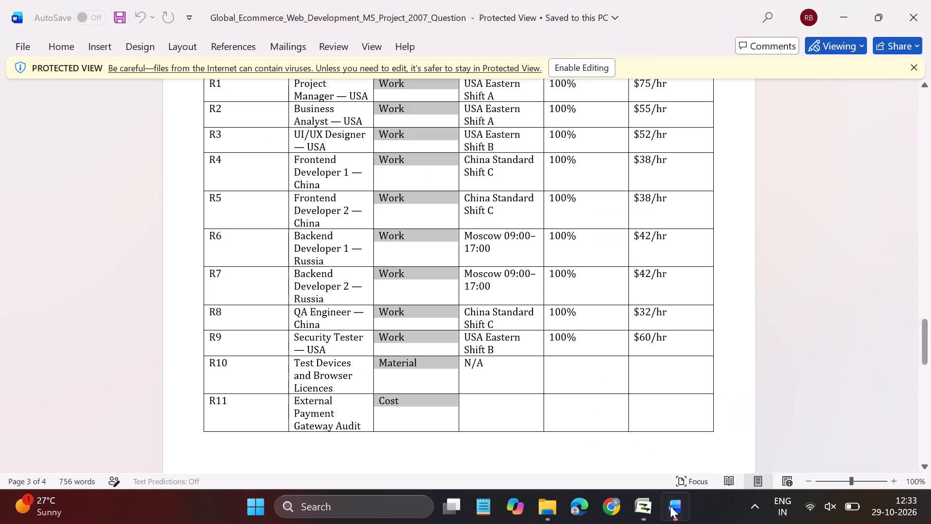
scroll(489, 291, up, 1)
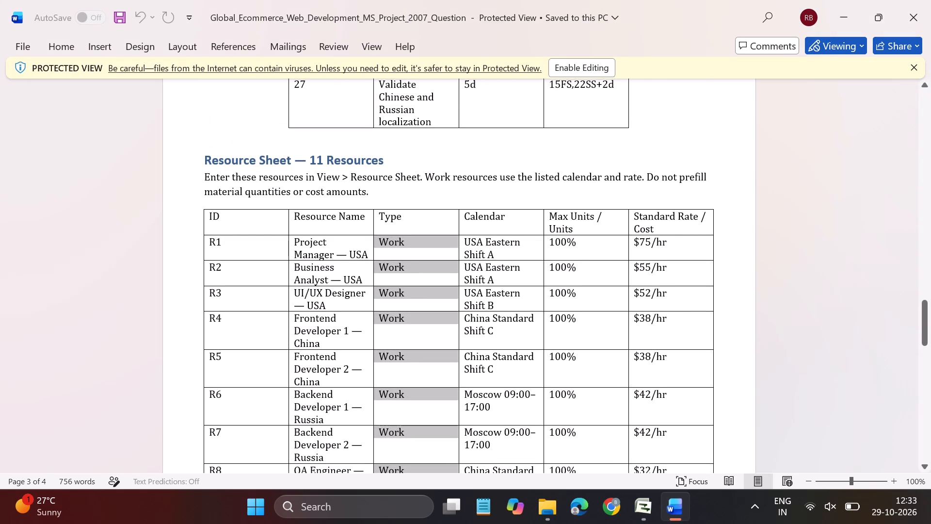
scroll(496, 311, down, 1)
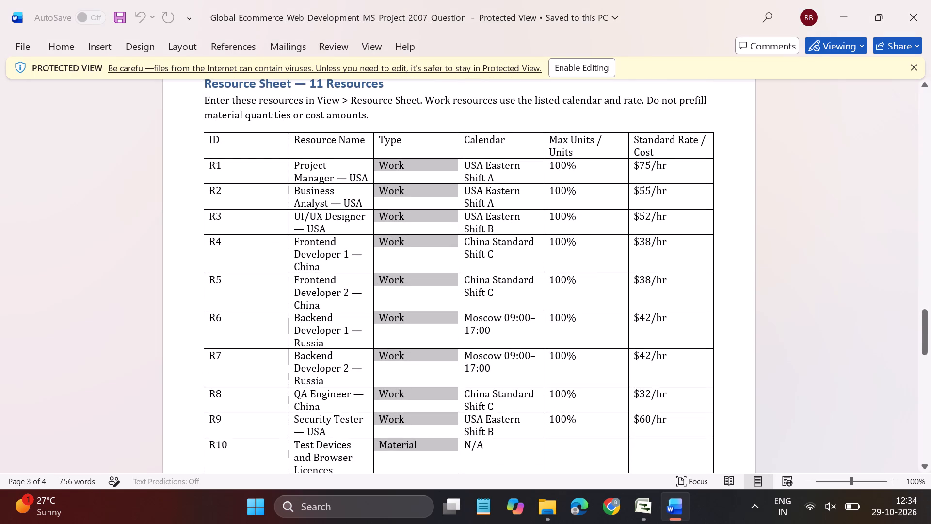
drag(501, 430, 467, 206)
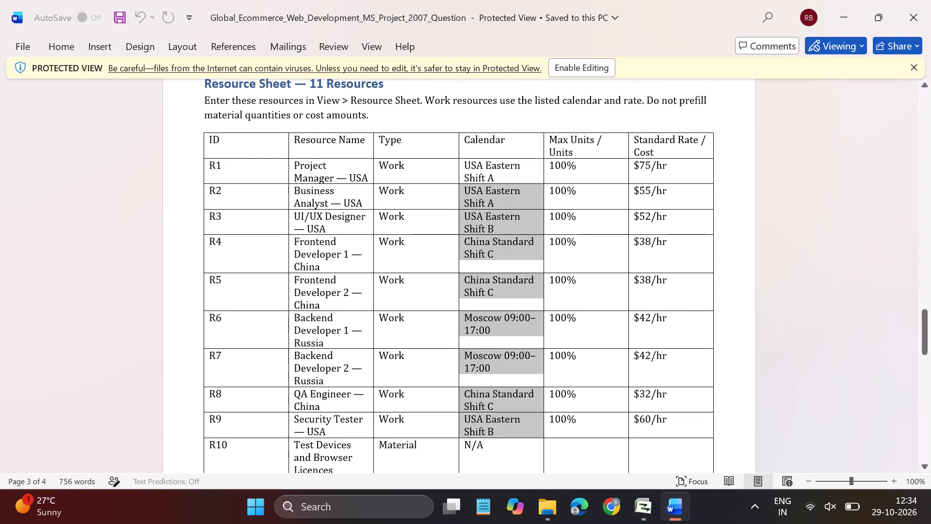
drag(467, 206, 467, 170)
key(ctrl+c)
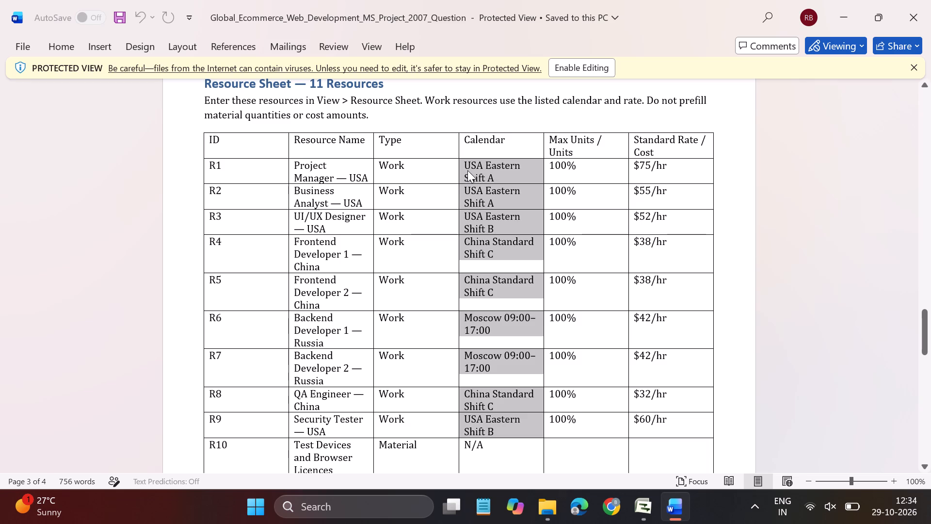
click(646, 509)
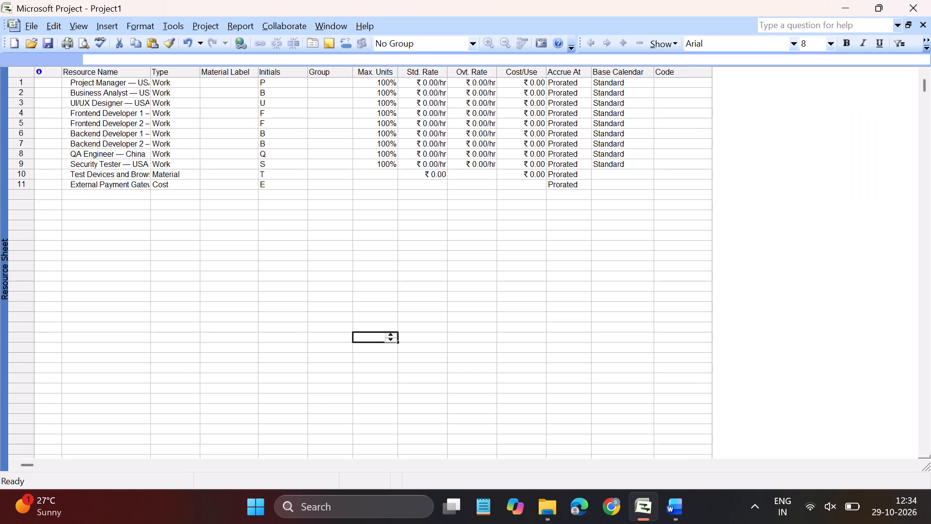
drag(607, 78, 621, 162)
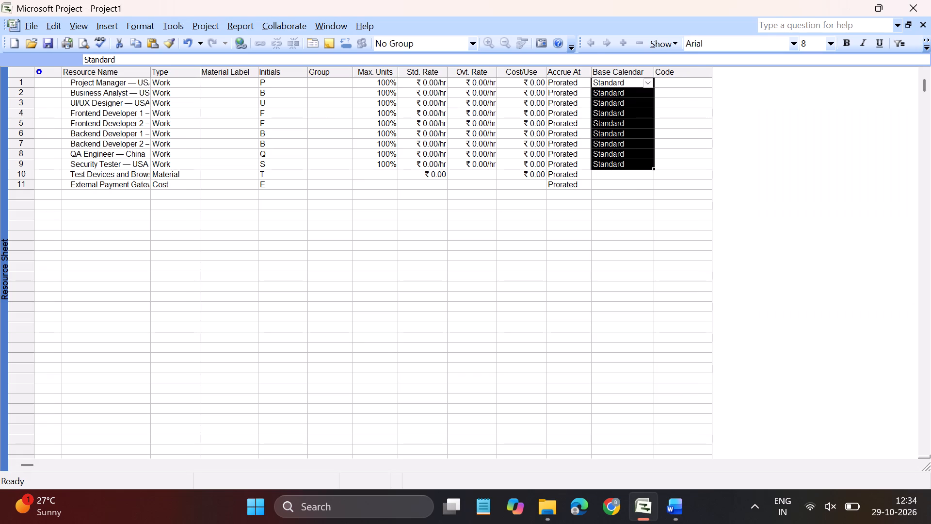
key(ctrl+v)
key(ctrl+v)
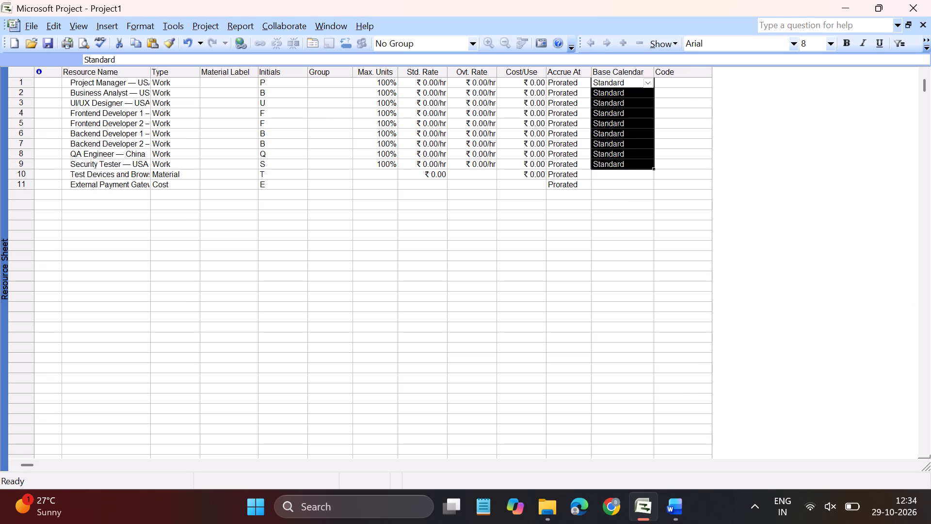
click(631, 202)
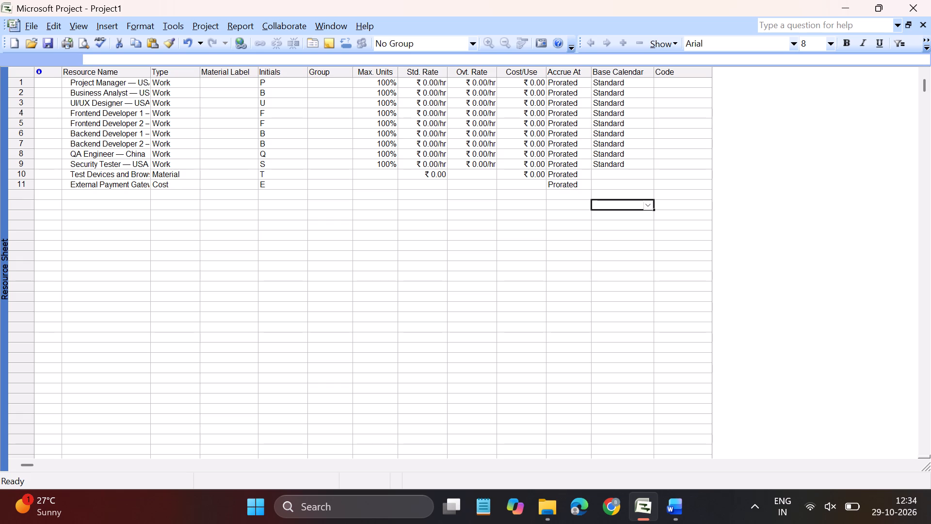
Open the currency setting in the project's view options and look through the available currency codes.
click(180, 33)
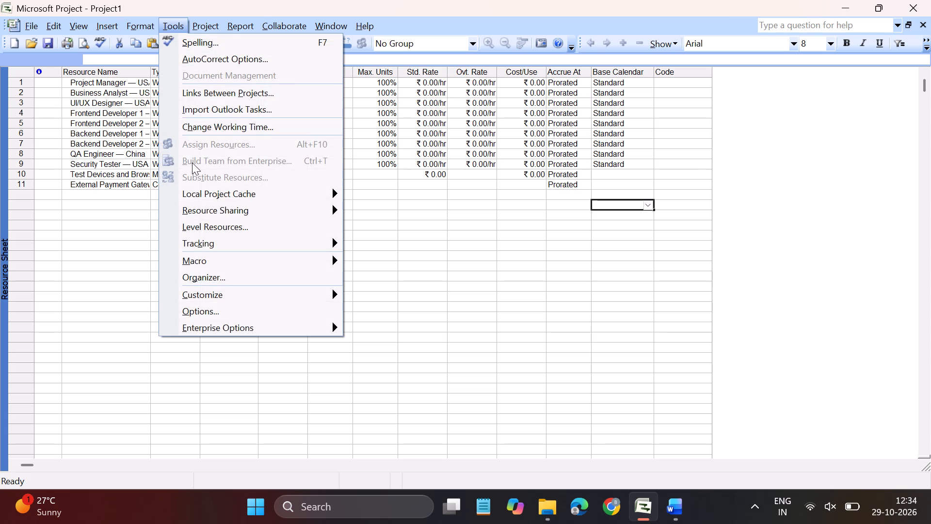
click(226, 313)
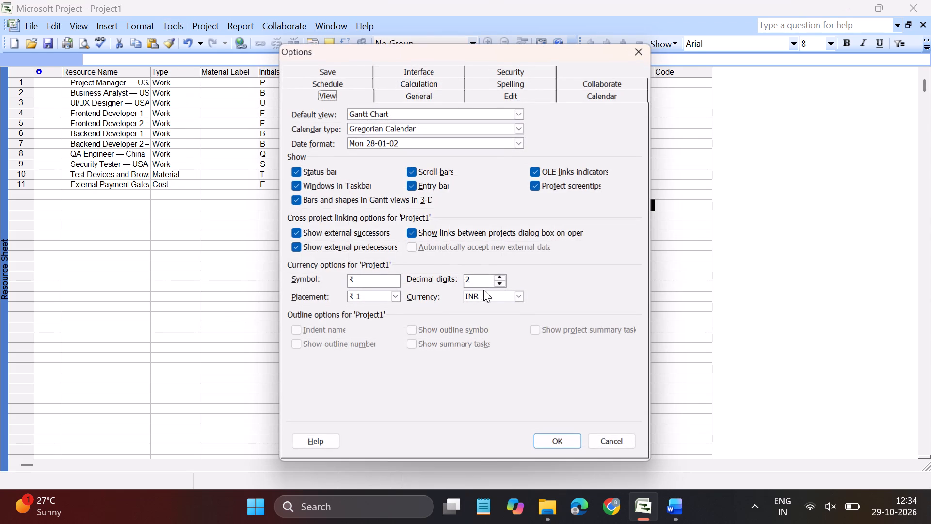
click(522, 299)
scroll(490, 389, down, 1)
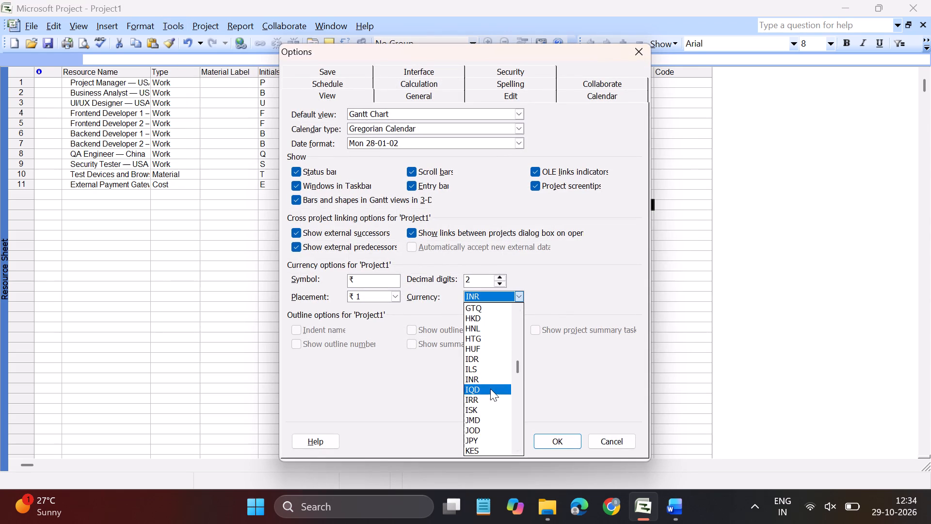
scroll(490, 389, down, 2)
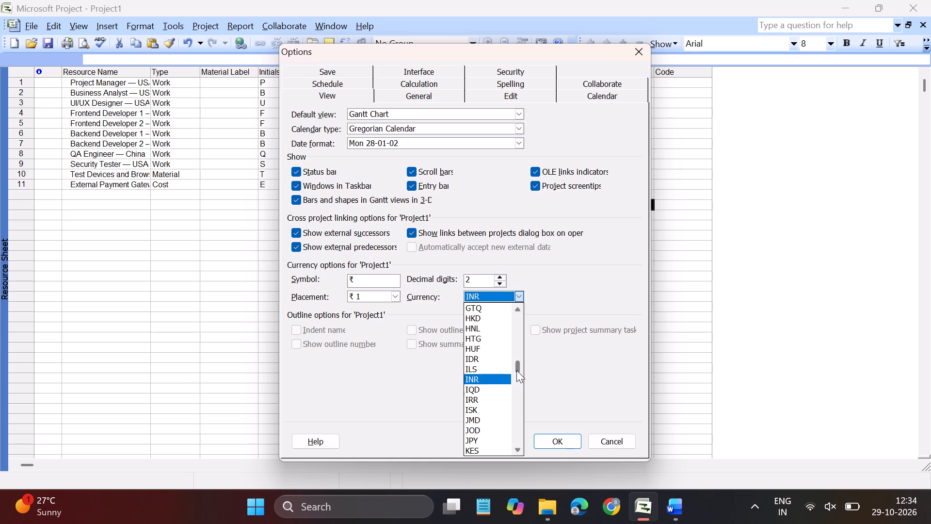
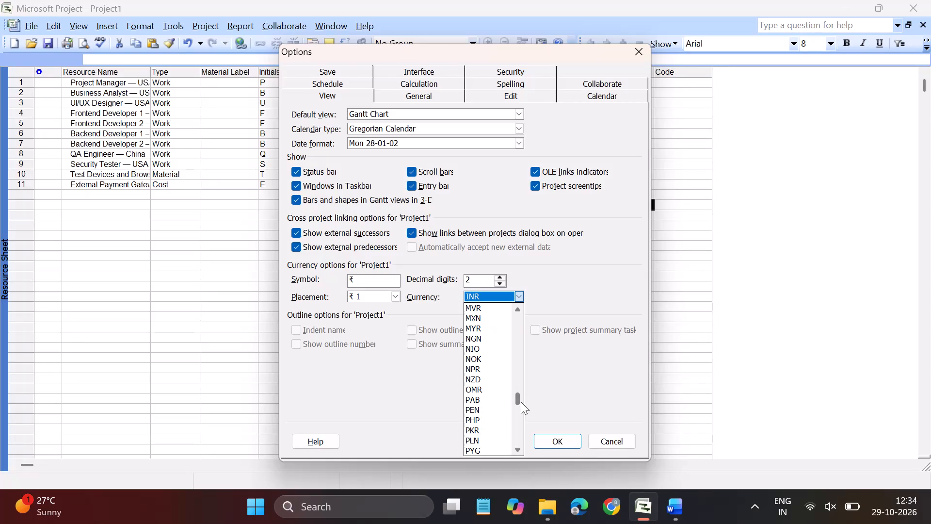
Set the project's currency to USD.
drag(521, 402, 520, 419)
drag(520, 419, 519, 427)
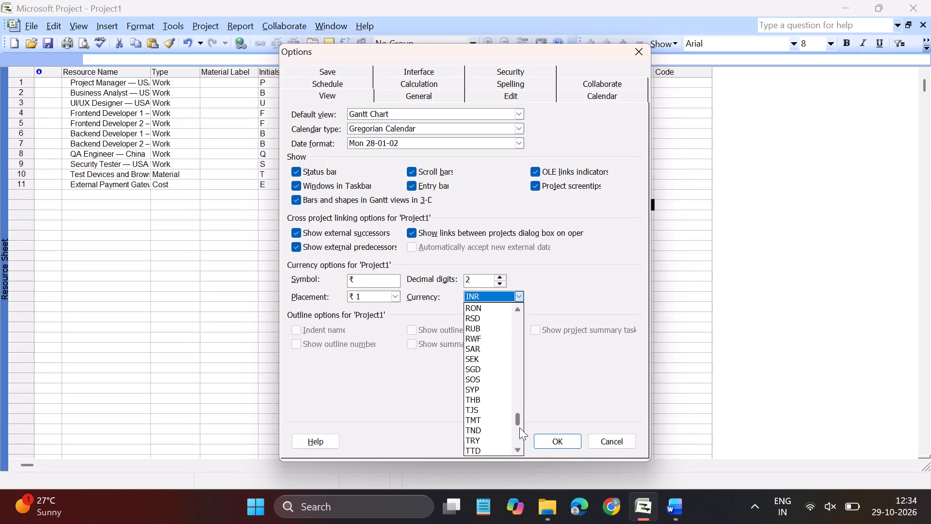
drag(519, 427, 518, 435)
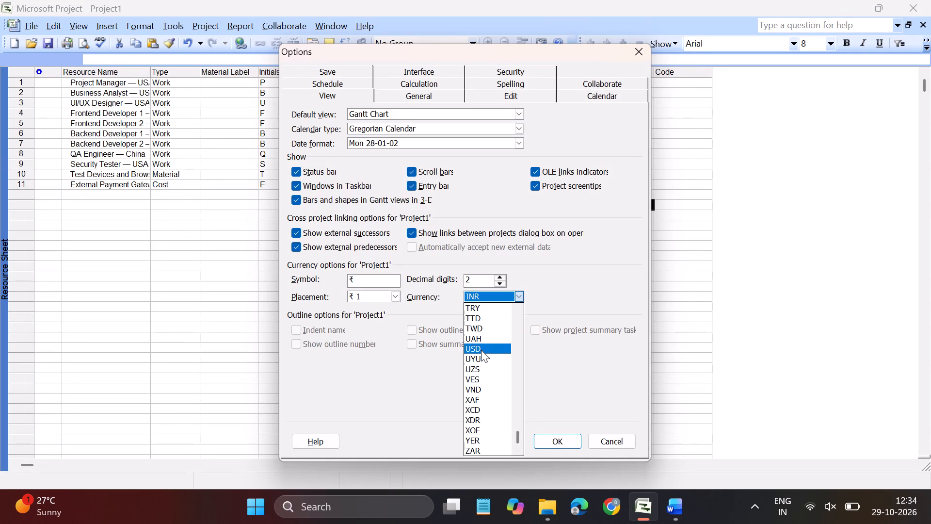
click(481, 350)
click(574, 443)
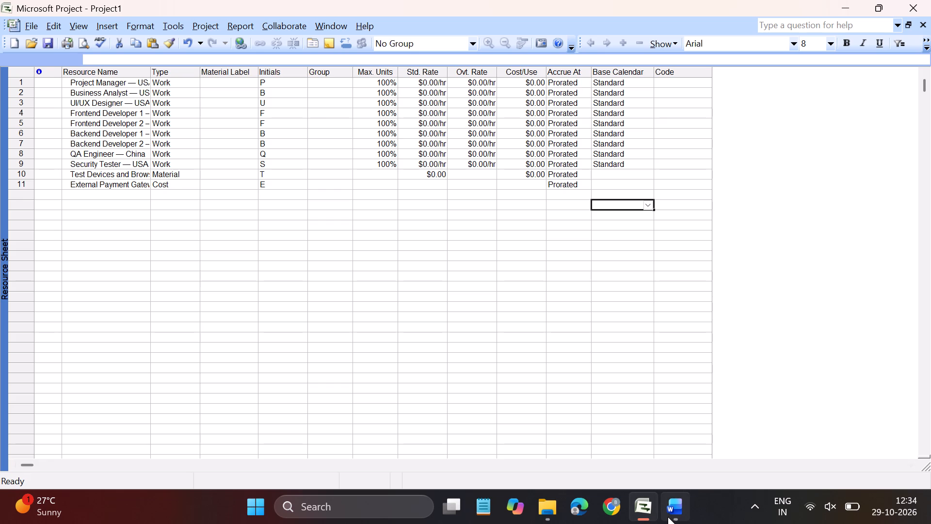
Copy the standard rates of resources R1 to R9 from the Word table into the Resource Sheet's Std. Rate column.
click(668, 516)
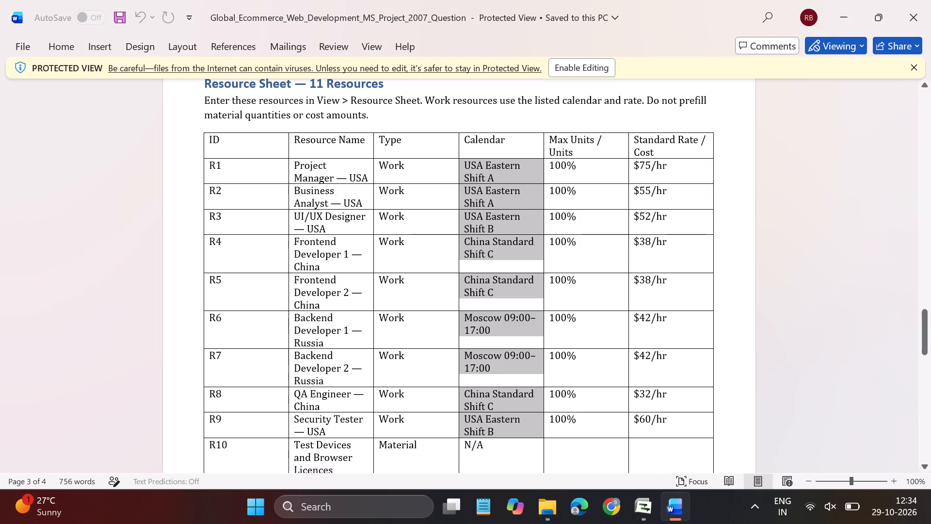
drag(637, 162, 669, 425)
key(ctrl+c)
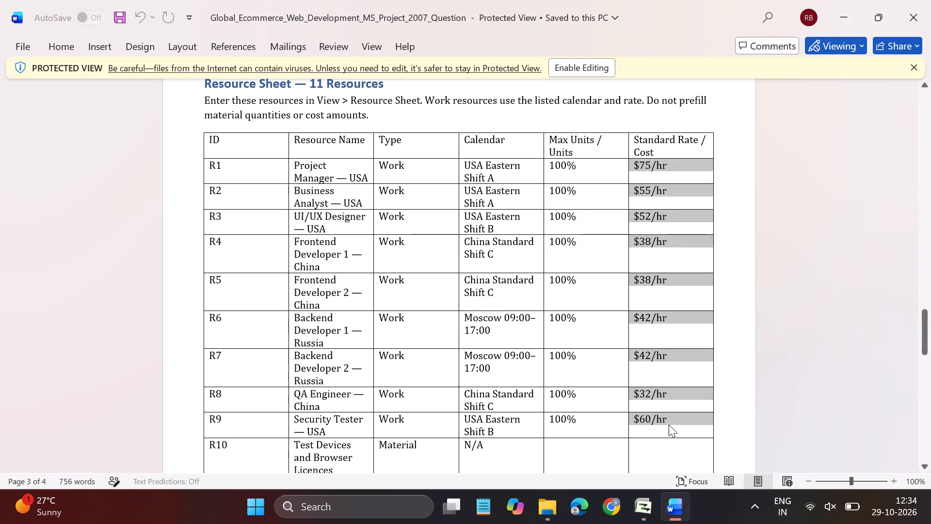
click(646, 513)
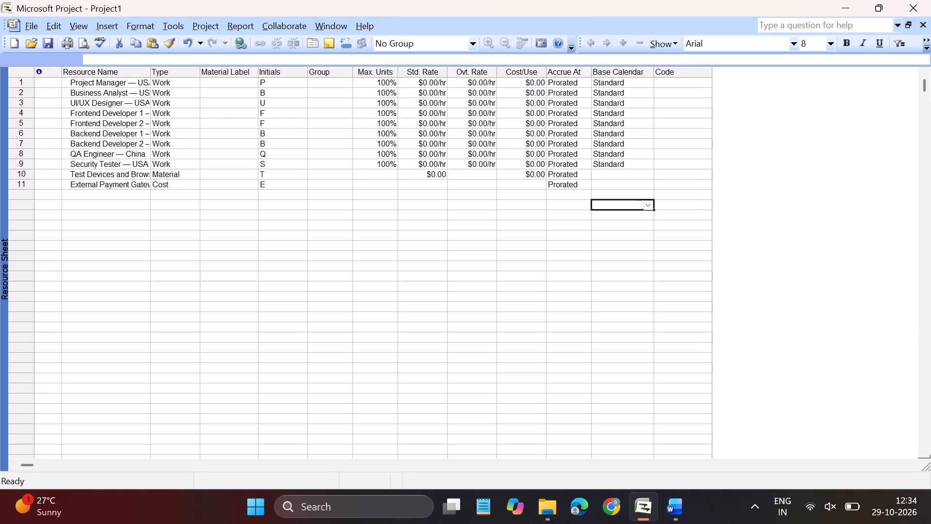
drag(411, 82, 414, 142)
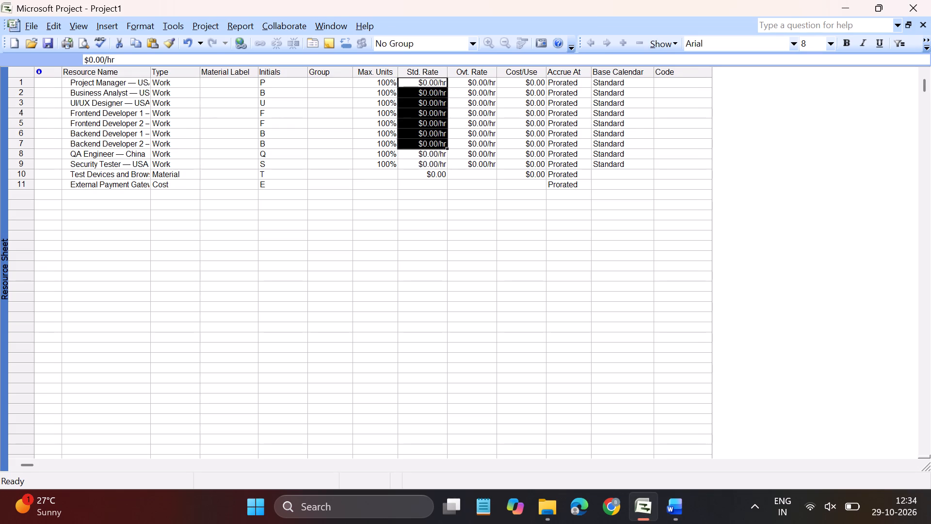
drag(414, 142, 417, 165)
key(ctrl+v)
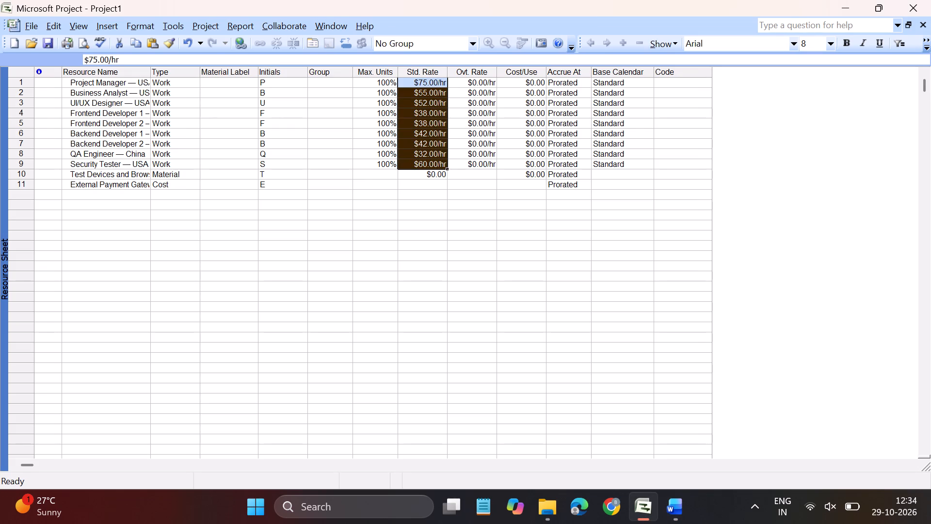
click(431, 235)
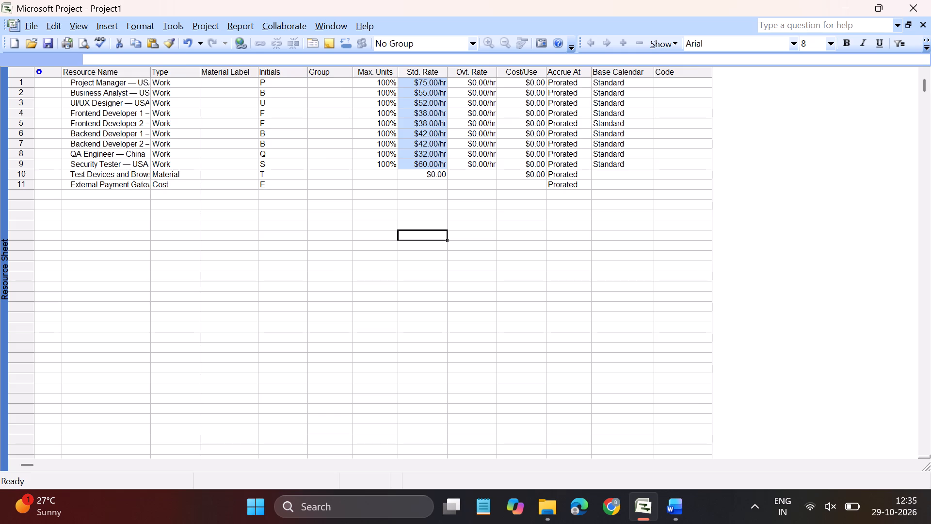
Open the project's working-time settings and choose the 24 Hours base calendar.
click(170, 28)
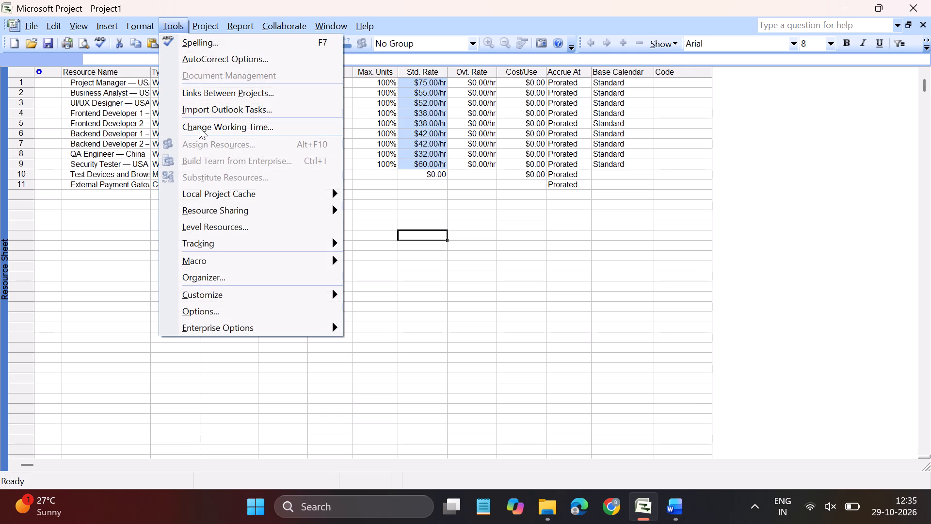
click(199, 127)
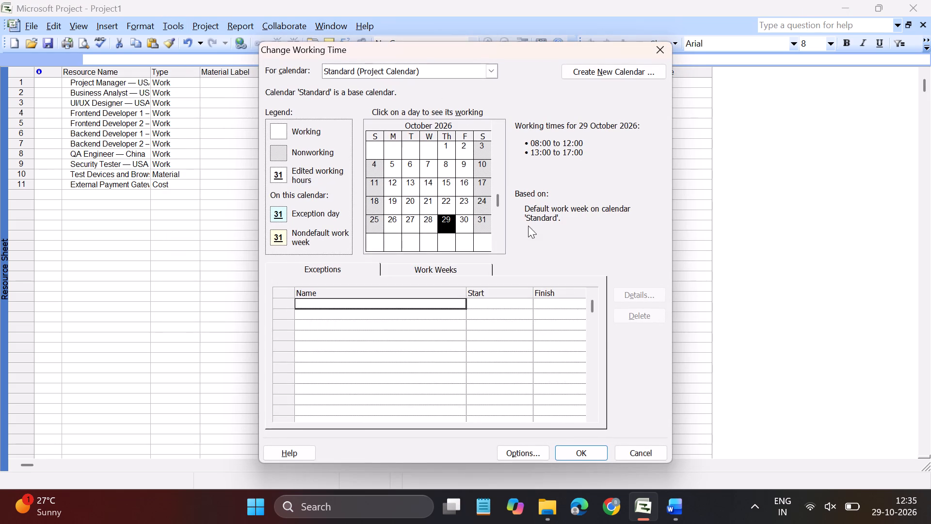
click(493, 73)
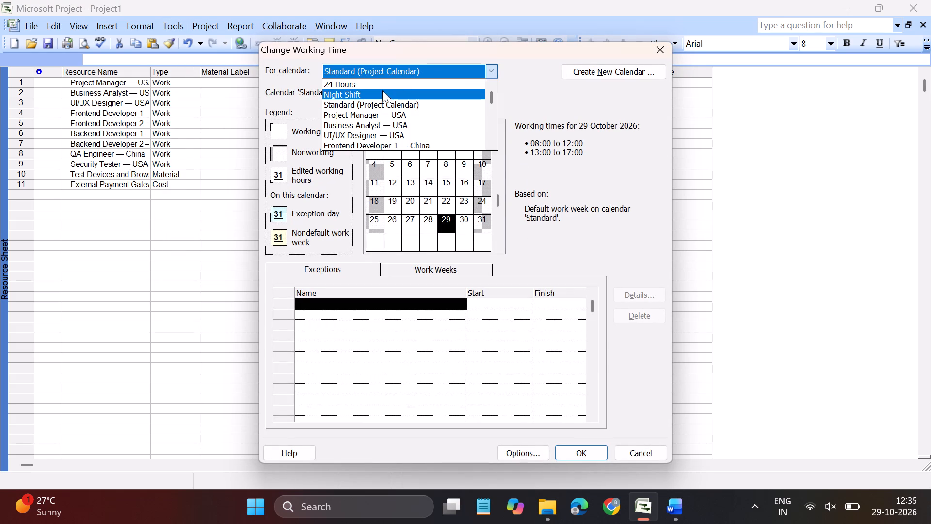
click(369, 82)
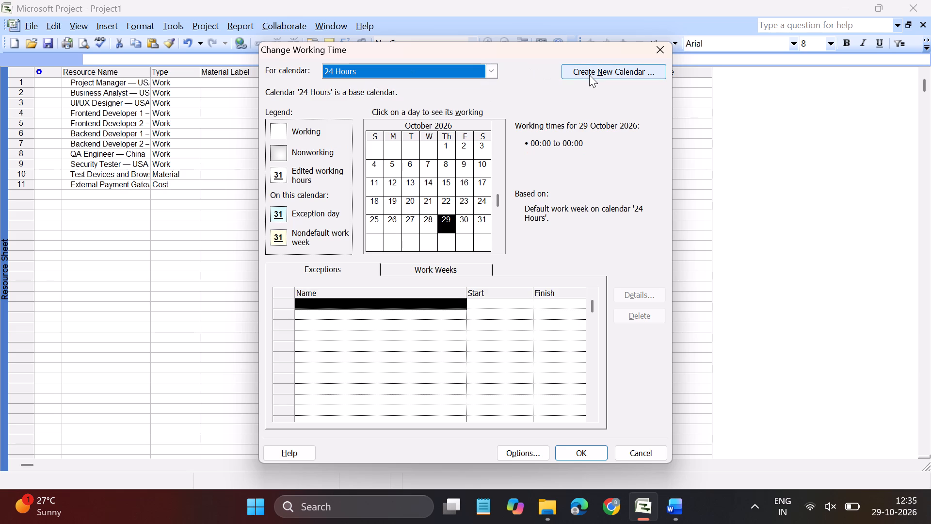
Review the resource calendars and the project requirements for calendars, time zones and shift hours in the Word question.
click(668, 517)
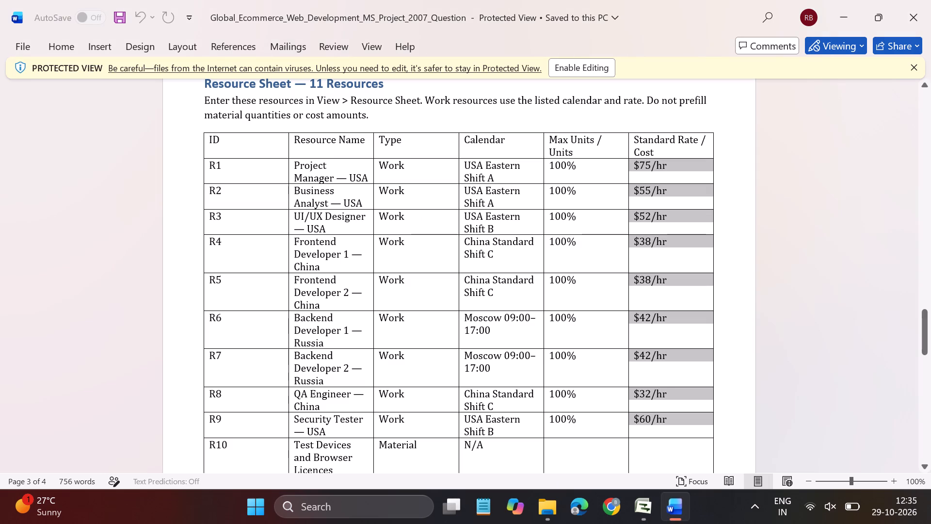
drag(496, 179, 470, 167)
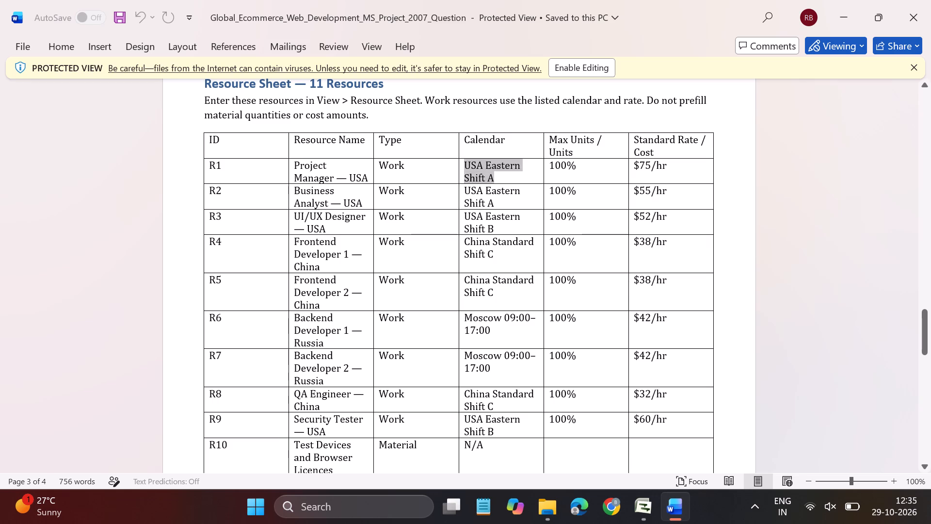
drag(470, 167, 470, 166)
scroll(470, 166, up, 9)
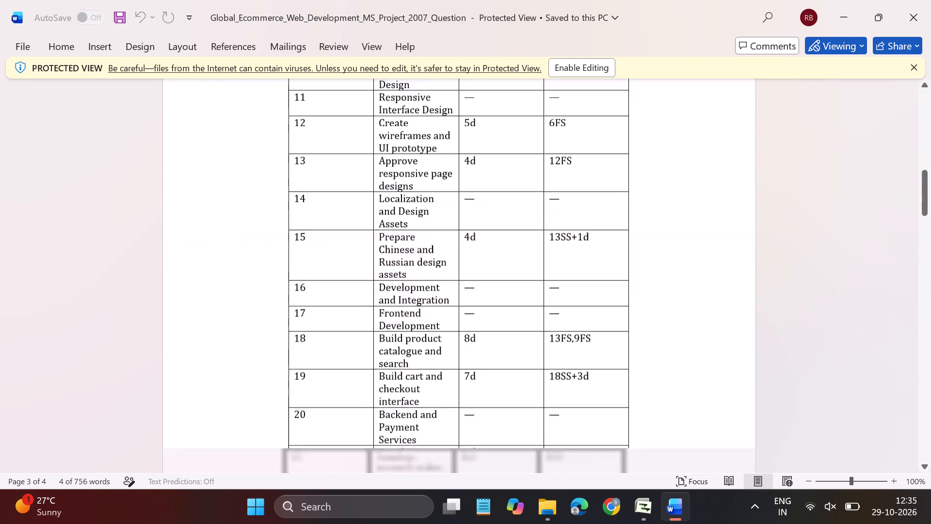
scroll(470, 166, up, 2)
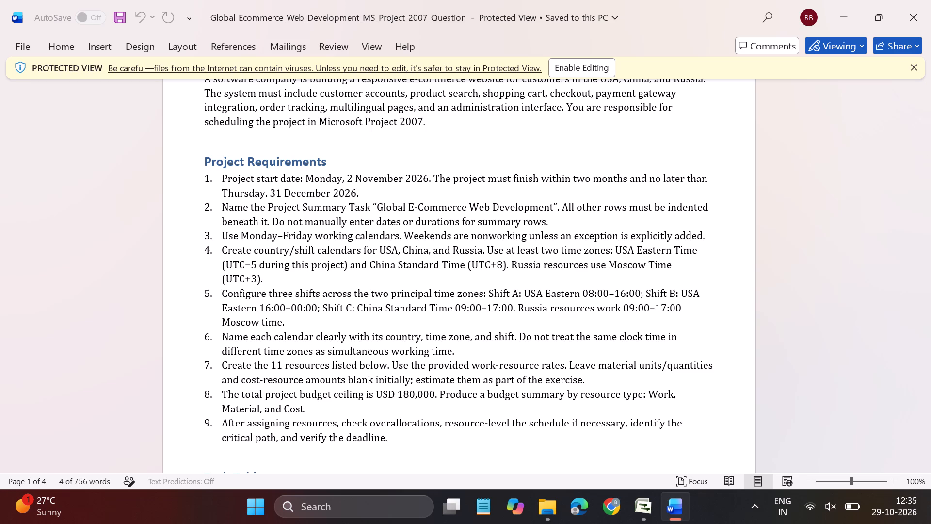
scroll(370, 306, down, 1)
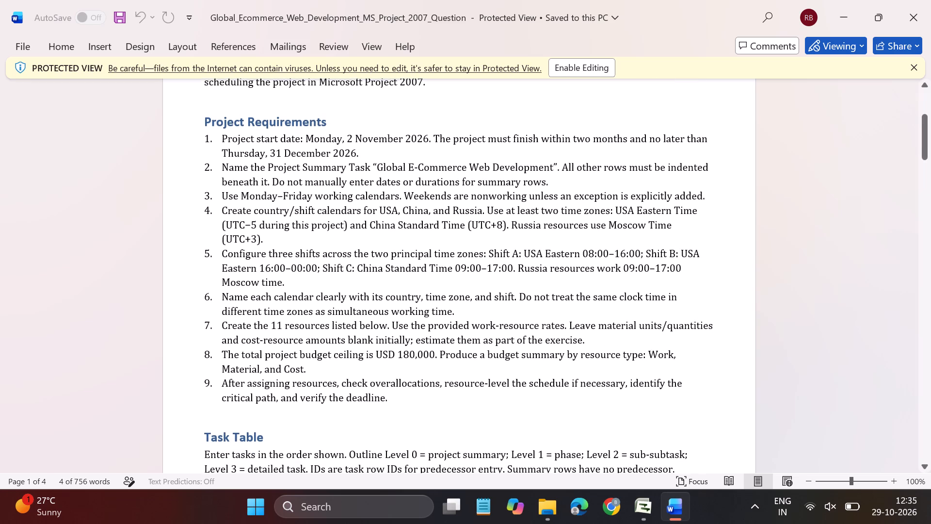
scroll(370, 306, down, 1)
Create a base calendar as a copy of 24 Hours, named USA Eastern with the text copied from the Shift A requirement in Word.
drag(523, 254, 569, 252)
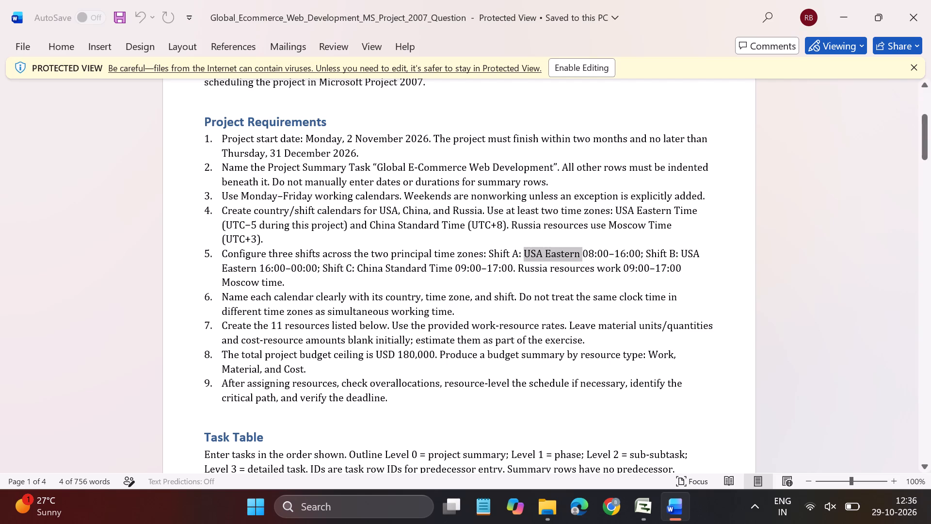
drag(569, 252, 574, 253)
key(ctrl+c)
click(648, 506)
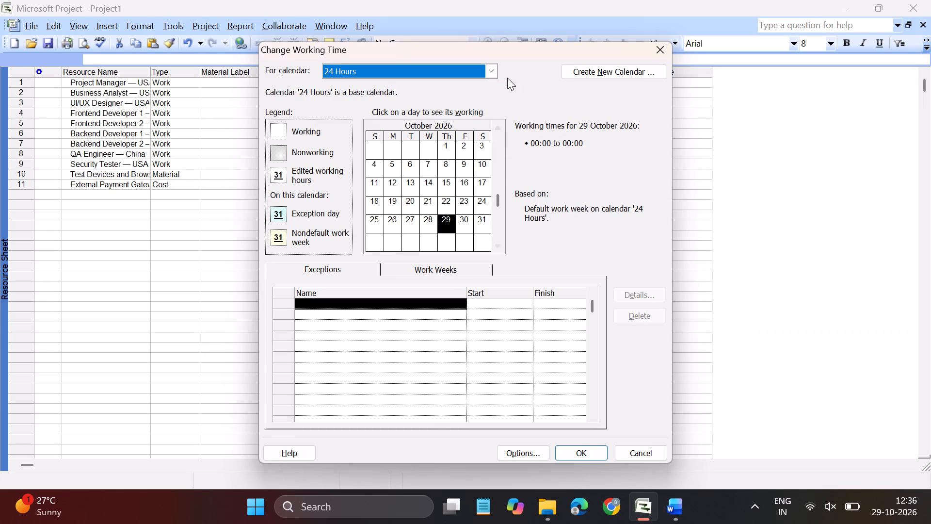
click(581, 70)
key(ctrl+v)
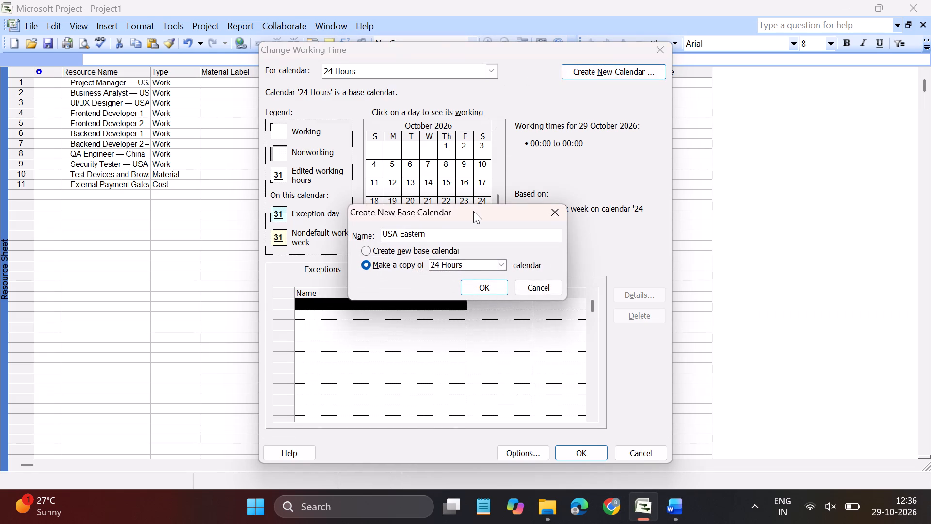
click(481, 288)
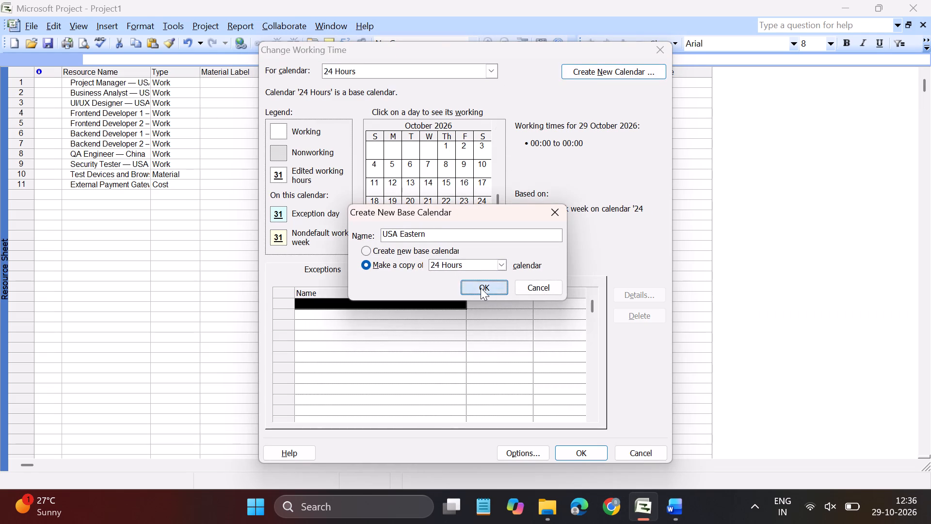
click(521, 453)
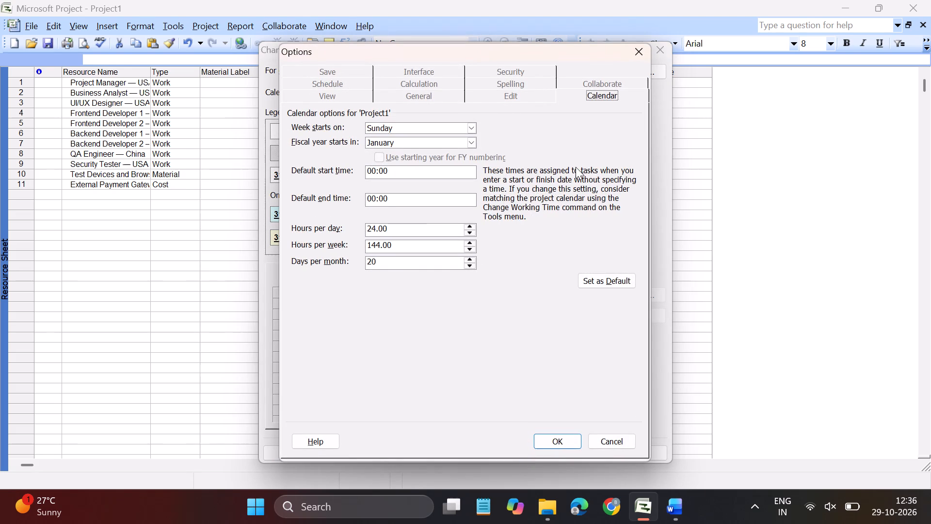
click(630, 54)
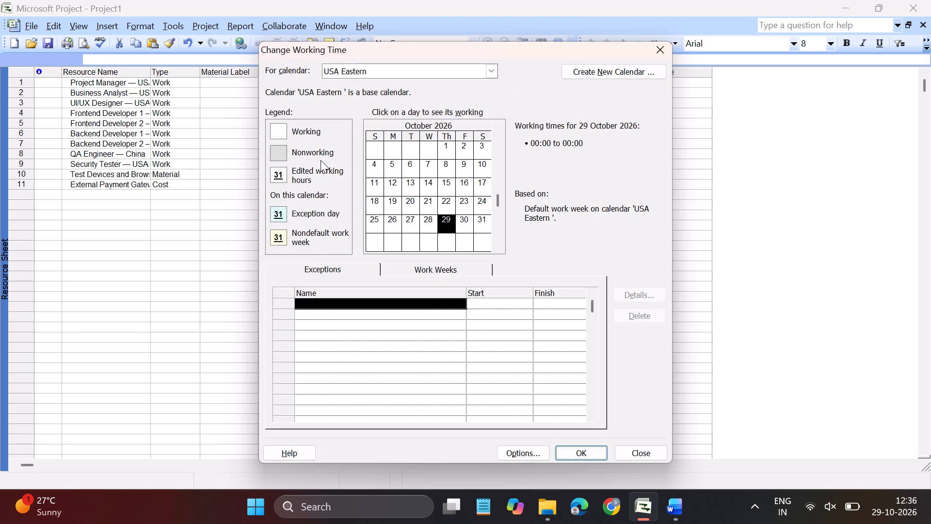
Set Saturday and Sunday to nonworking time in the default work week of the USA Eastern calendar.
click(405, 240)
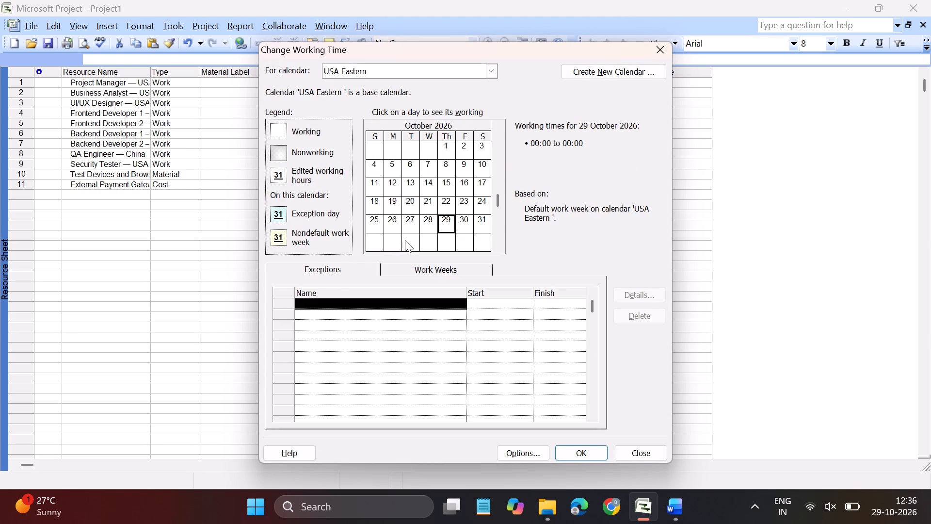
click(427, 267)
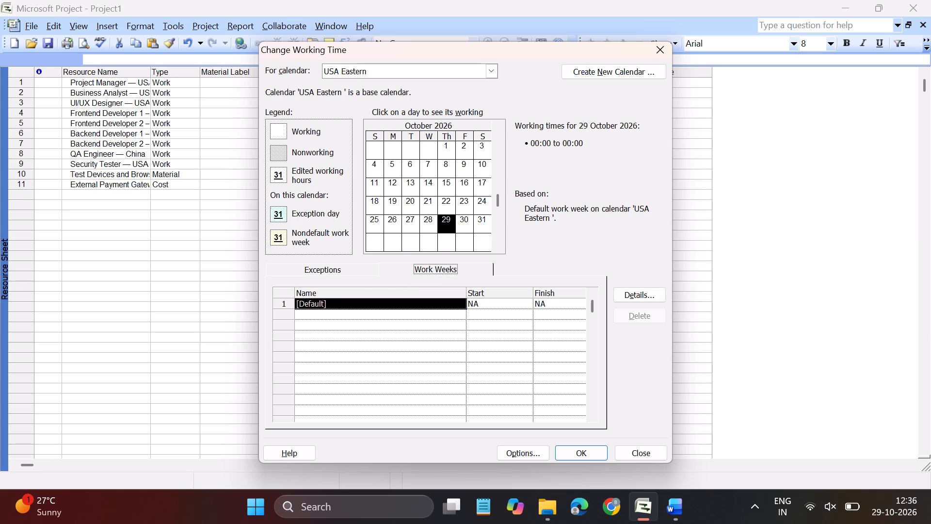
click(287, 308)
click(637, 293)
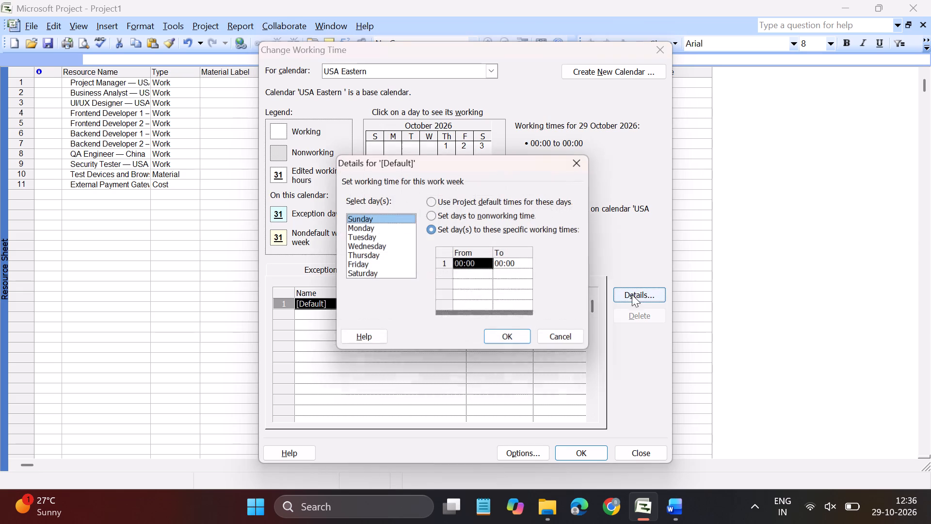
ctrl+click(384, 275)
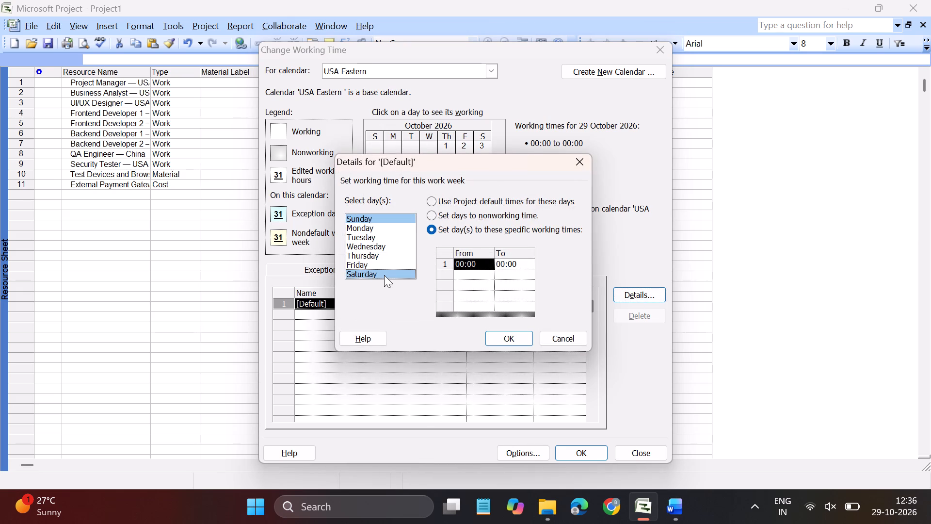
click(432, 213)
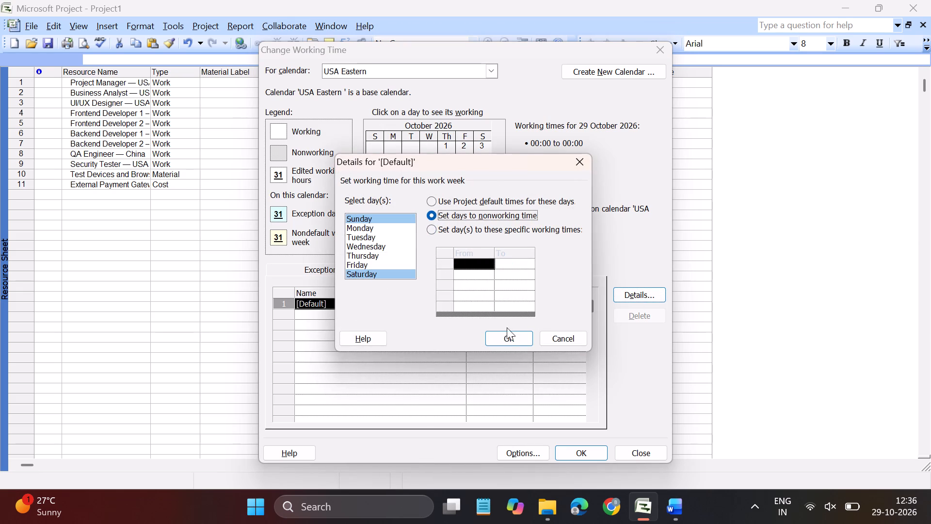
click(510, 337)
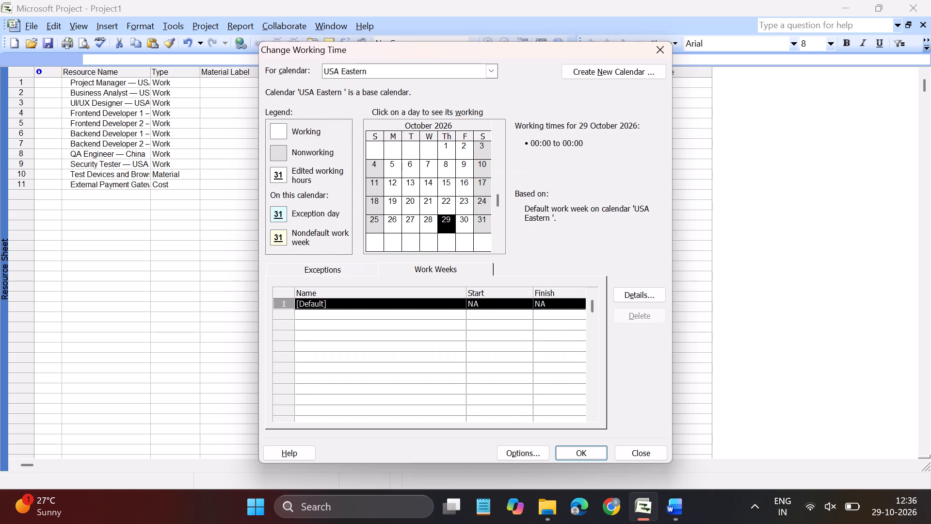
Set Monday to Friday in the USA Eastern calendar's default work week to specific working times of 08:00 to 16:00, per the Word question.
click(283, 306)
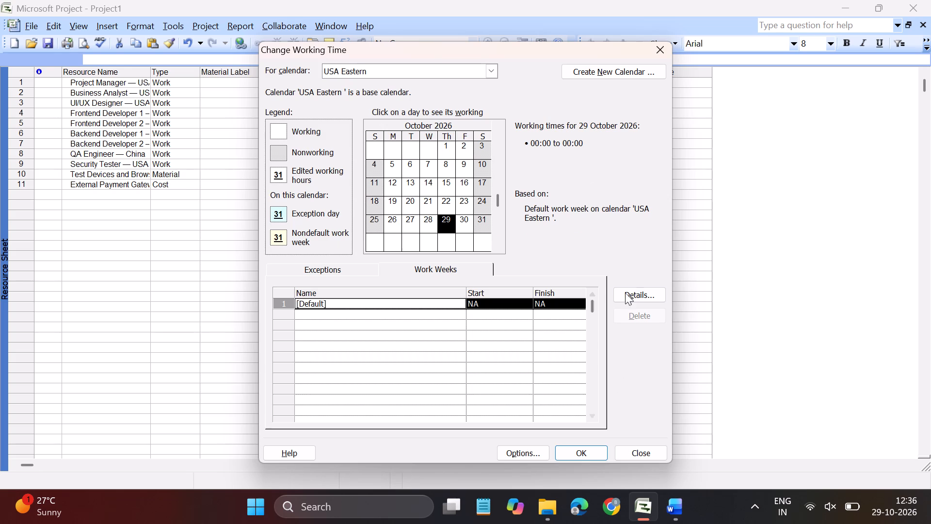
click(642, 294)
ctrl+click(396, 227)
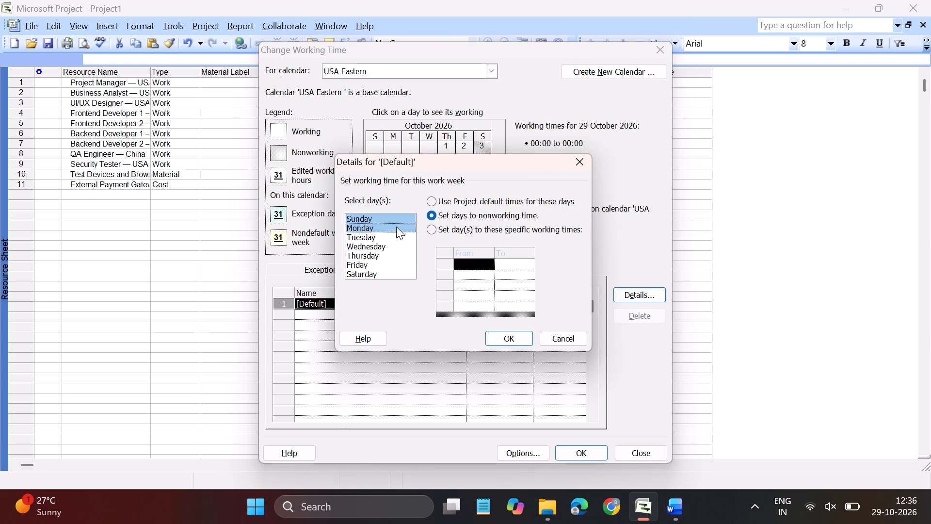
ctrl+click(395, 217)
ctrl+click(395, 236)
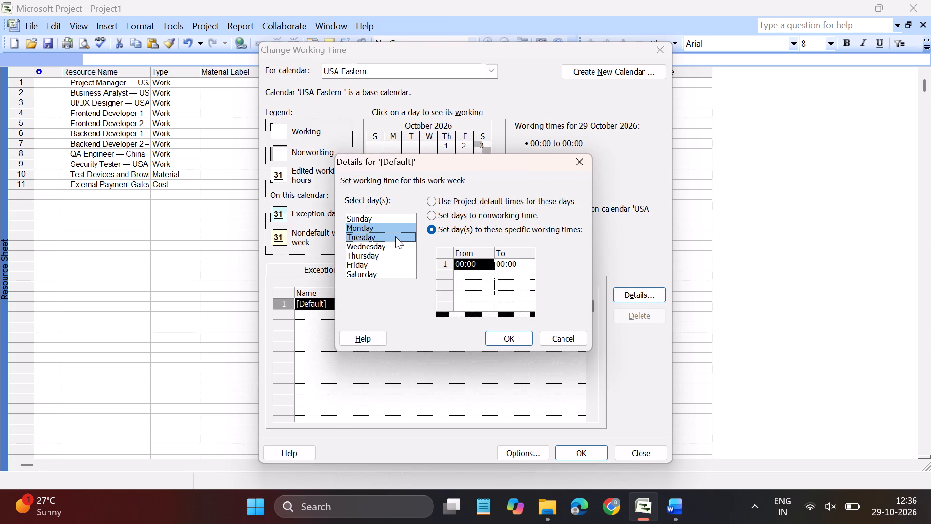
ctrl+click(397, 246)
ctrl+click(398, 254)
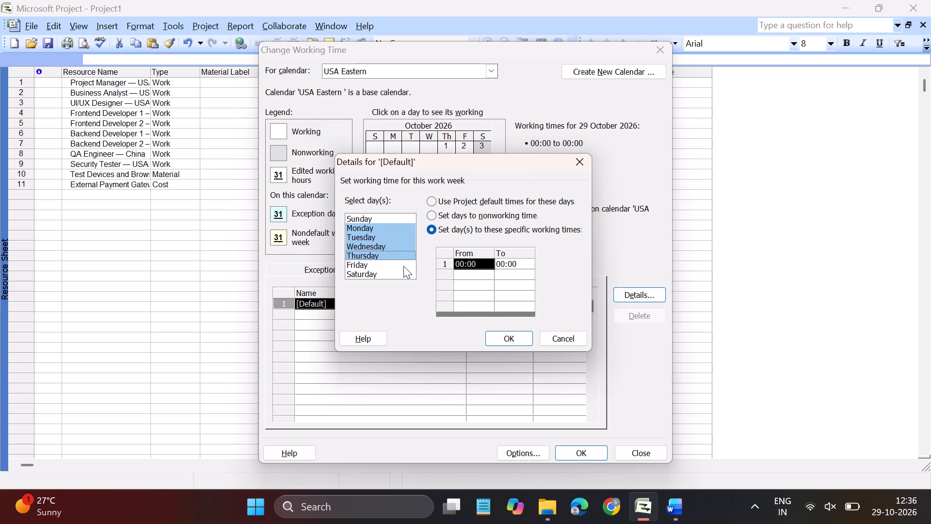
ctrl+click(403, 266)
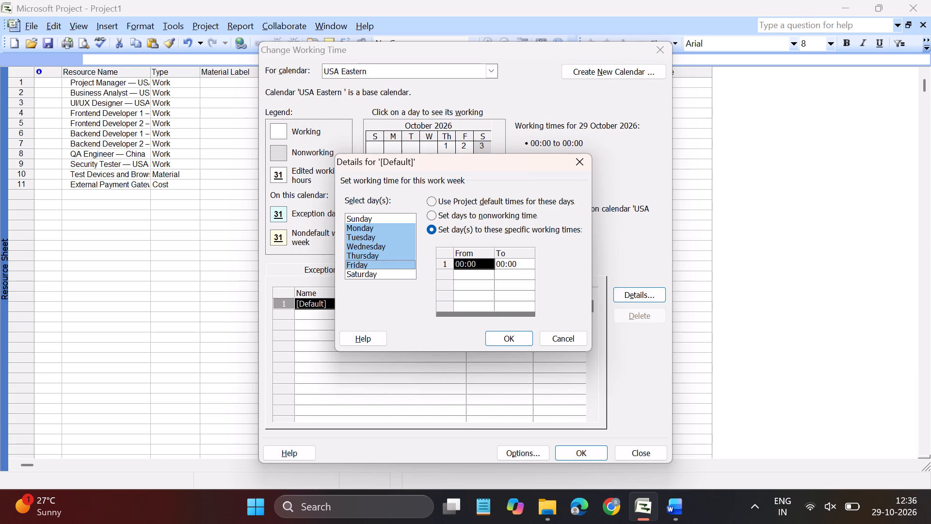
click(668, 508)
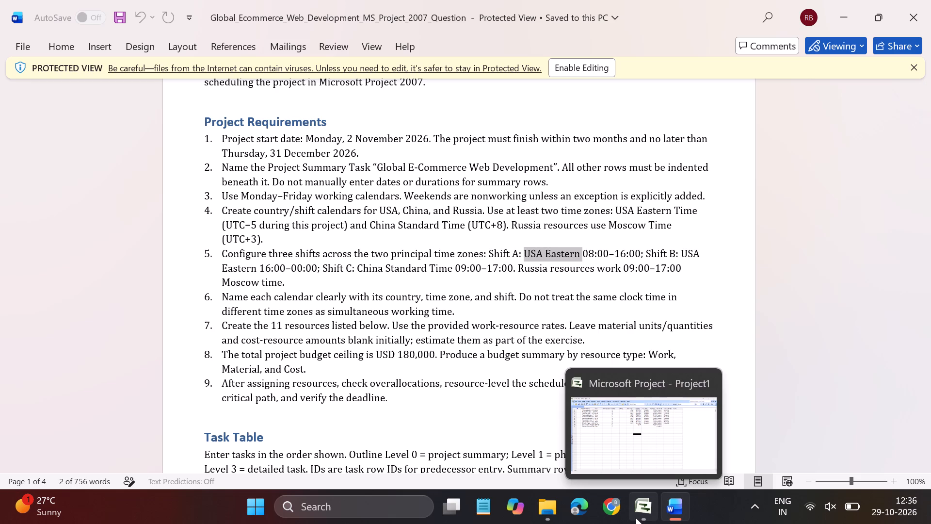
click(636, 518)
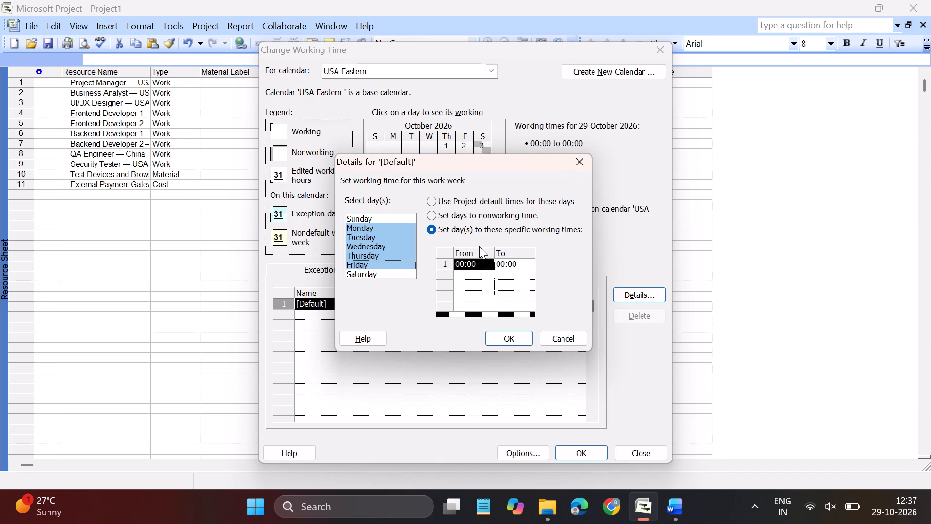
click(479, 264)
key(8)
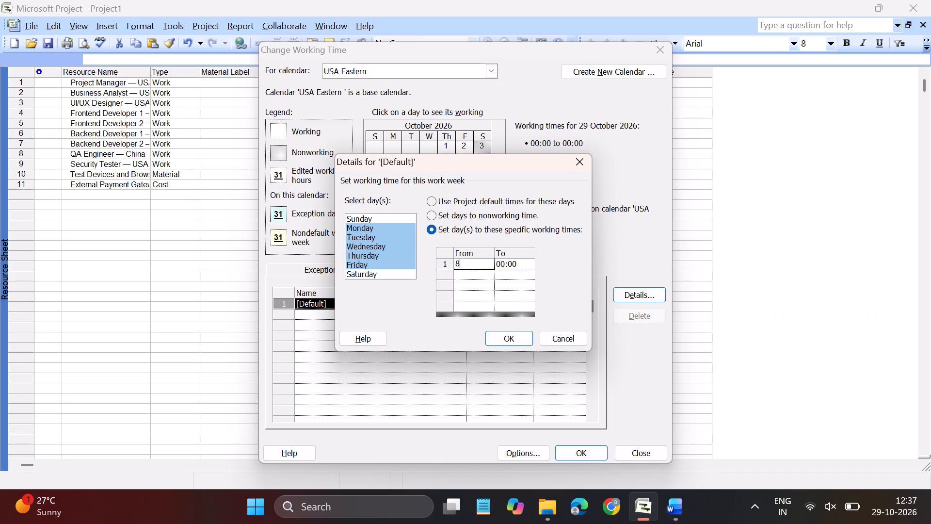
key(Right)
text(16)
key(Down)
Add a second working period of 16:01 to 00:00 for the same weekdays and apply the work week details.
key(Left)
text(16:01)
key(Right)
text(00)
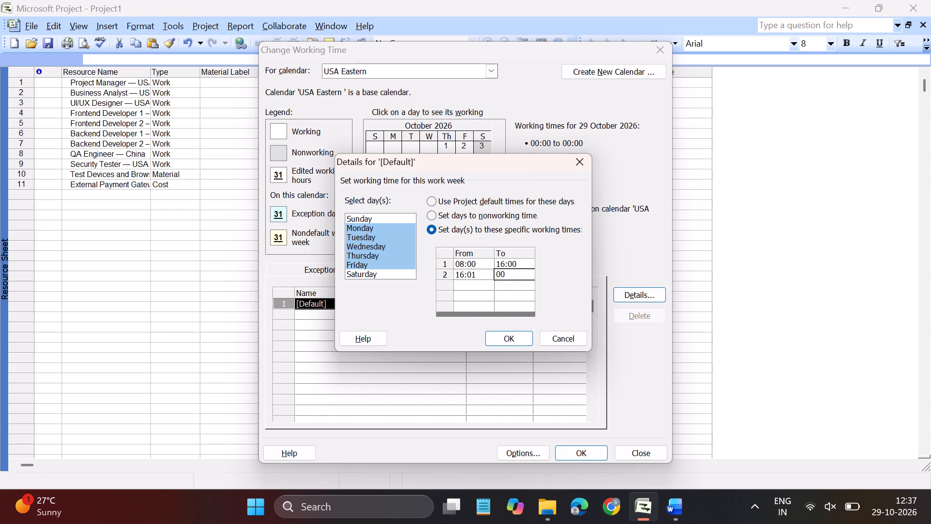
key(Down)
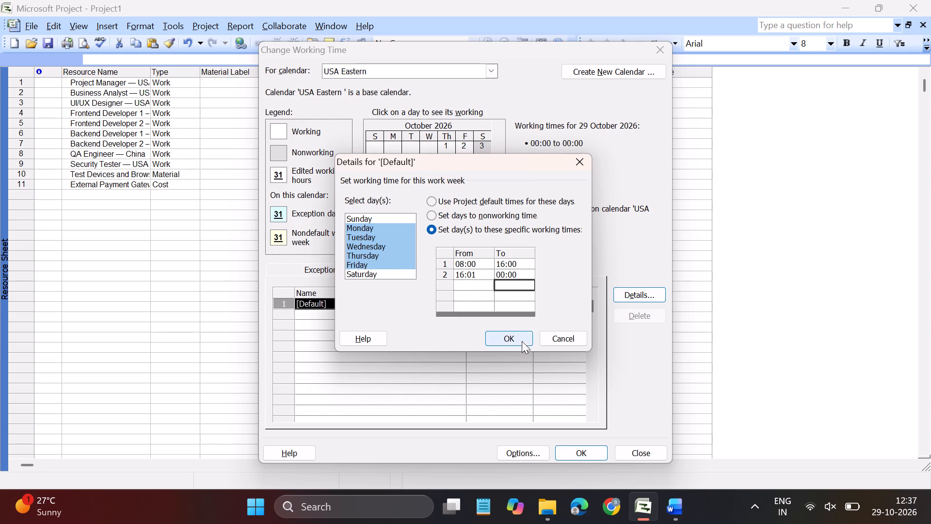
click(522, 341)
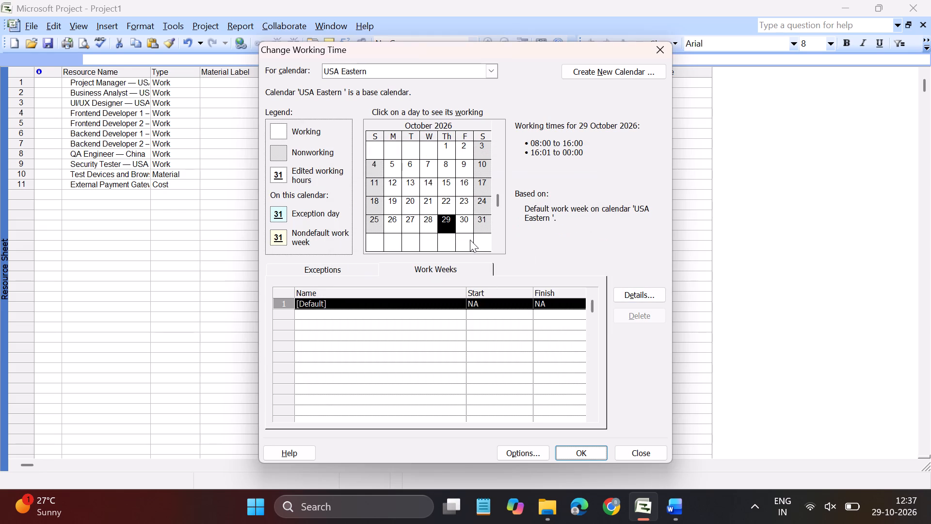
Check the working times of the 26 to 30 October weekdays in the USA Eastern calendar against the shift requirements in Word.
click(396, 218)
click(412, 218)
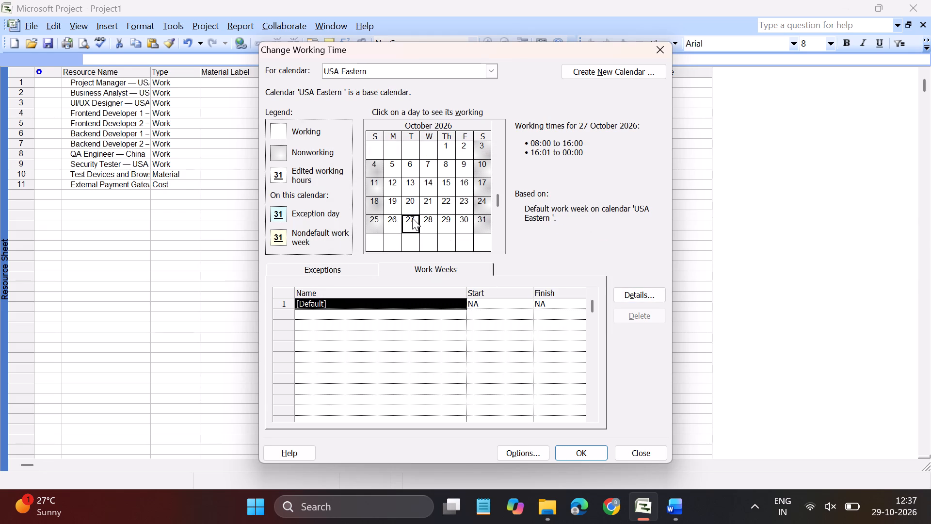
click(428, 220)
click(445, 220)
click(464, 220)
click(672, 508)
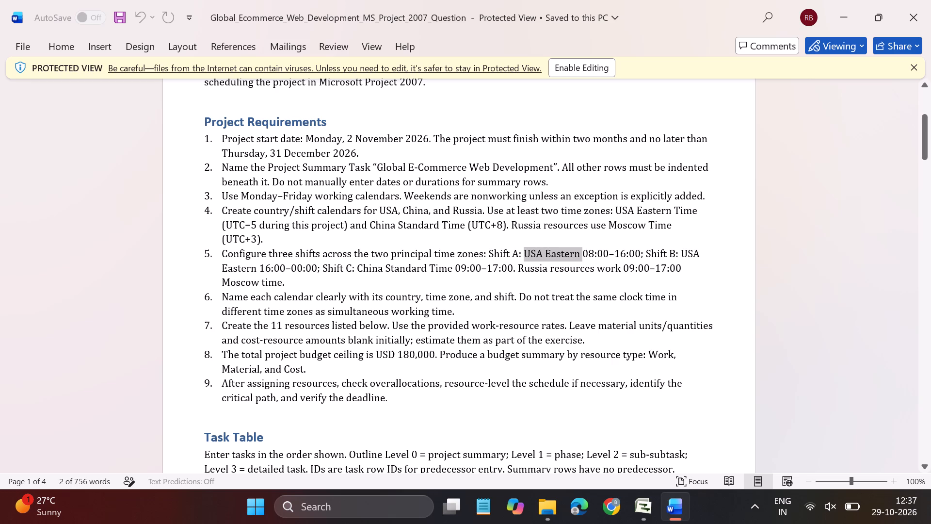
click(637, 502)
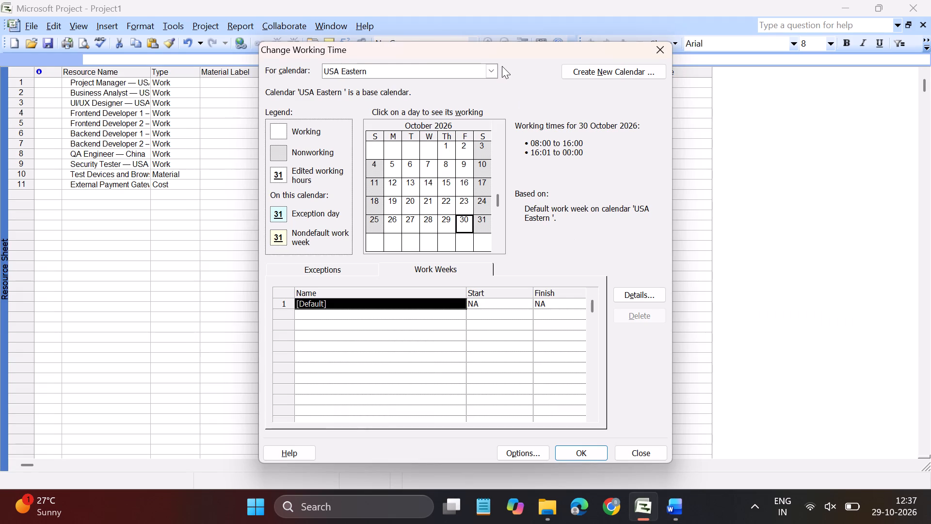
Save the USA Eastern calendar changes and create a base calendar named China as a copy of 24 Hours.
click(491, 69)
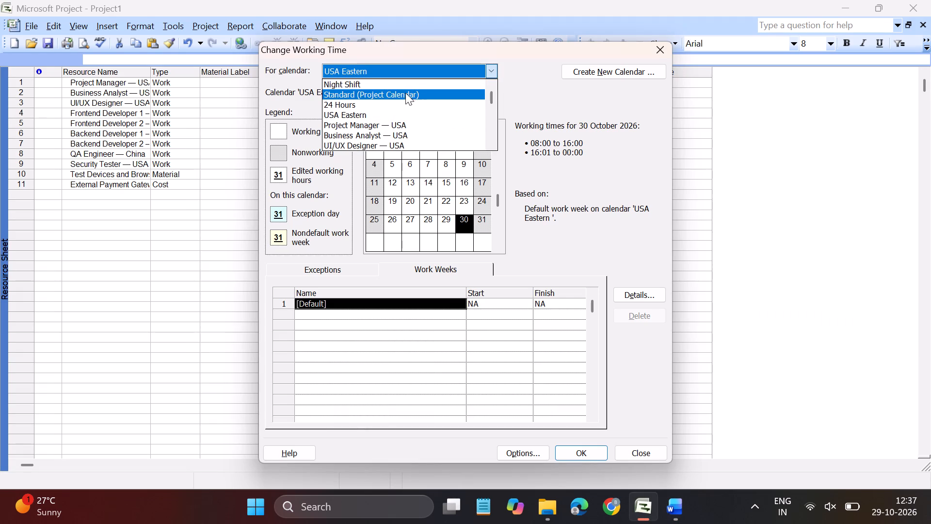
click(387, 100)
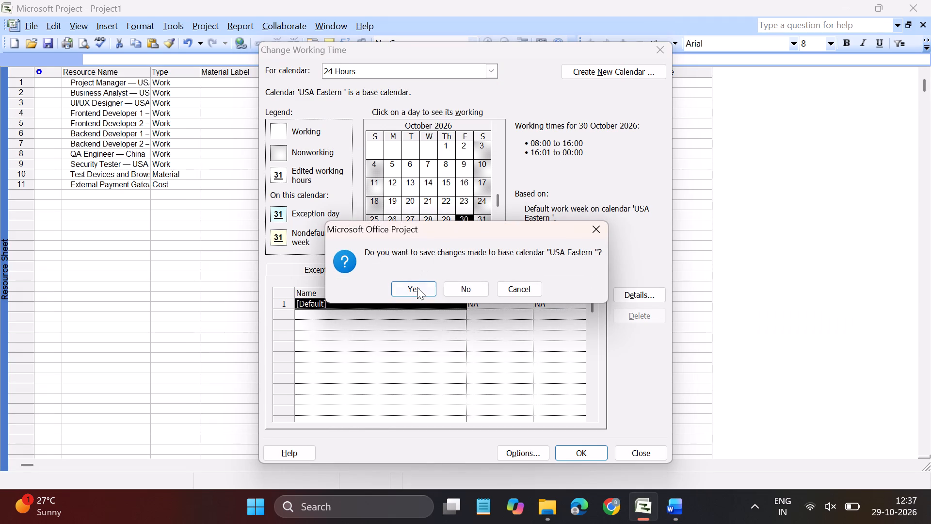
click(417, 287)
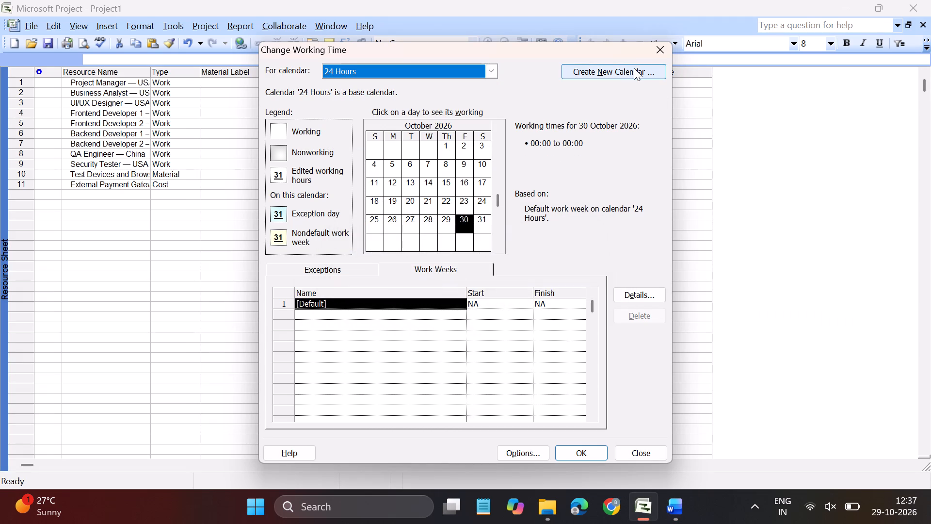
click(634, 68)
text(China)
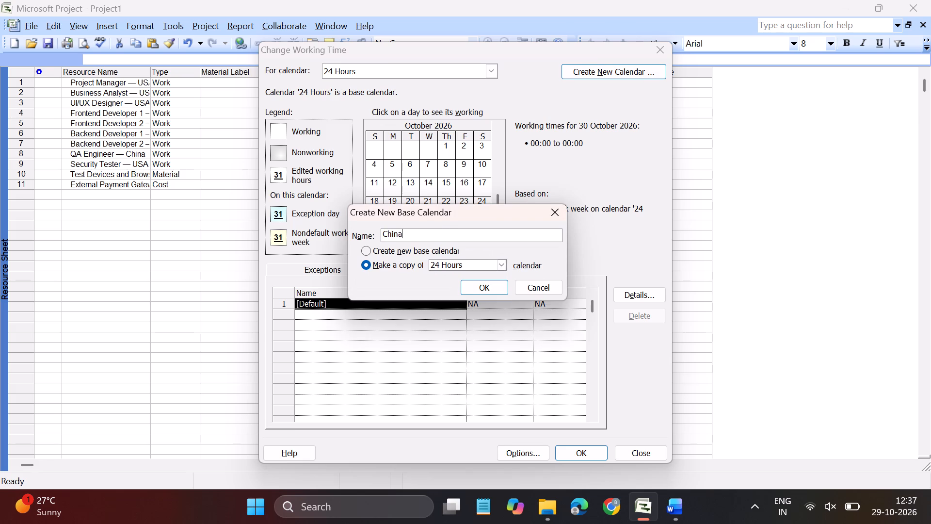
click(482, 282)
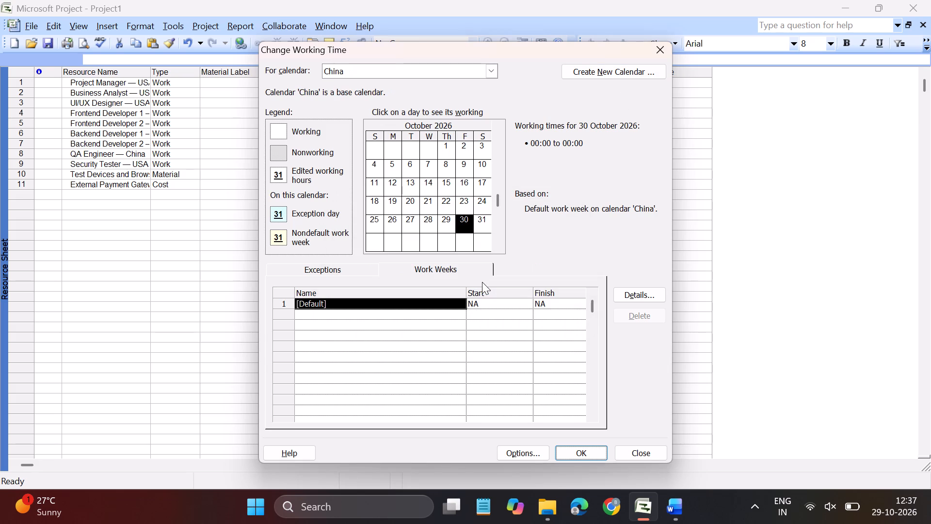
Set Saturday and Sunday to nonworking time in the default work week of the China calendar.
click(447, 241)
click(427, 267)
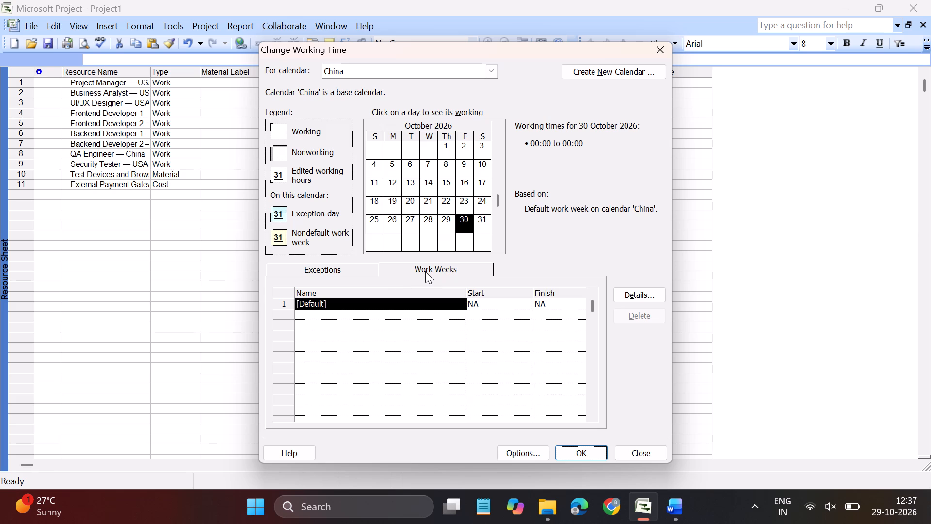
click(426, 271)
click(284, 307)
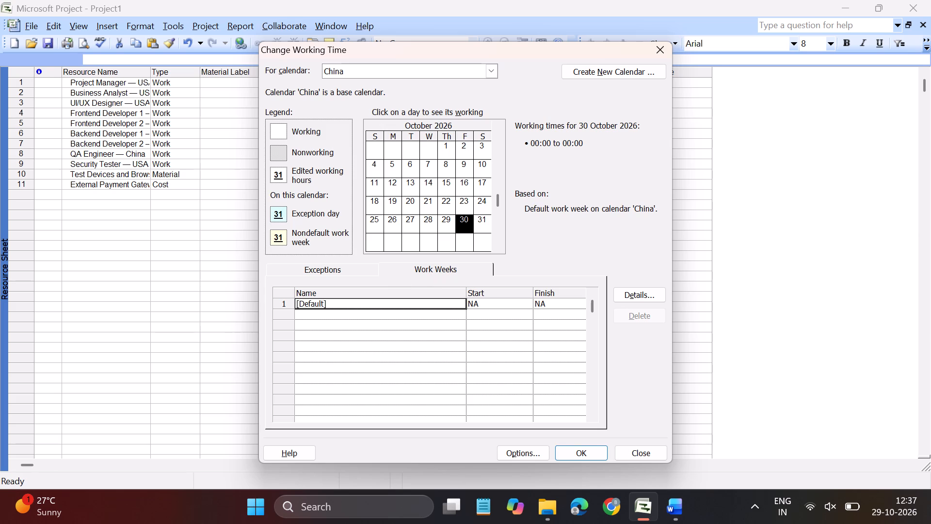
click(630, 296)
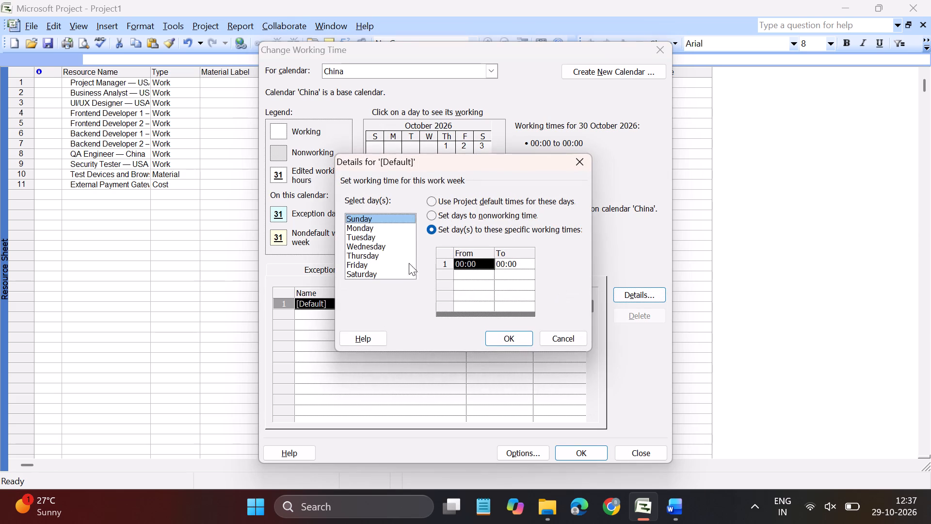
ctrl+click(391, 276)
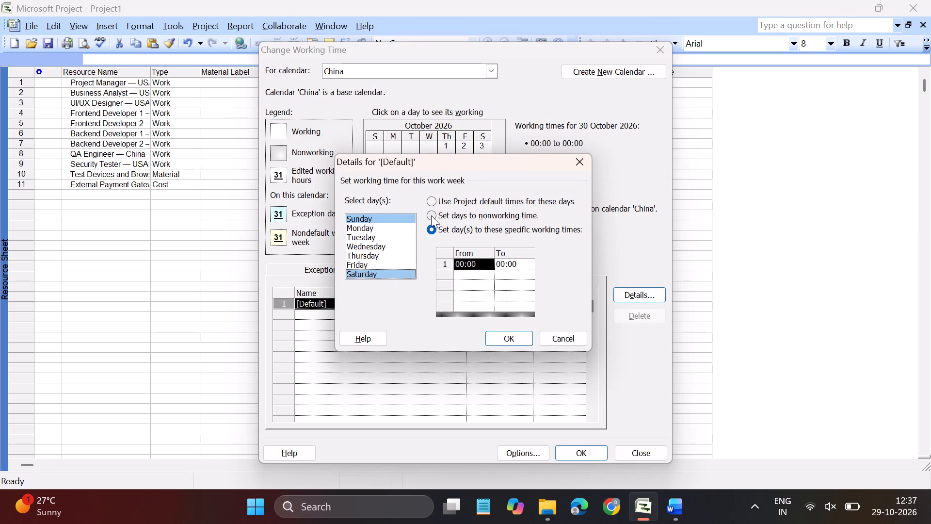
click(431, 215)
click(505, 341)
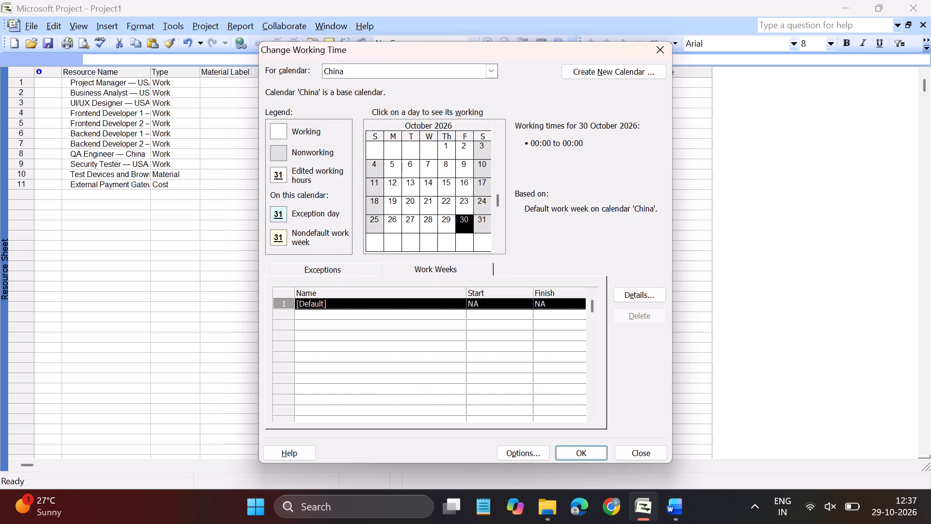
Set Monday to Friday working time to 09:00–17:00 in the China calendar's default work week, per the Word requirements.
click(280, 305)
click(636, 295)
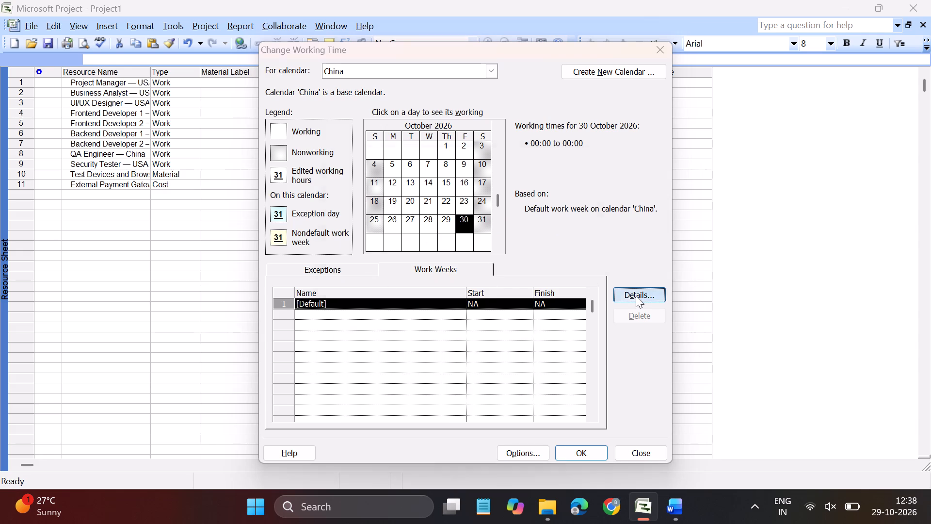
ctrl+click(358, 224)
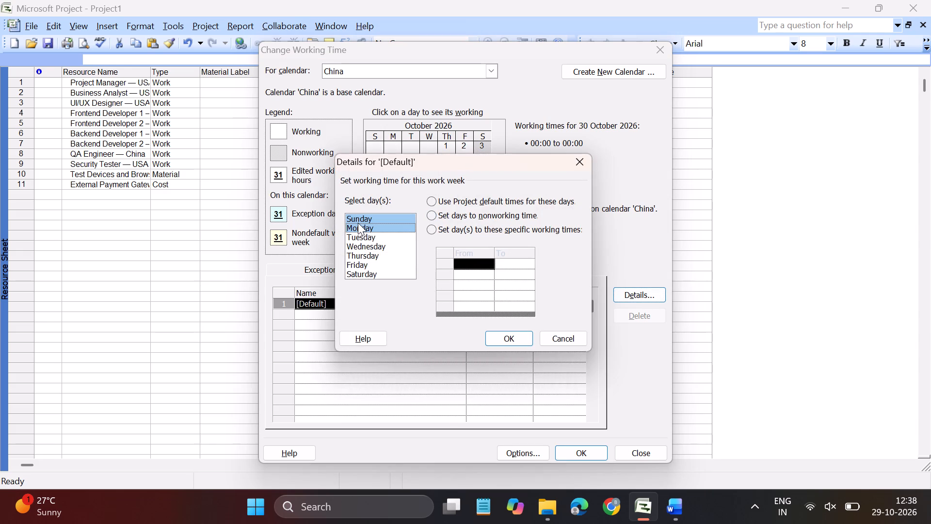
ctrl+click(358, 222)
ctrl+click(359, 235)
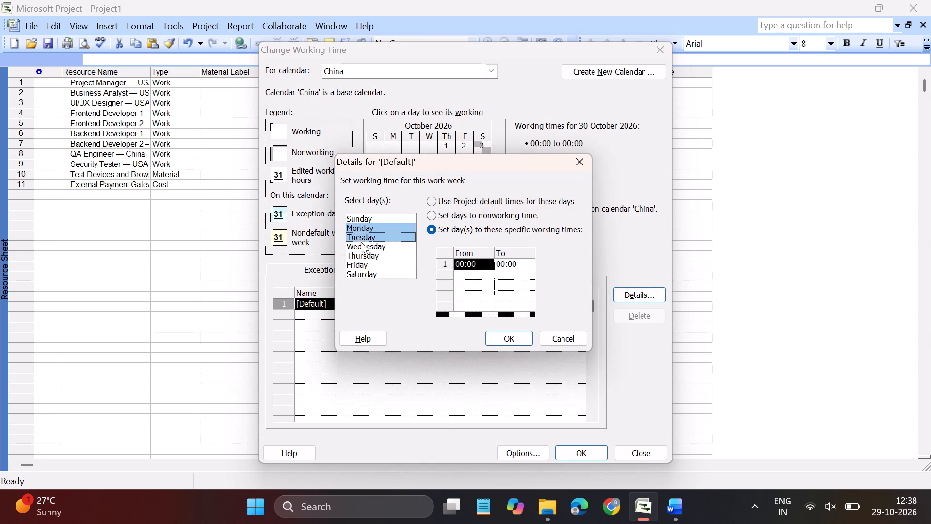
ctrl+click(362, 245)
ctrl+click(367, 257)
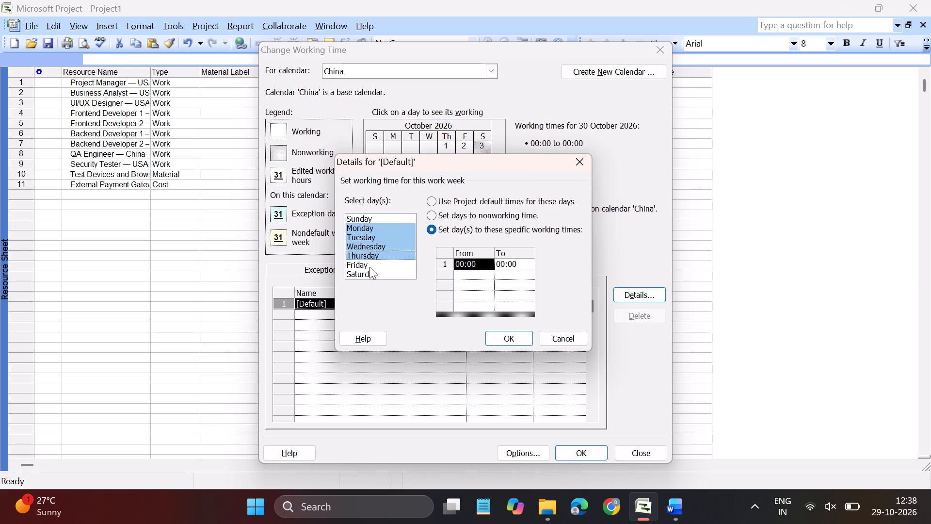
ctrl+click(369, 267)
key(alt+Tab)
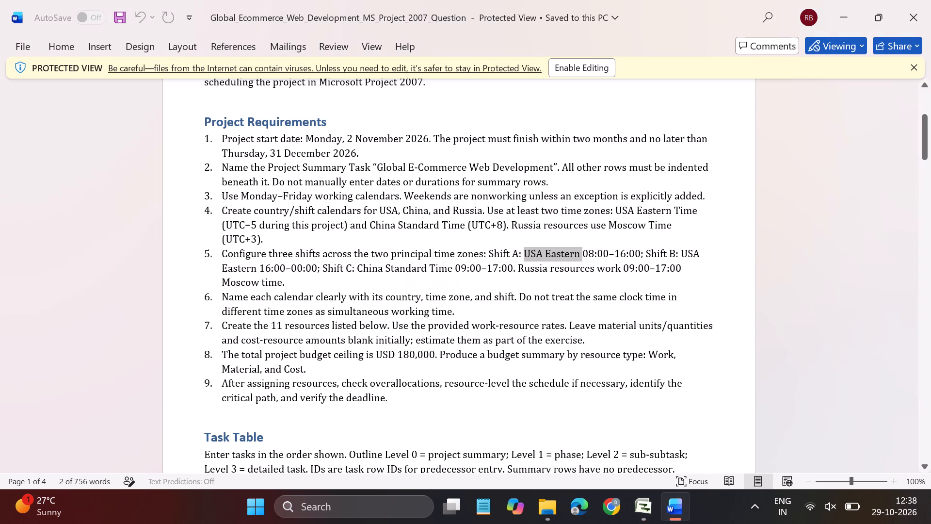
key(alt+Tab)
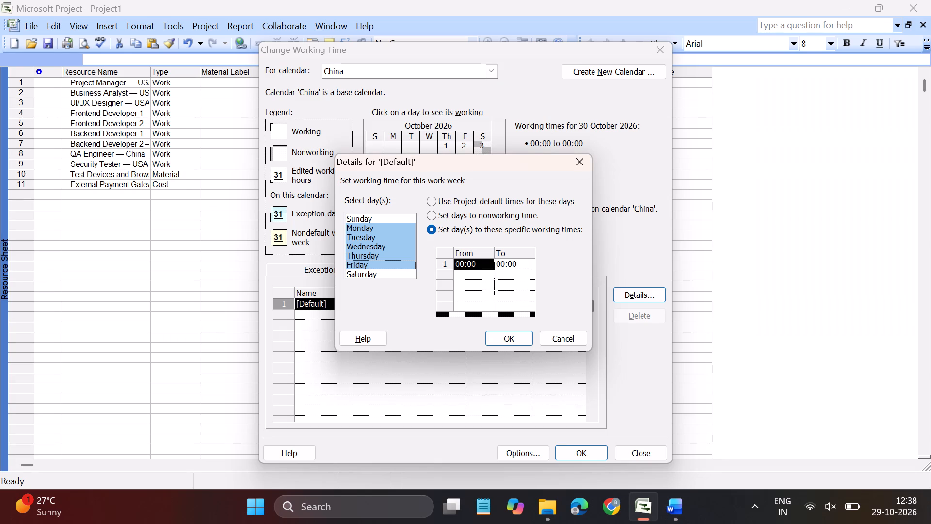
click(476, 265)
key(9)
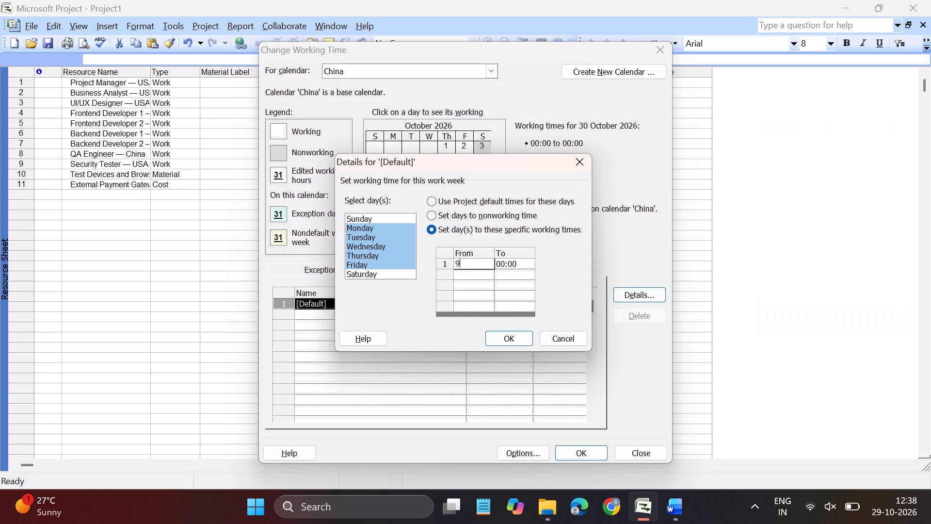
key(Right)
text(17)
key(Down)
click(502, 338)
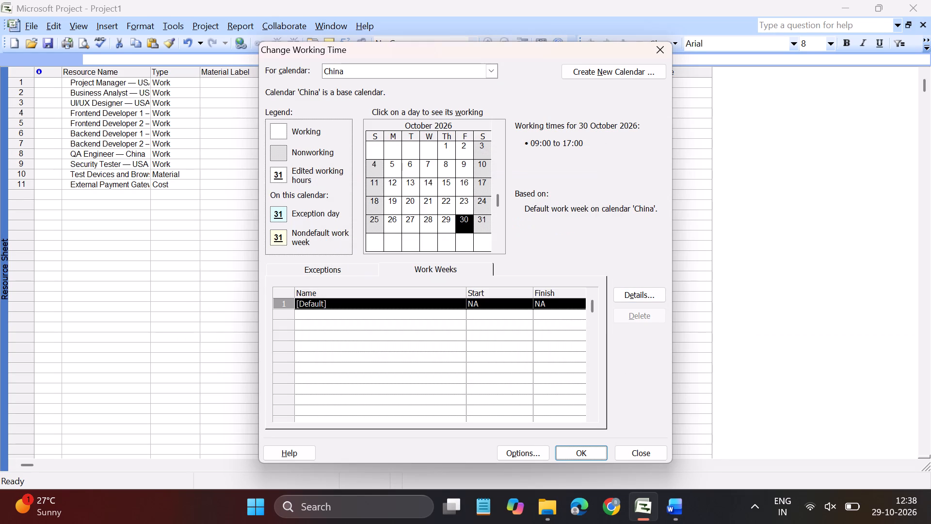
click(427, 222)
click(414, 222)
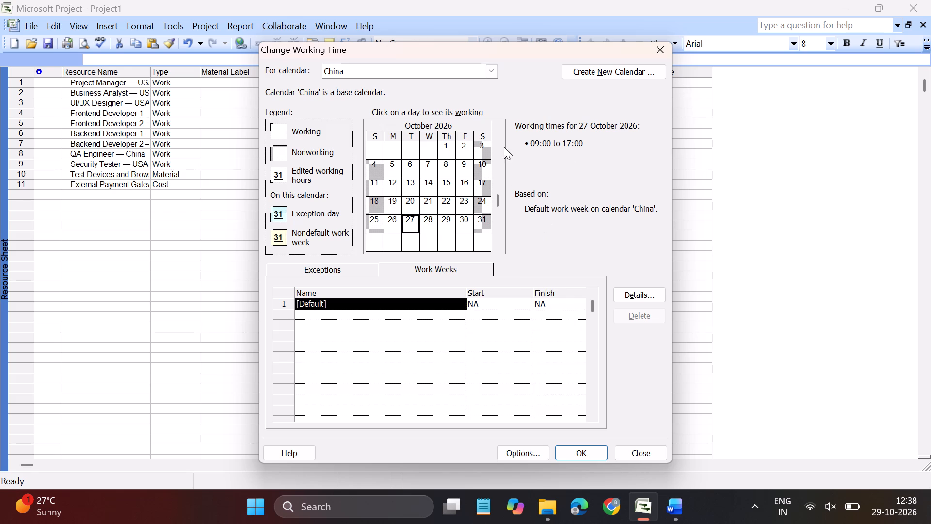
Create a base calendar named Russia as a copy of 24 Hours, taking the name from the Word requirements.
click(493, 71)
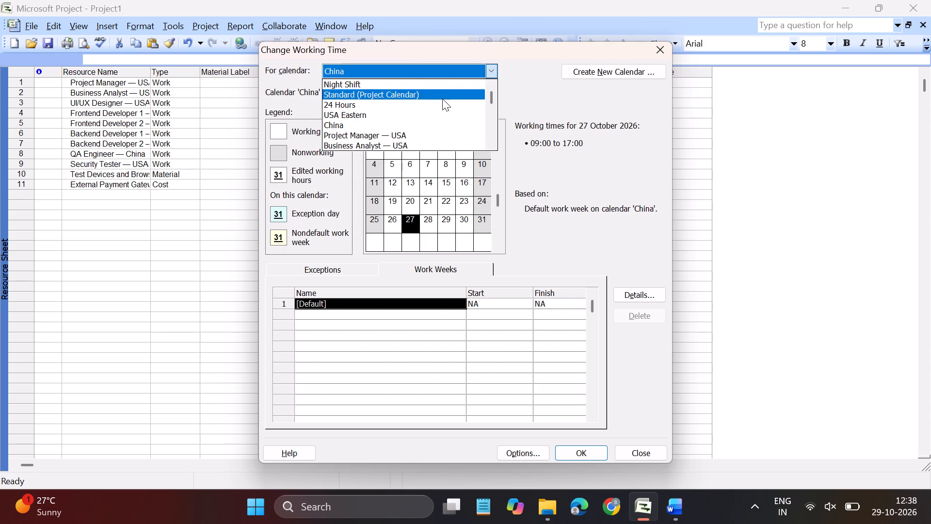
click(428, 106)
click(430, 283)
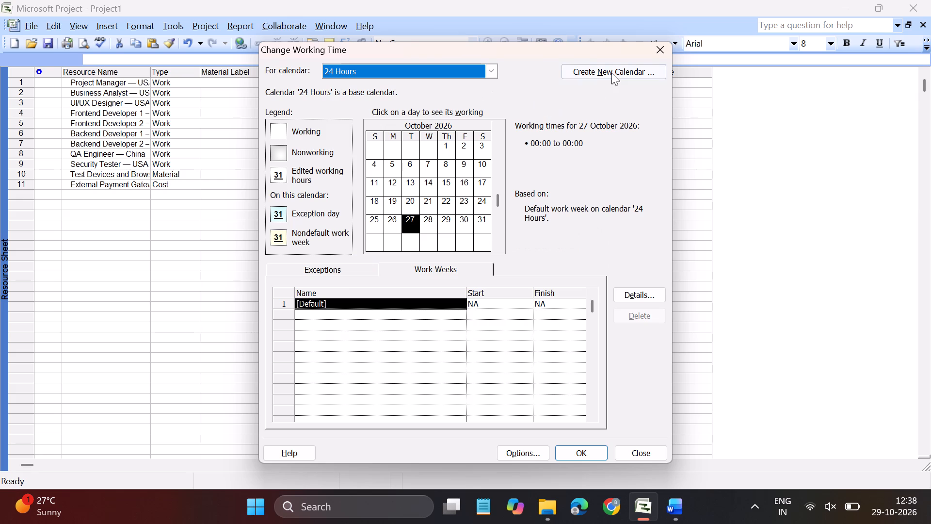
click(686, 516)
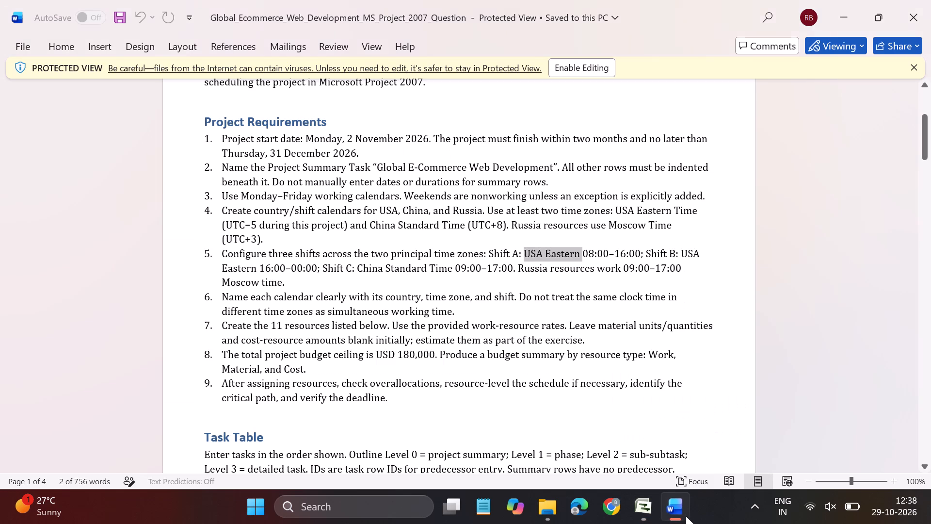
double_click(535, 270)
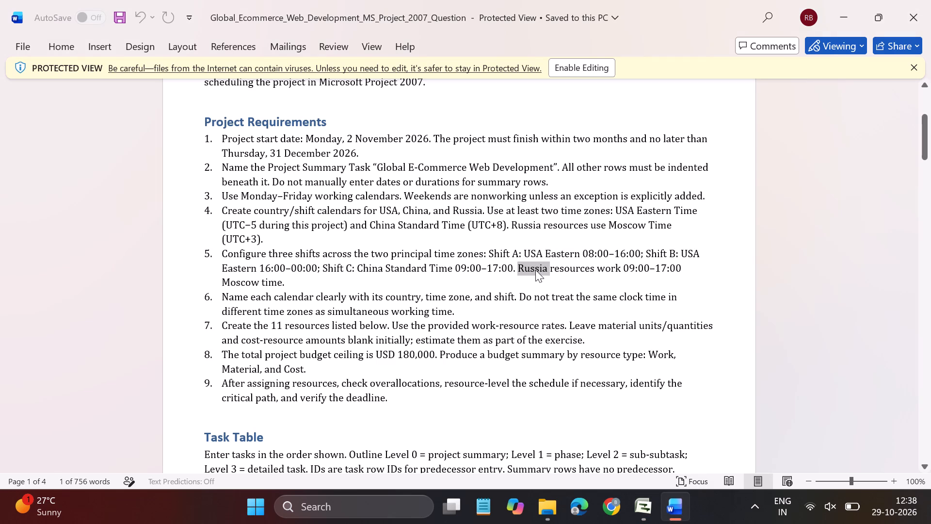
key(ctrl+c)
key(alt+Tab)
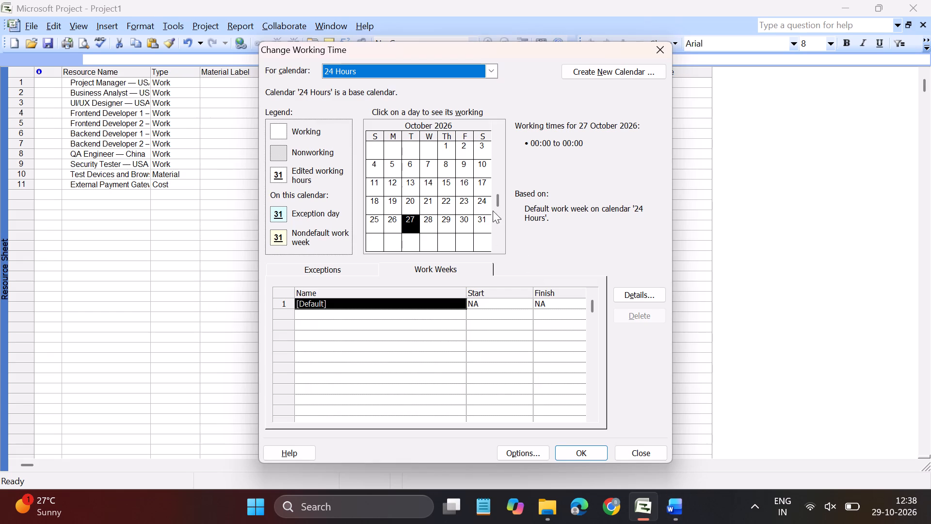
click(486, 73)
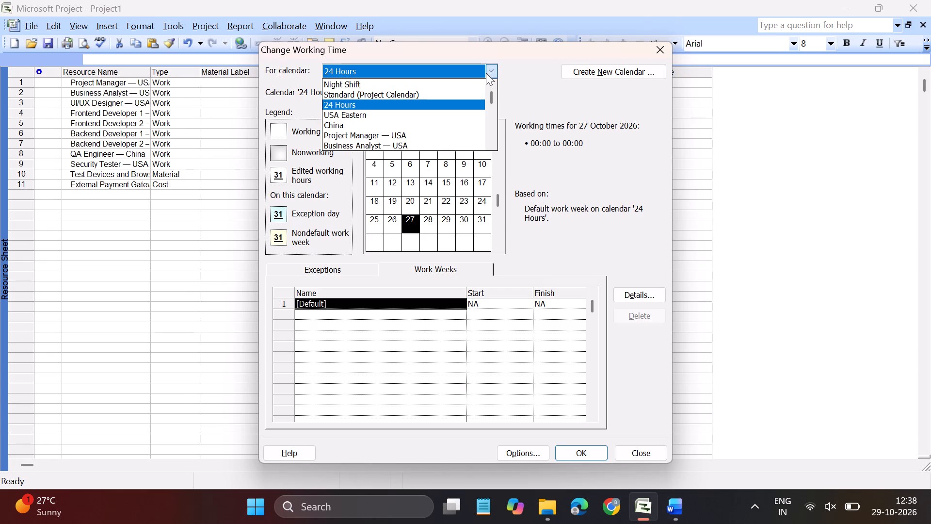
click(584, 69)
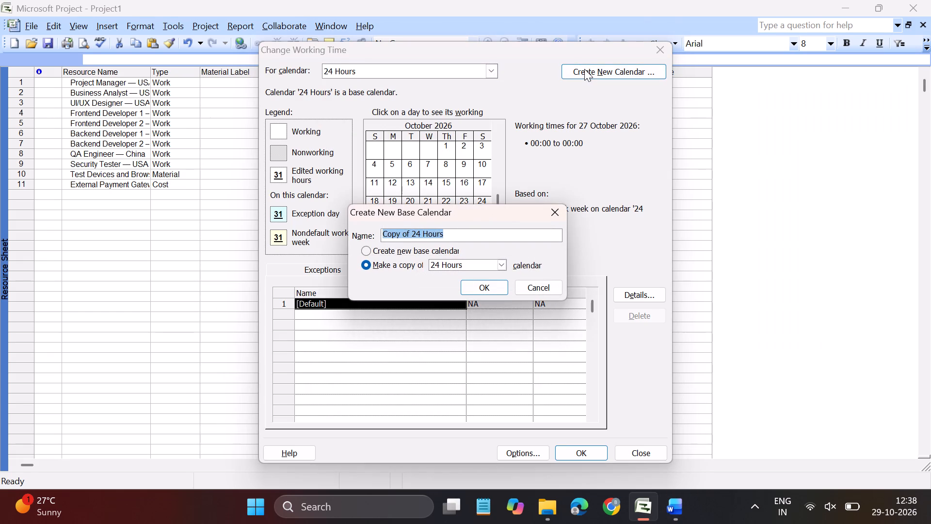
key(ctrl+v)
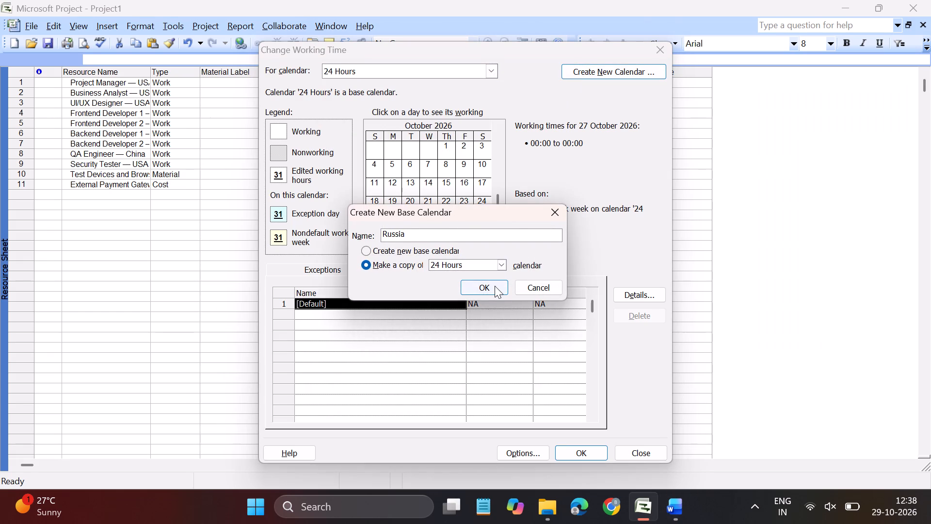
click(493, 286)
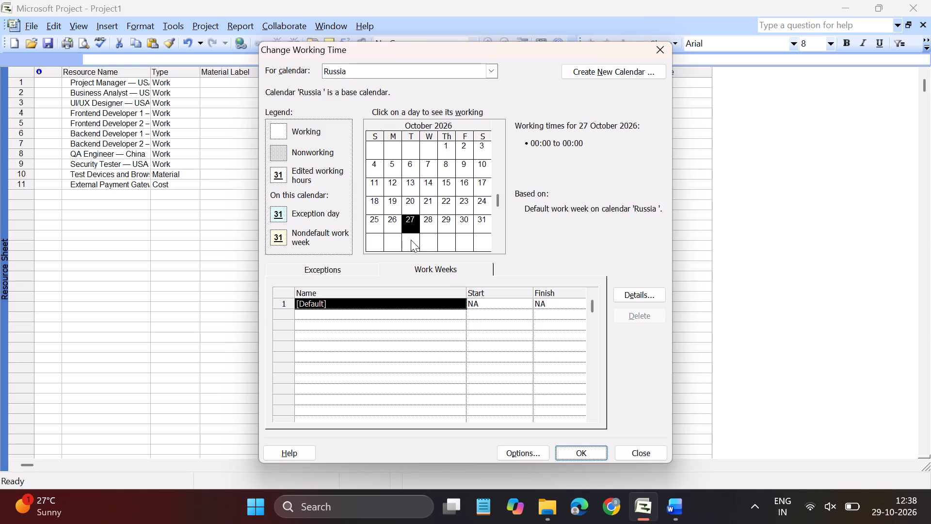
Set Saturday and Sunday to nonworking time in the default work week of the Russia calendar.
click(282, 302)
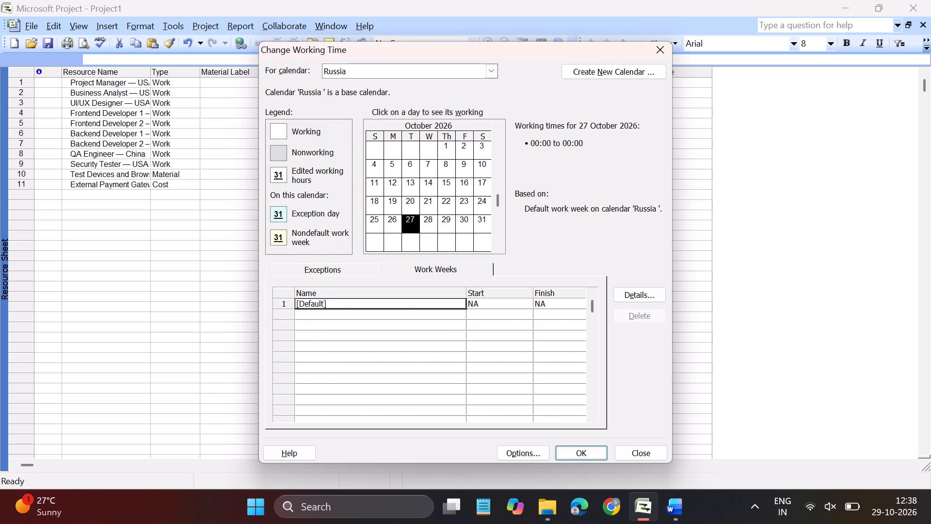
click(448, 267)
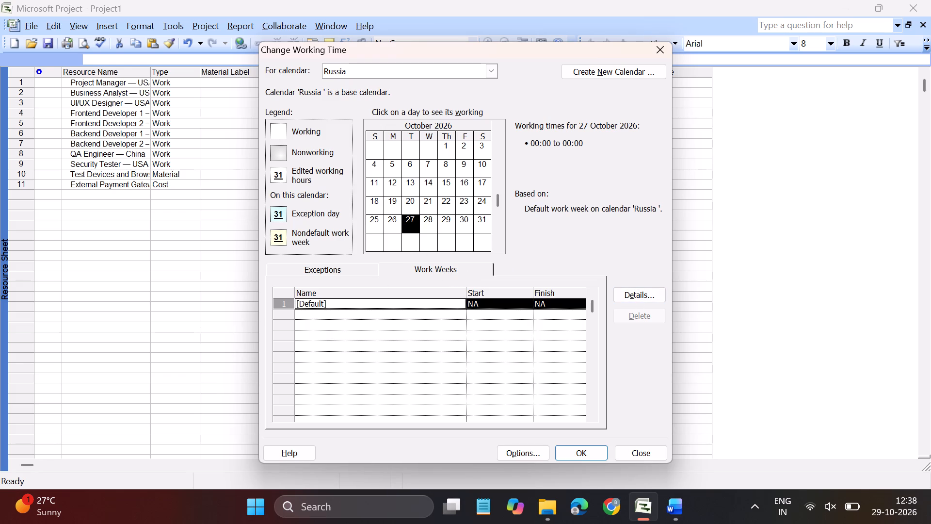
click(282, 307)
click(631, 291)
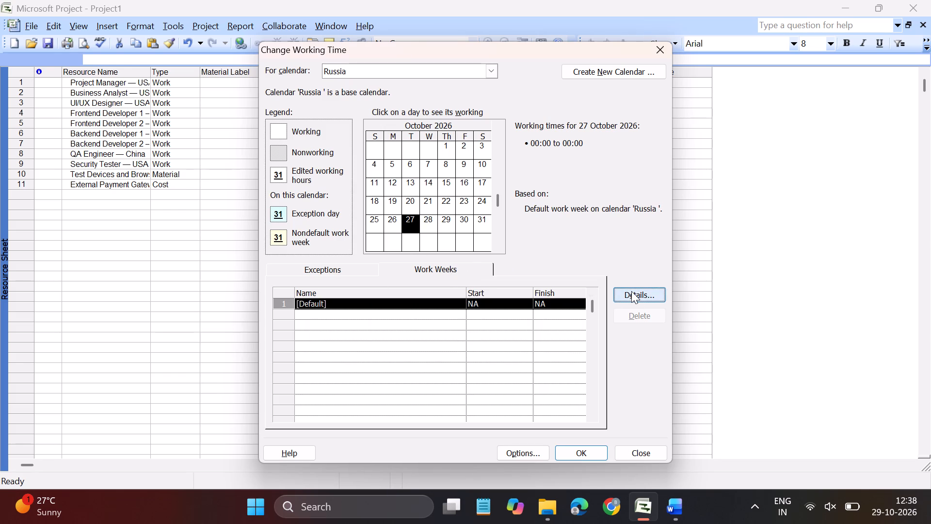
ctrl+click(391, 276)
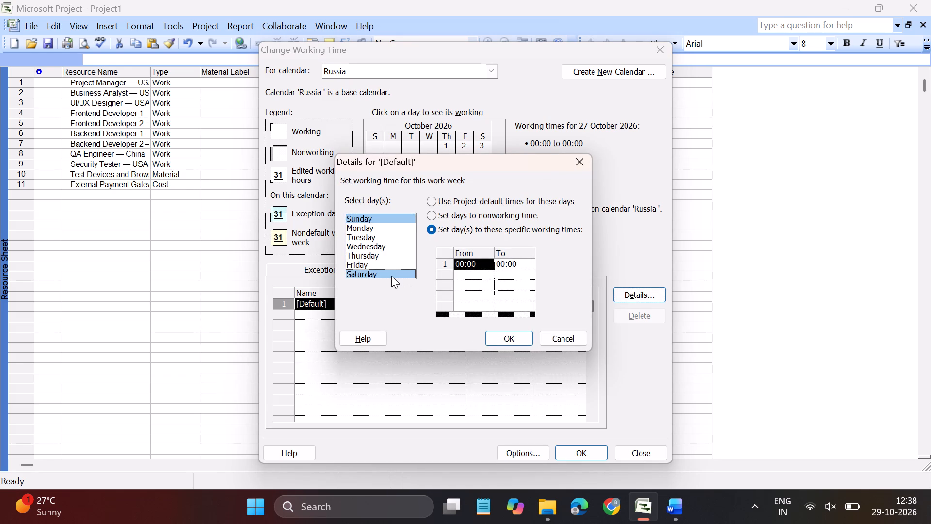
click(432, 217)
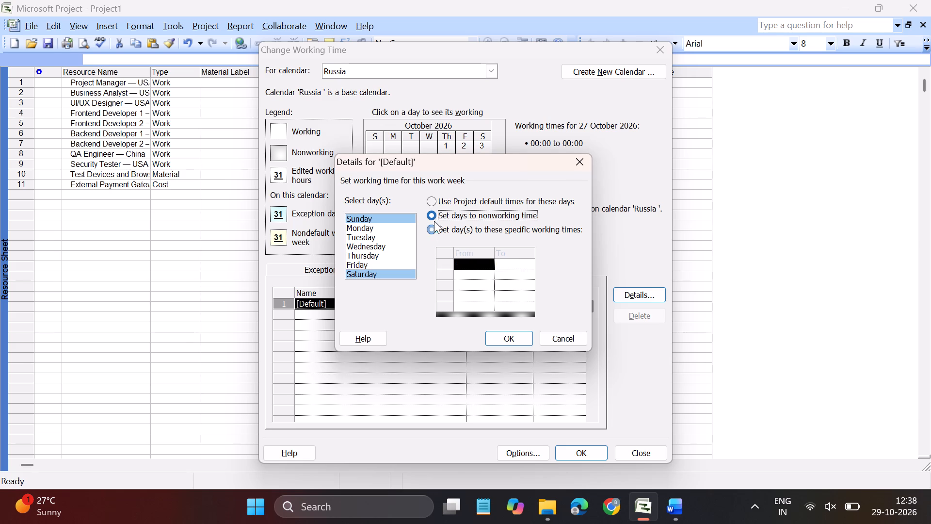
click(509, 336)
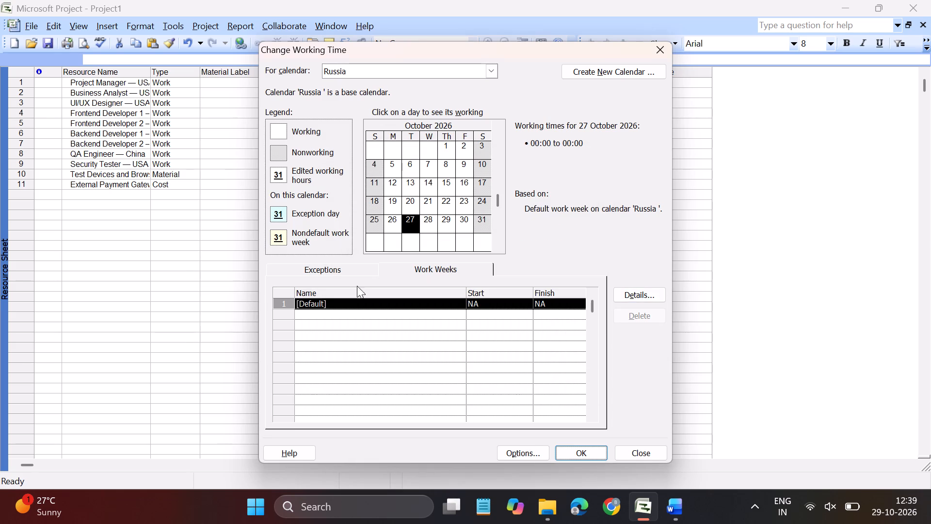
Set Monday to Friday working time to 09:00–17:00 in the Russia calendar's default work week and save the calendar changes.
click(280, 306)
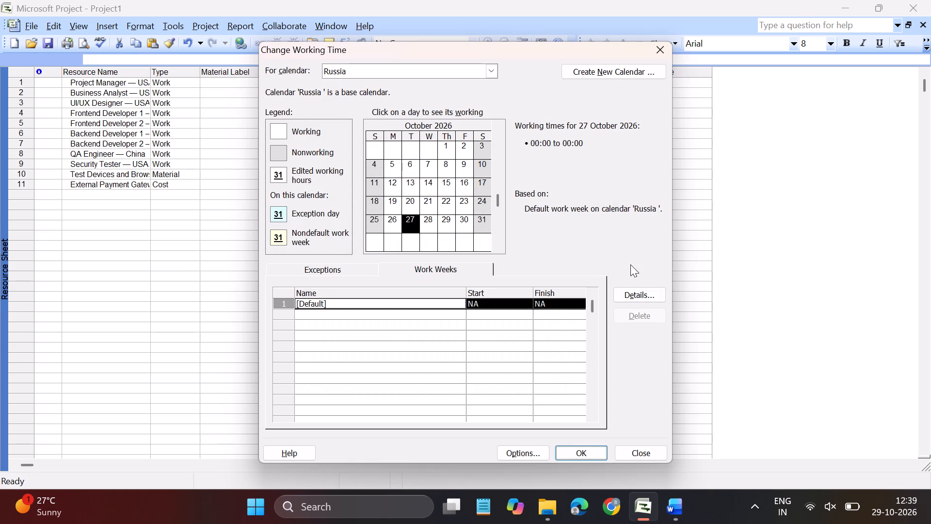
click(642, 294)
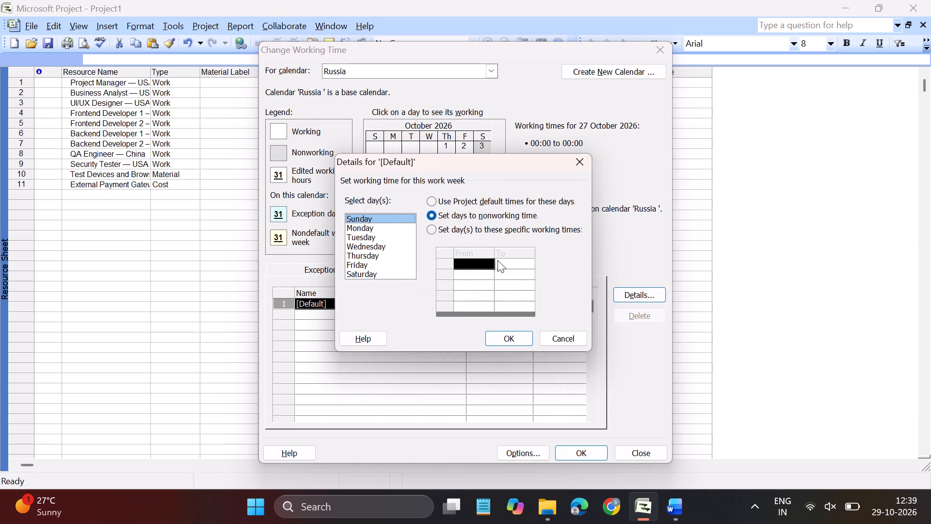
ctrl+click(375, 231)
ctrl+click(369, 222)
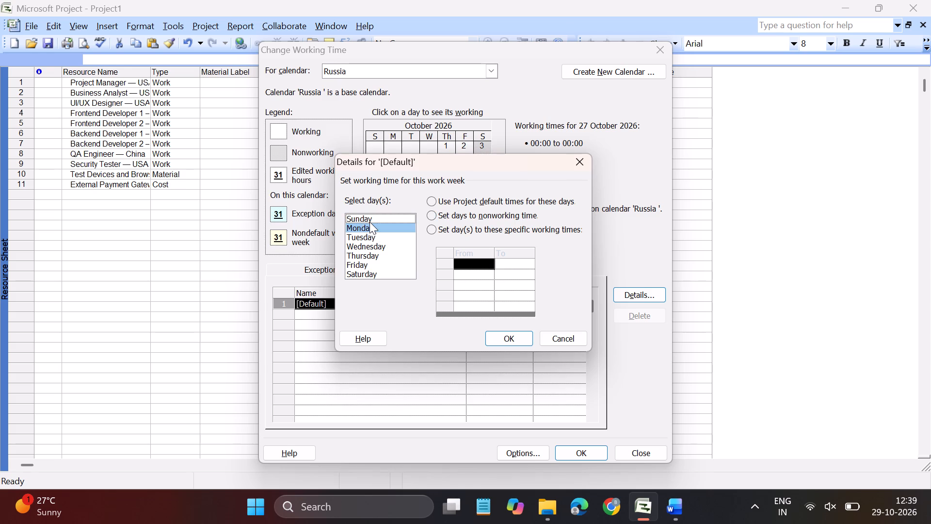
ctrl+click(380, 237)
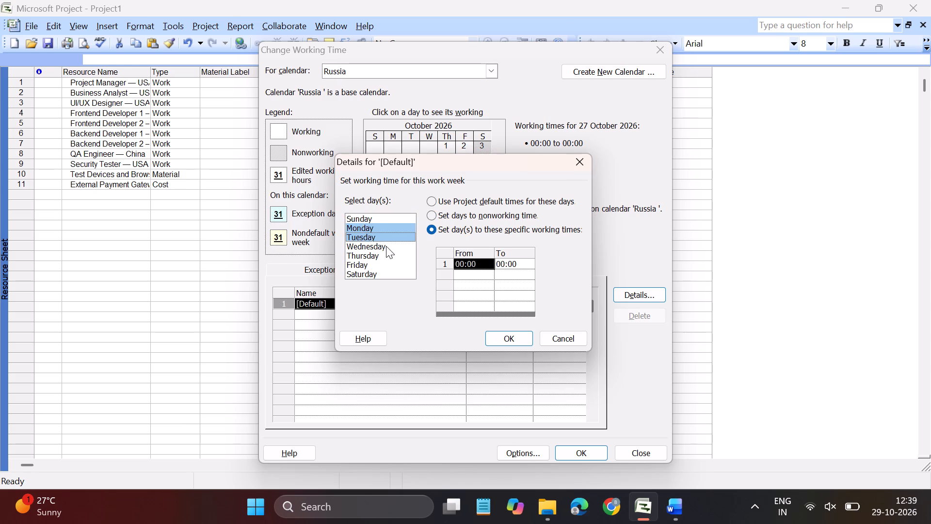
ctrl+click(386, 246)
ctrl+drag(394, 258, 397, 267)
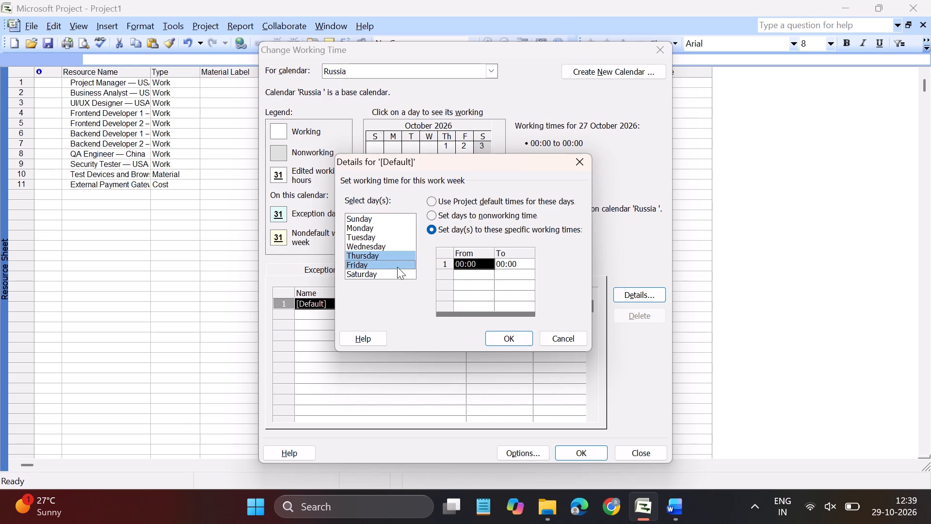
ctrl+click(389, 249)
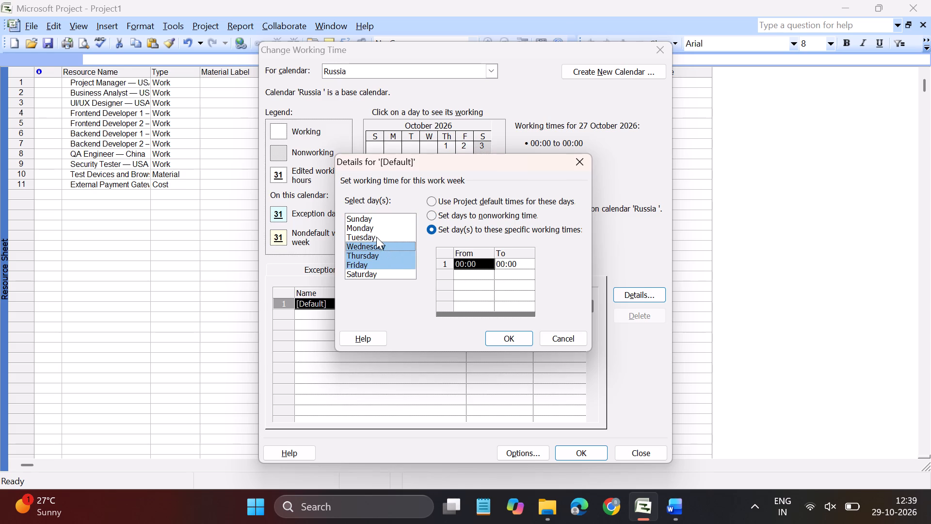
ctrl+click(376, 237)
ctrl+click(366, 229)
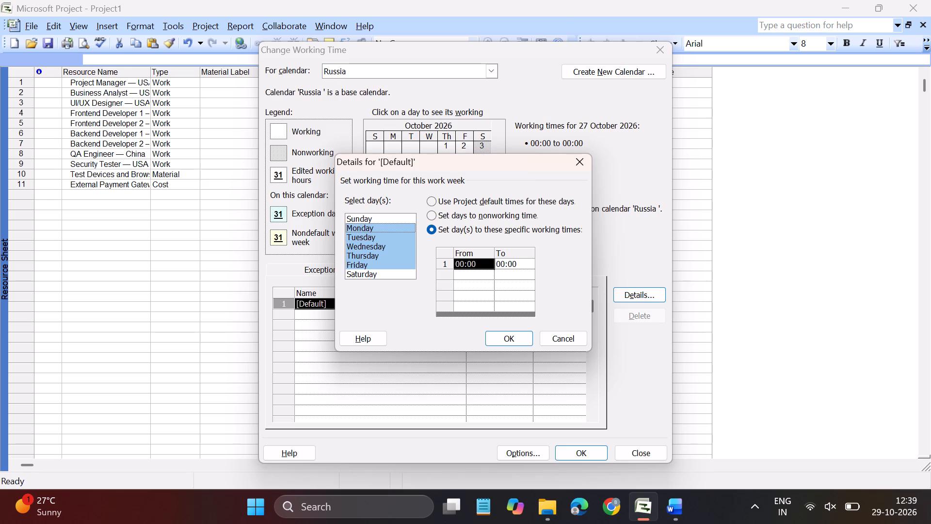
key(9)
click(479, 267)
key(9)
key(Right)
text(17)
key(Down)
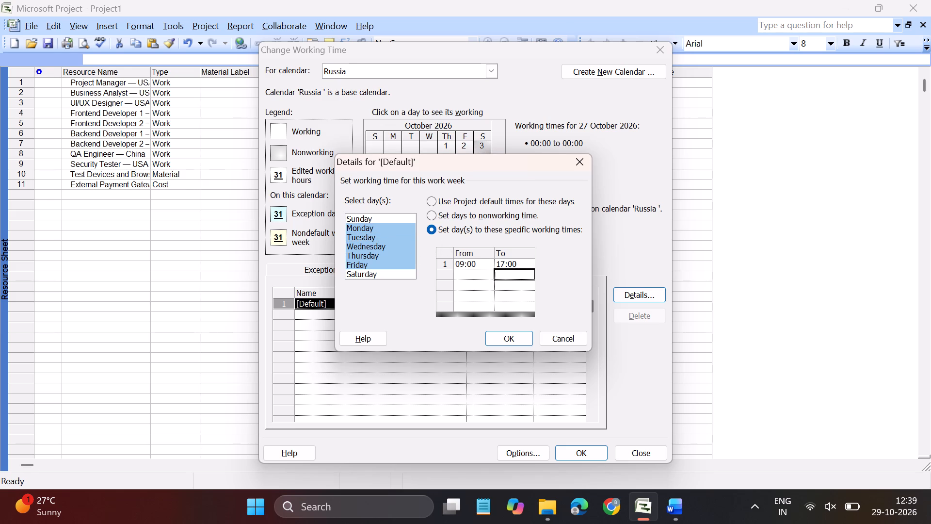
click(500, 338)
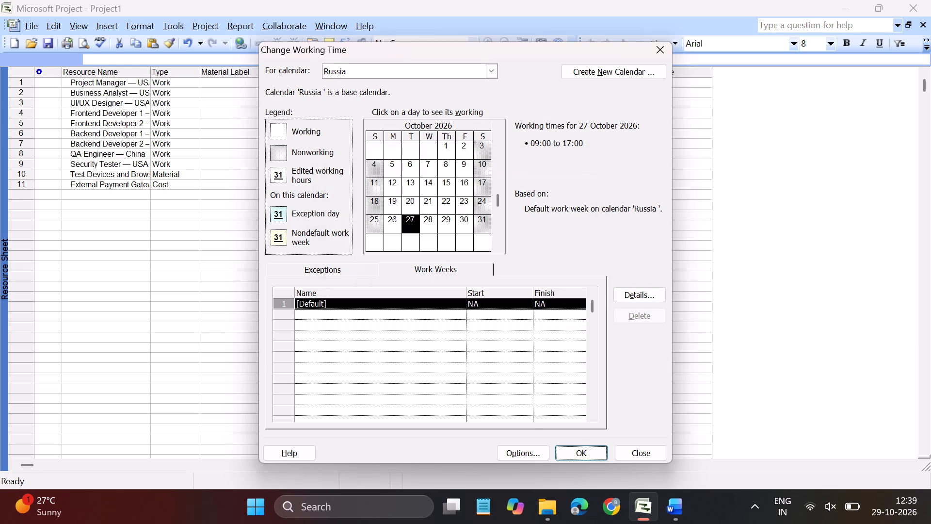
click(393, 198)
click(415, 198)
click(429, 200)
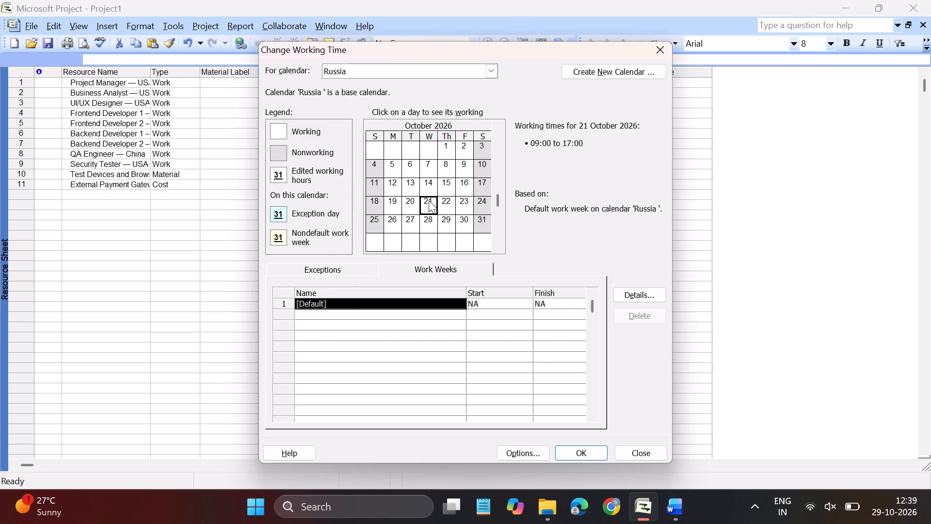
click(576, 452)
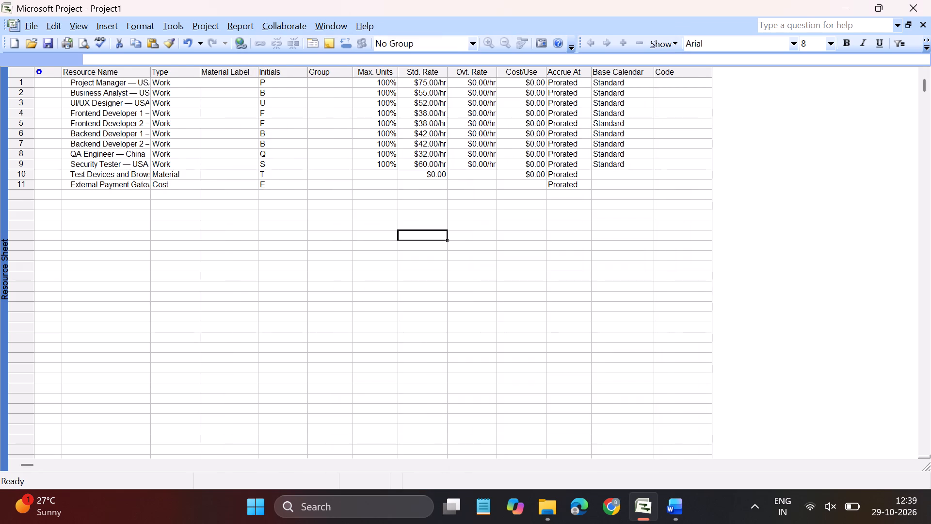
Create a base calendar named USA Eastern Shift A as a copy of 24 Hours, copying the name from the Word resource table.
click(671, 515)
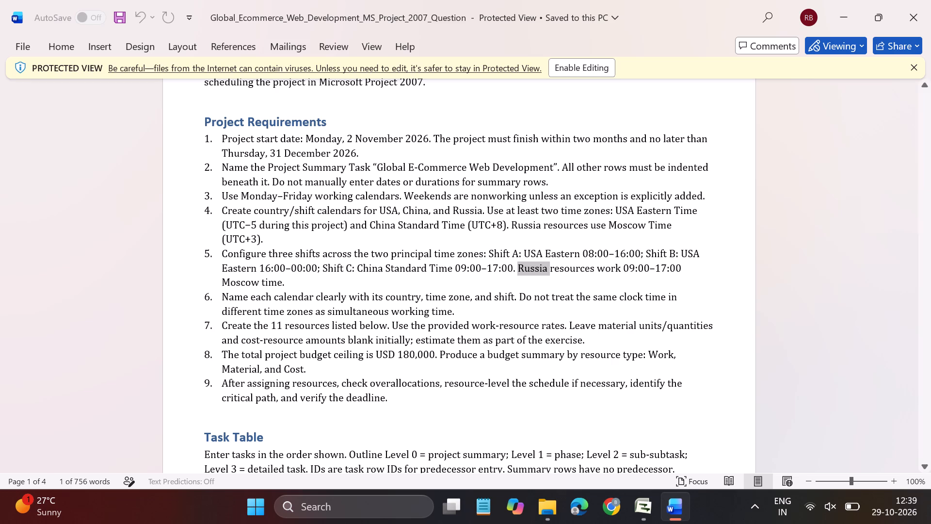
scroll(443, 372, down, 7)
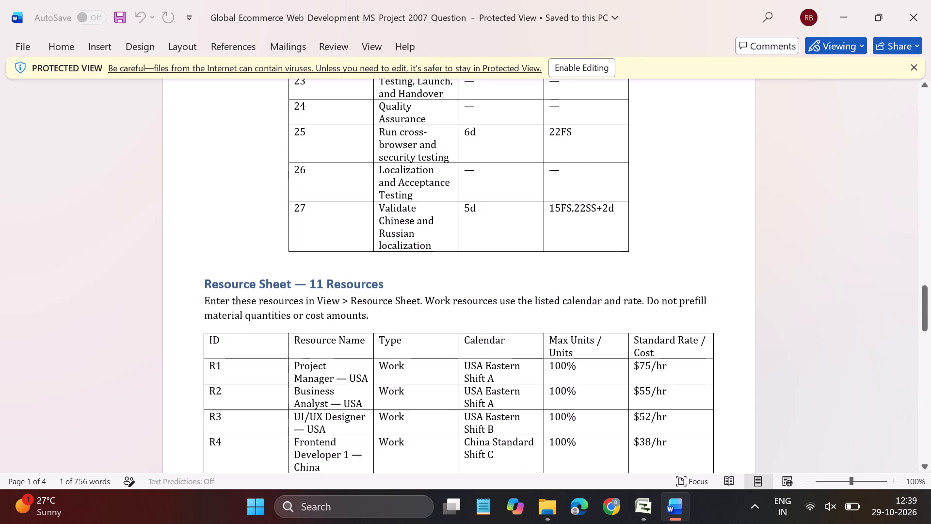
scroll(443, 372, down, 1)
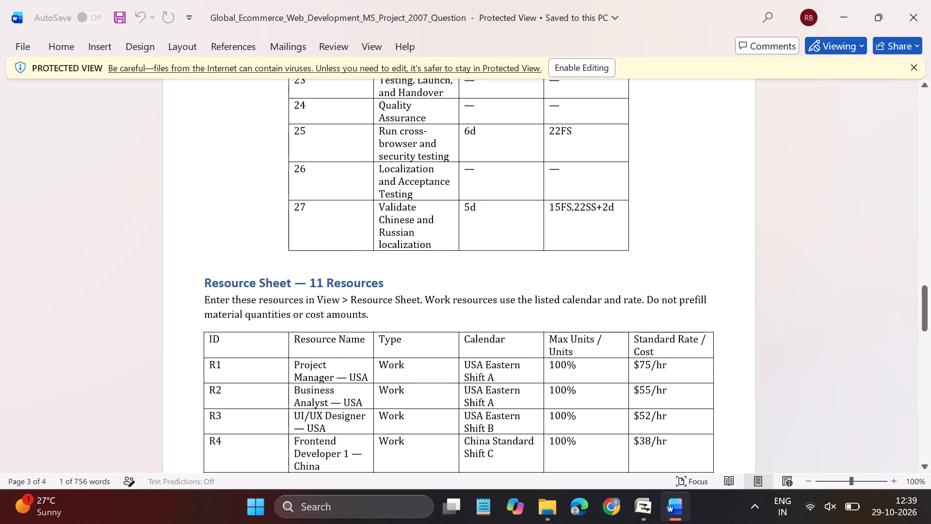
drag(498, 375, 463, 364)
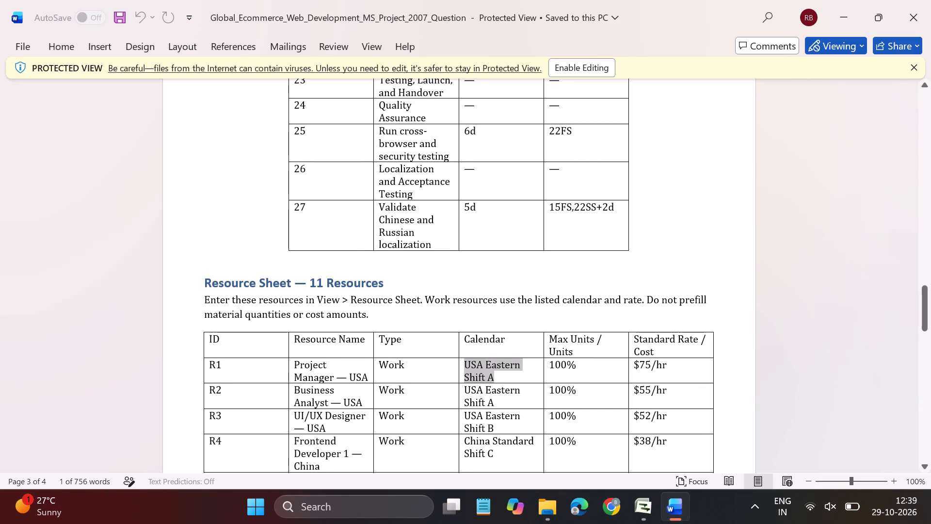
key(ctrl+c)
click(645, 507)
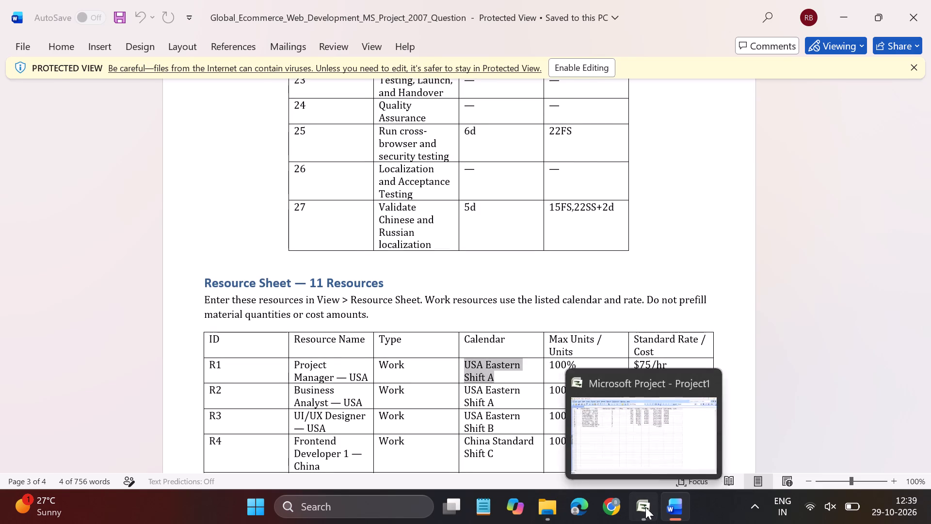
click(204, 23)
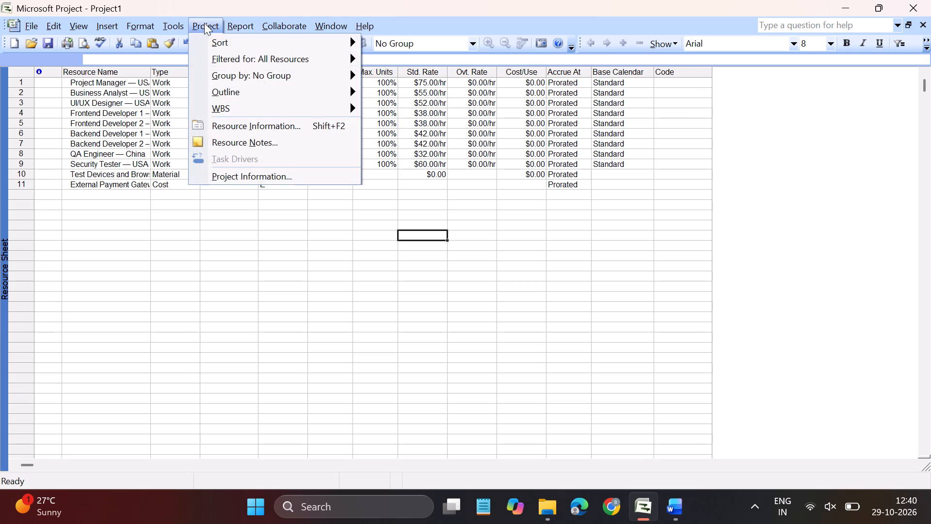
click(187, 123)
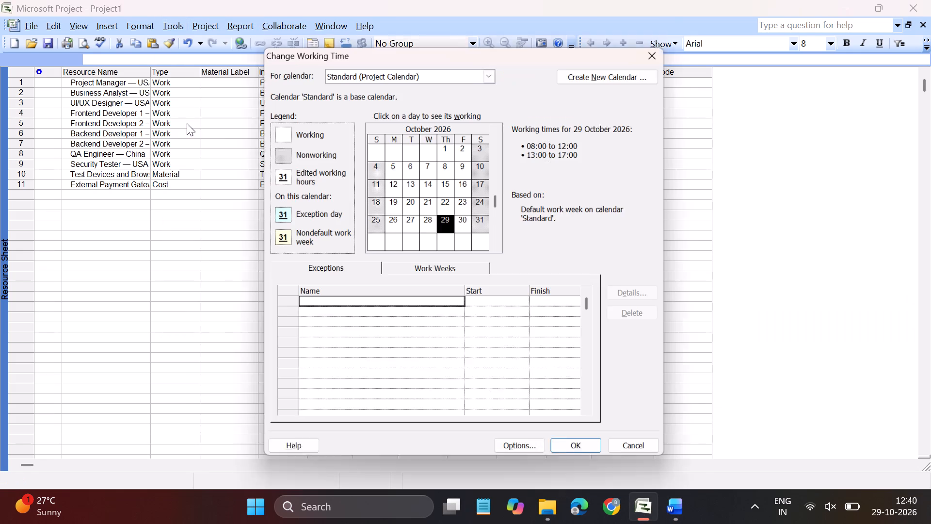
click(496, 71)
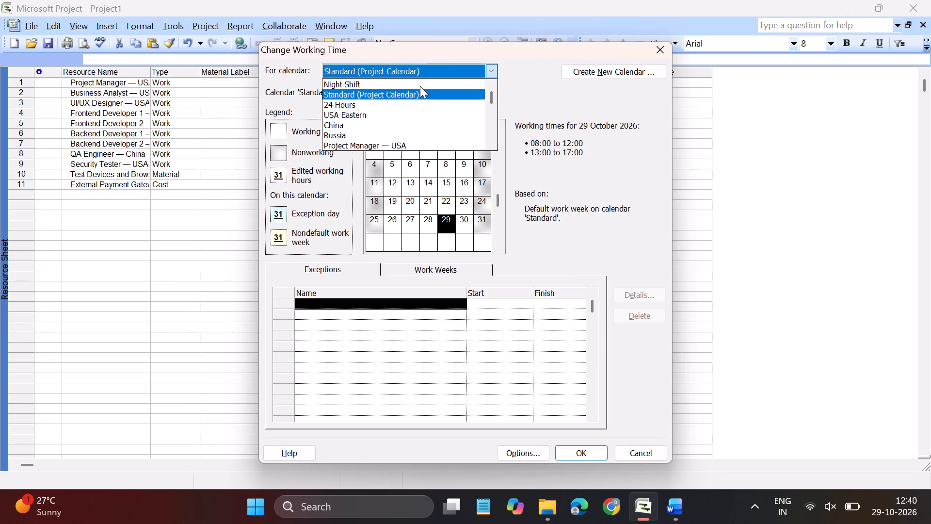
click(370, 102)
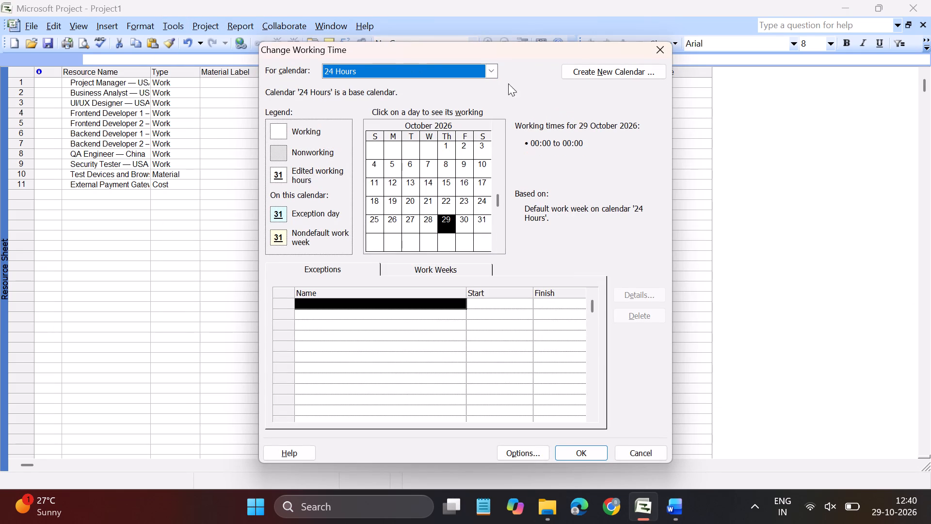
click(584, 73)
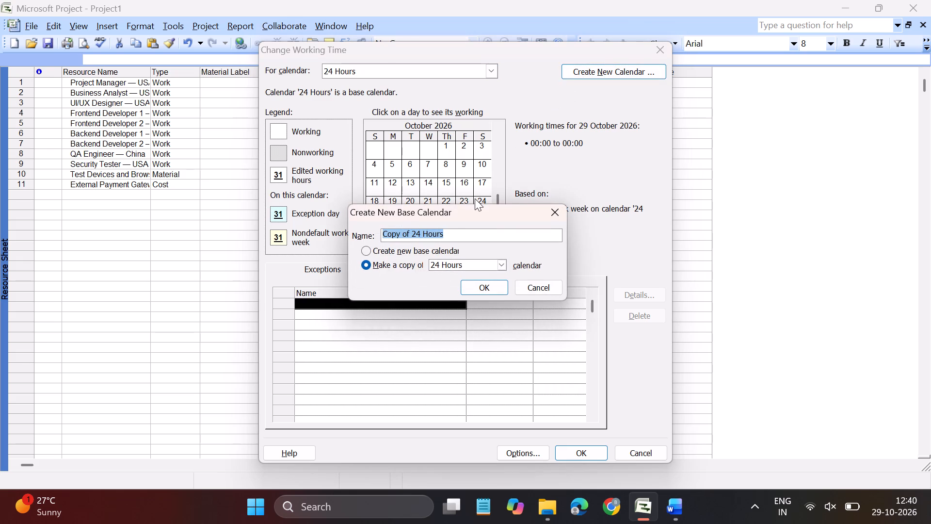
key(ctrl+v)
click(483, 289)
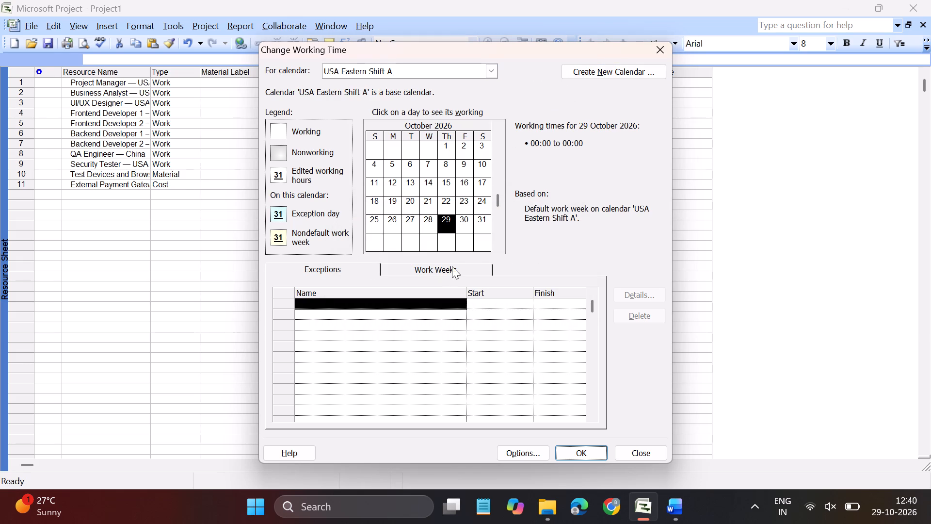
Set Saturday and Sunday to nonworking time in the default work week of the USA Eastern Shift A calendar.
click(452, 263)
click(284, 307)
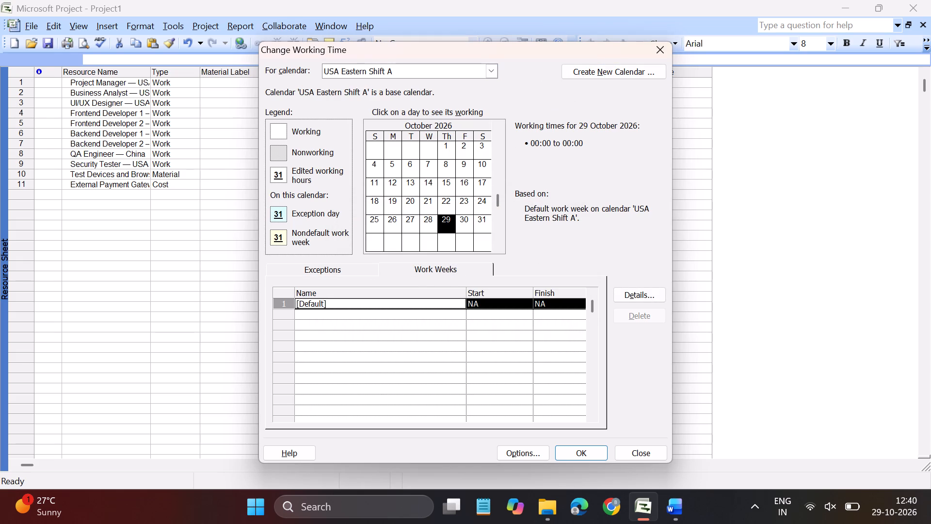
click(630, 297)
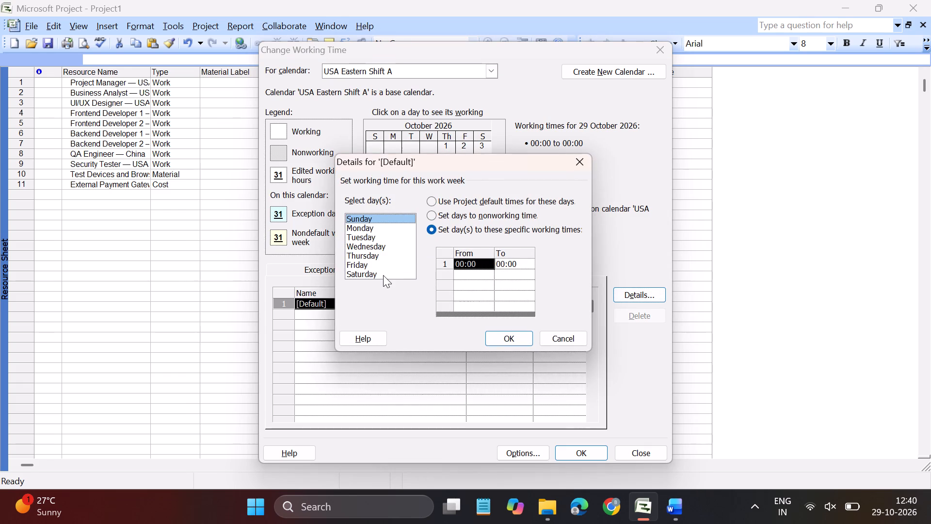
ctrl+click(383, 275)
click(430, 215)
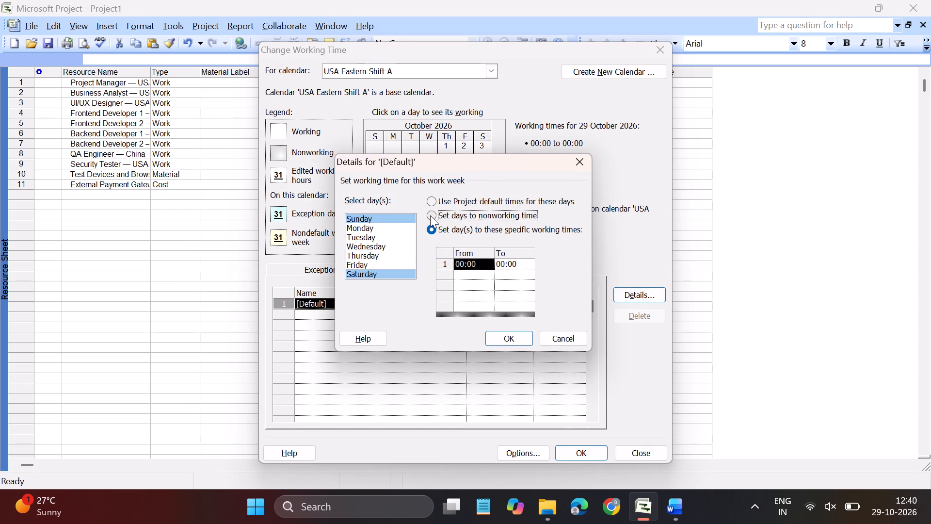
click(498, 339)
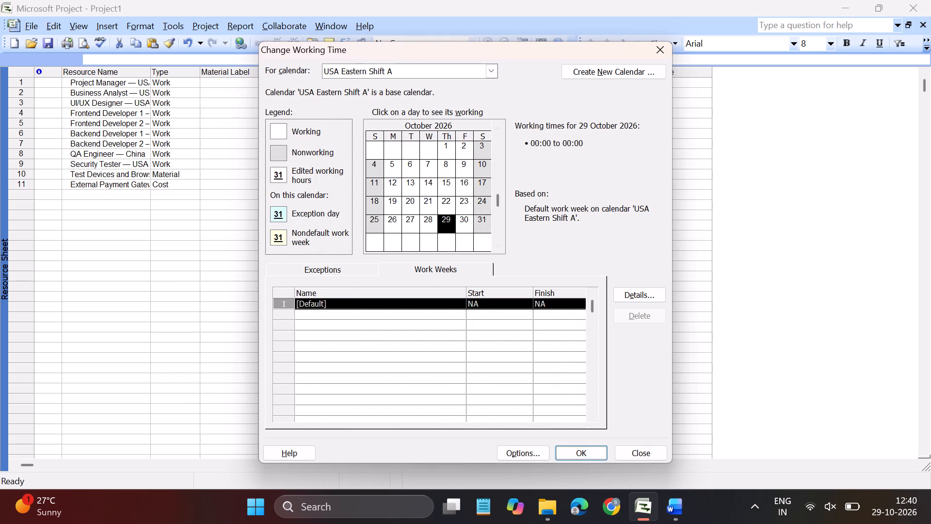
Set Monday to Friday working time to 08:00–16:00 in USA Eastern Shift A's default work week, following the Shift A hours in the Word requirements.
click(285, 304)
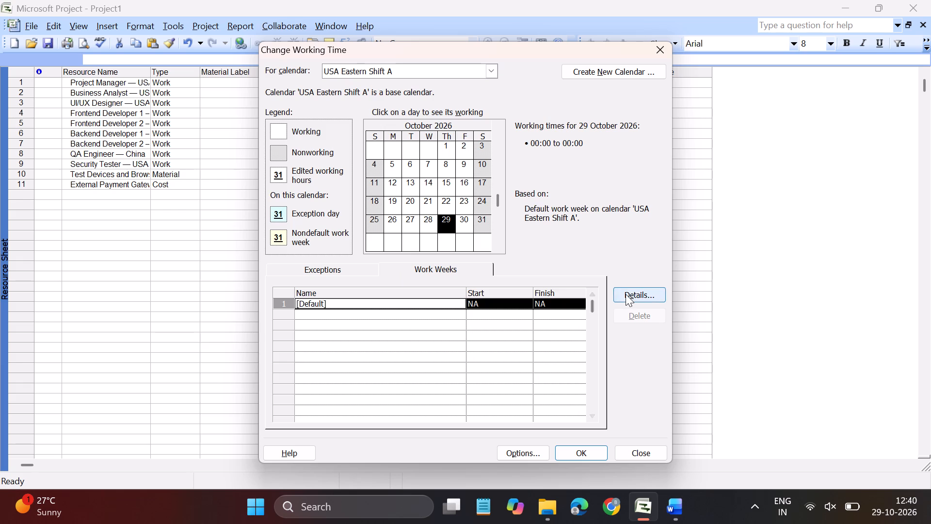
click(626, 294)
ctrl+click(387, 221)
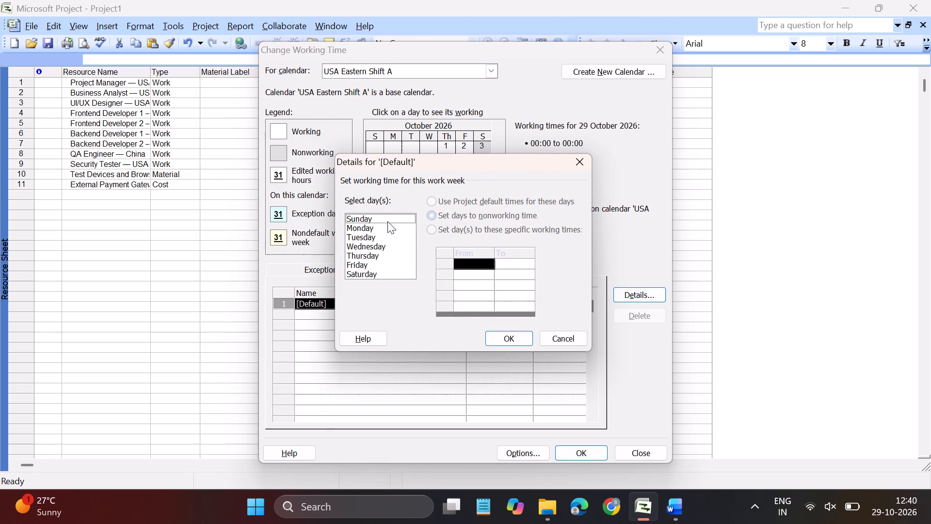
ctrl+click(389, 226)
ctrl+drag(390, 235, 394, 246)
ctrl+click(394, 246)
ctrl+click(394, 246)
ctrl+click(382, 228)
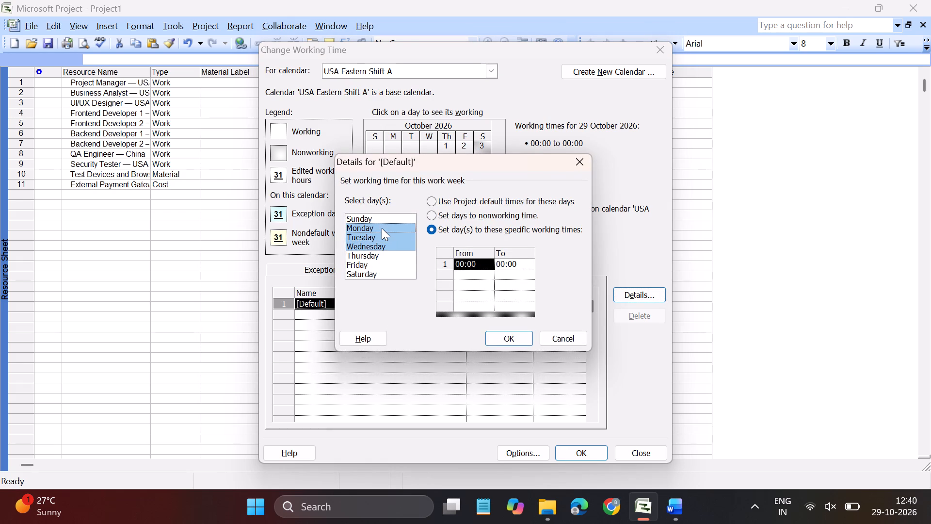
ctrl+click(376, 255)
ctrl+click(378, 263)
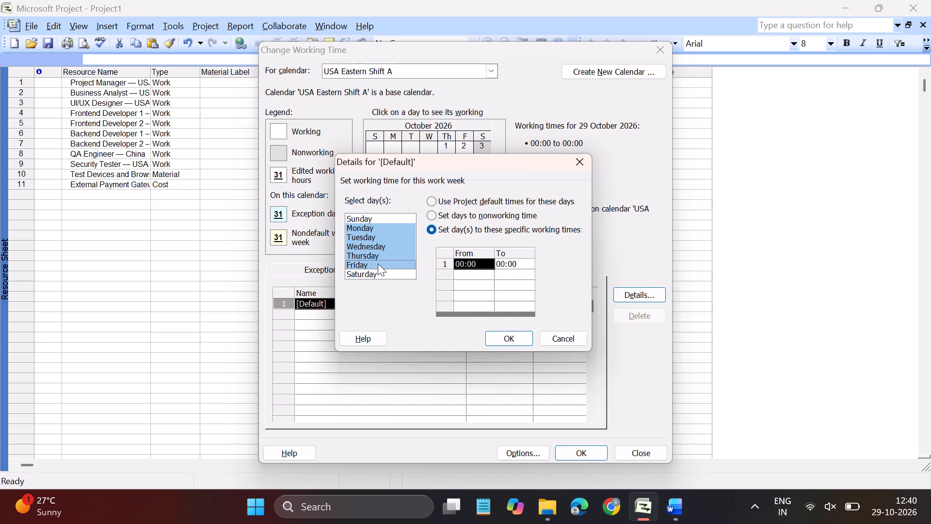
click(673, 507)
scroll(358, 304, up, 4)
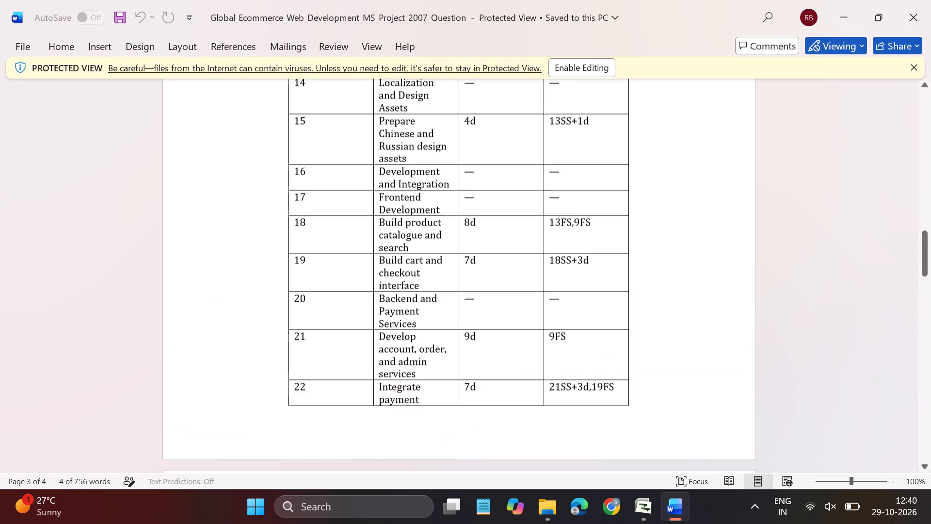
scroll(358, 304, up, 3)
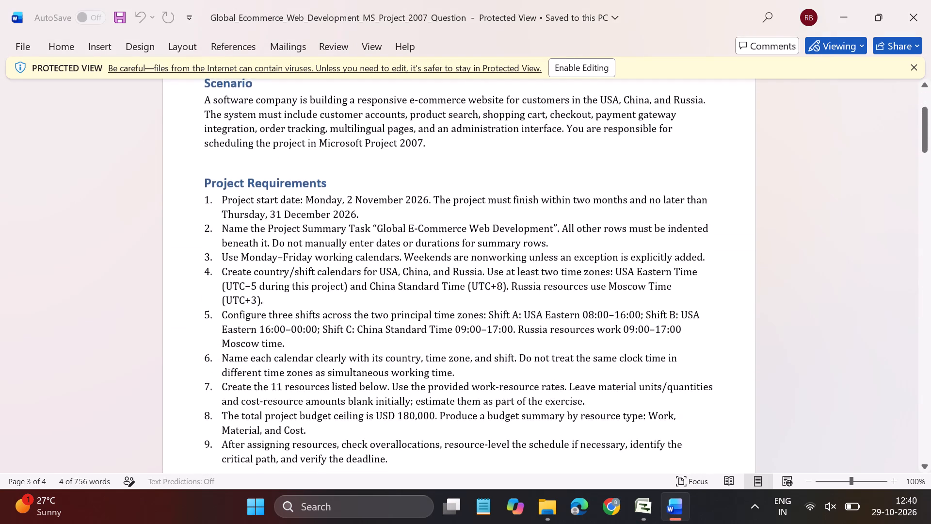
scroll(358, 304, up, 2)
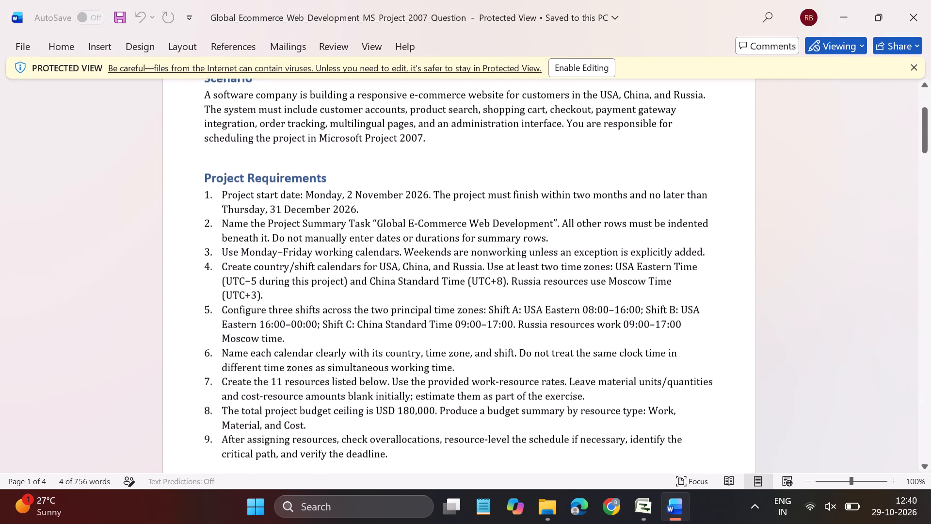
click(644, 502)
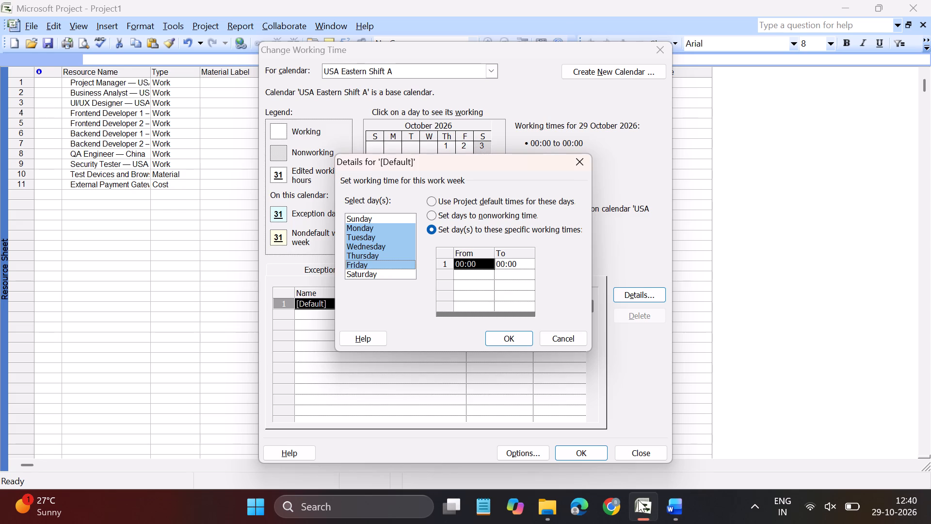
click(477, 269)
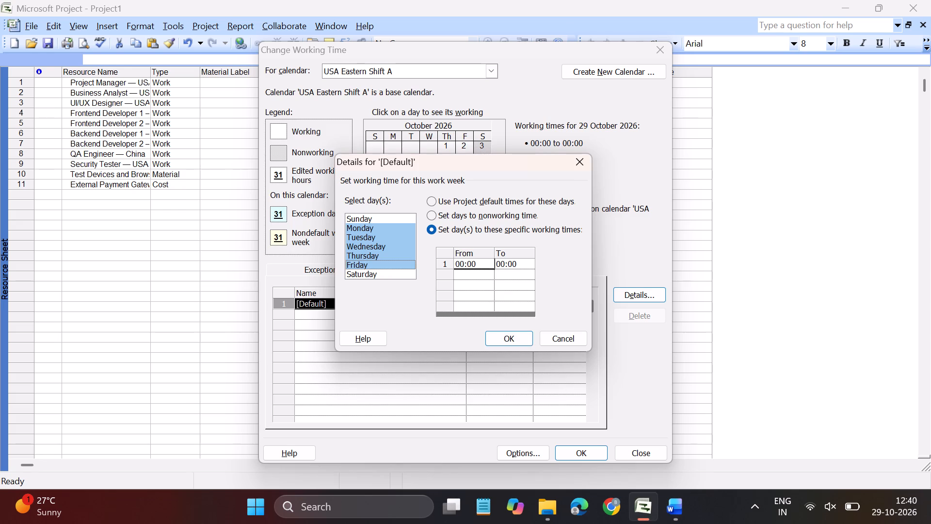
key(Up)
key(8)
key(Right)
text(16)
key(Down)
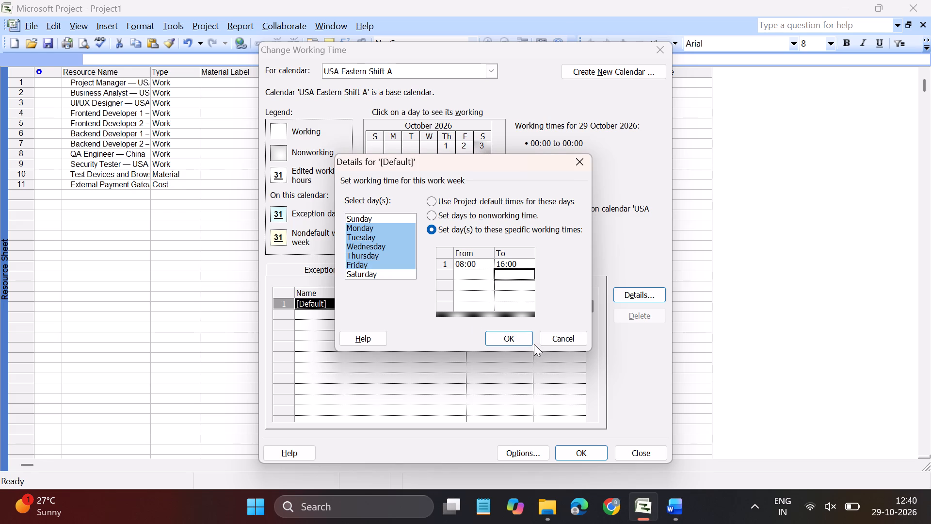
click(518, 335)
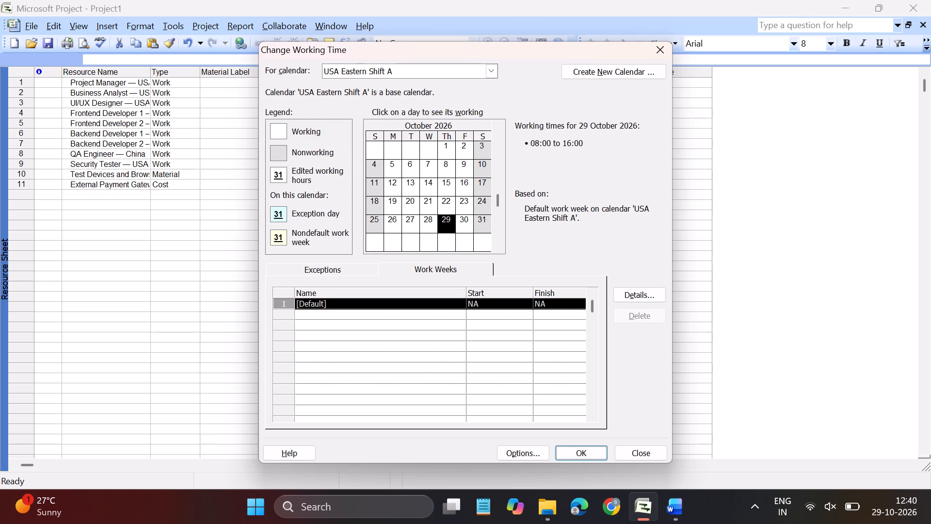
Check the working times of the weekdays 26–30 October 2026 in USA Eastern Shift A and save the calendar changes.
click(393, 220)
click(412, 221)
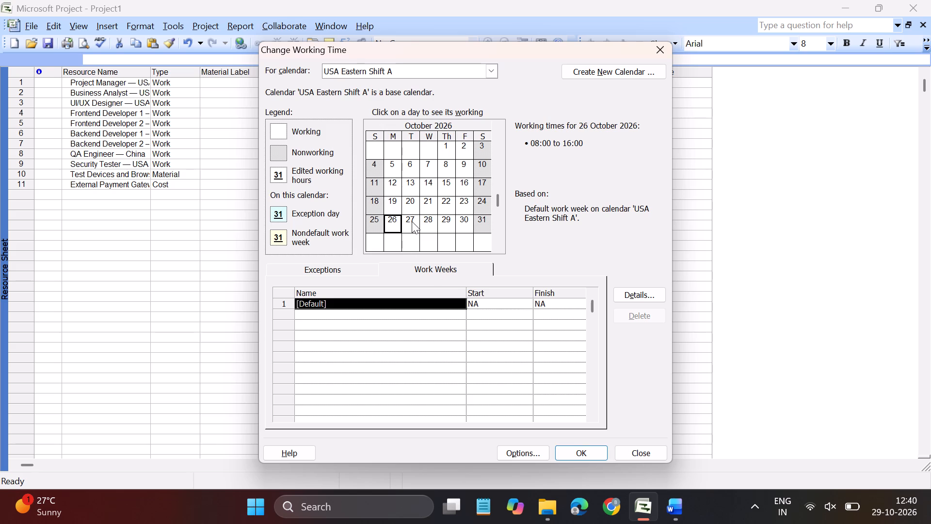
click(425, 221)
click(443, 221)
click(458, 219)
click(588, 457)
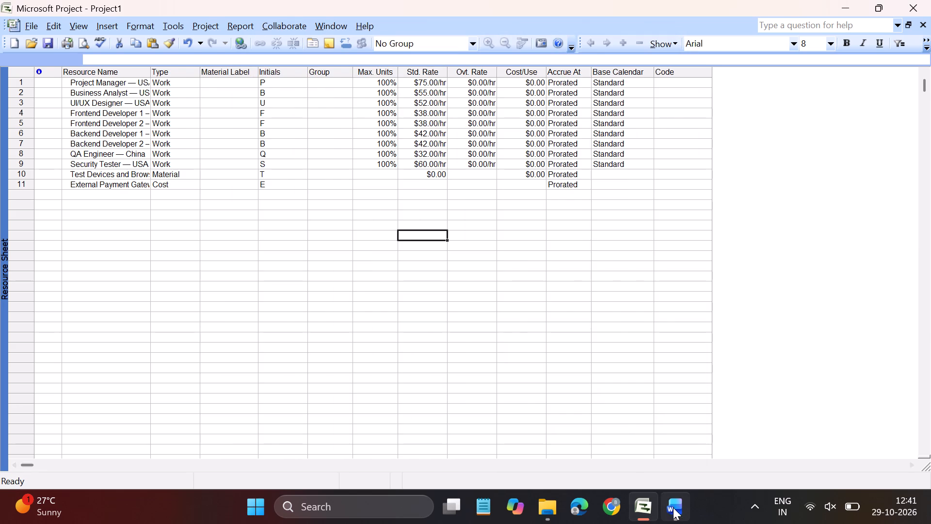
Create a base calendar named USA Eastern Shift B as a copy of 24 Hours, copying the name from the Word resource table.
click(673, 508)
scroll(439, 393, down, 5)
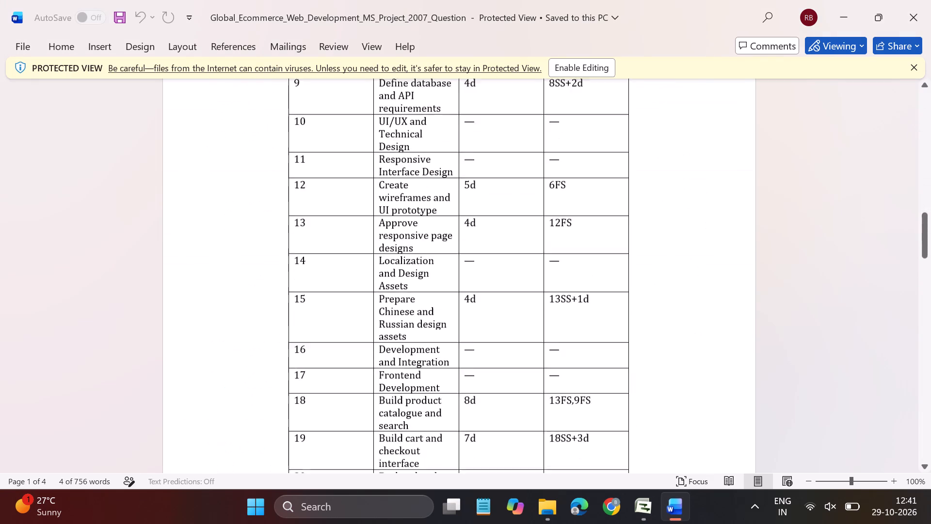
scroll(439, 393, down, 7)
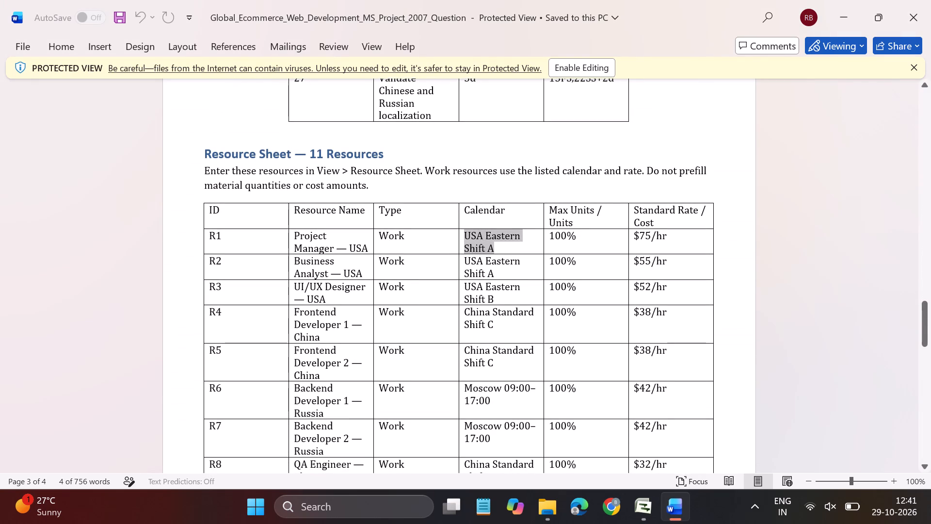
drag(465, 287, 494, 300)
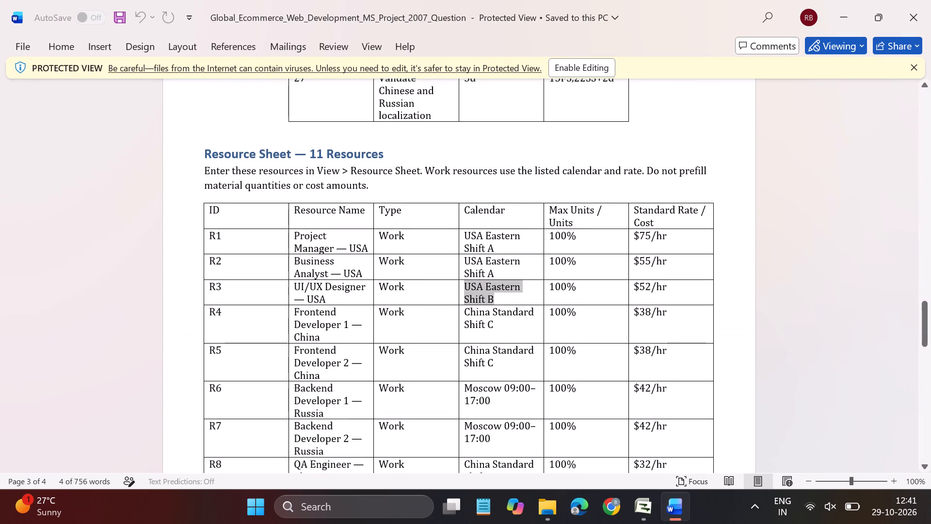
key(ctrl+c)
click(643, 513)
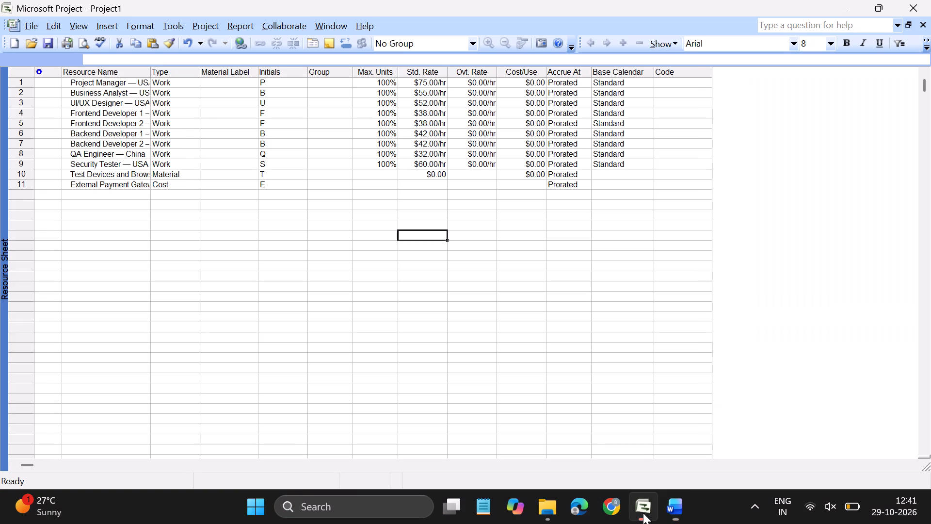
click(670, 510)
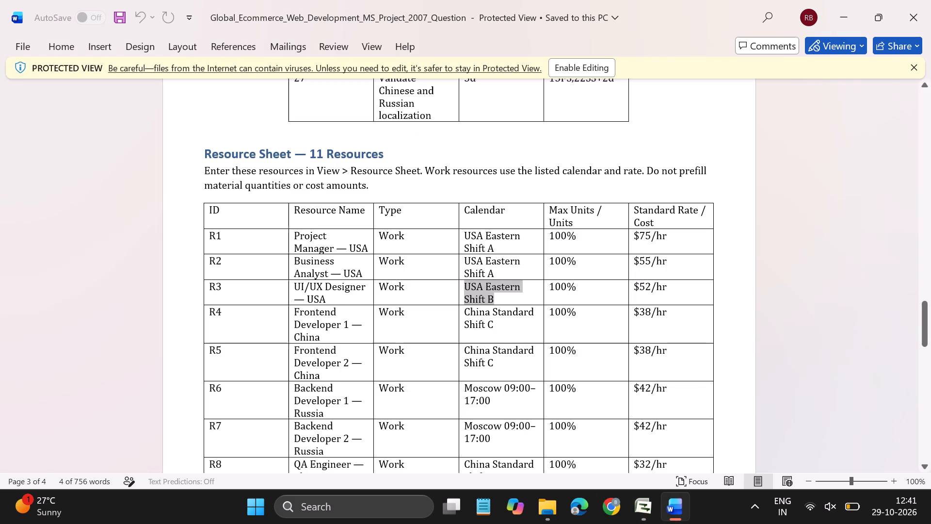
click(649, 516)
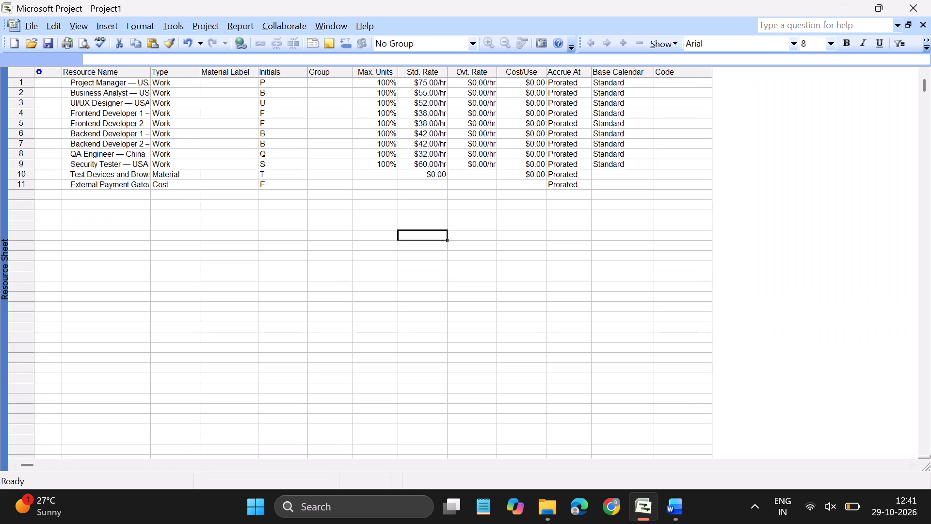
click(198, 29)
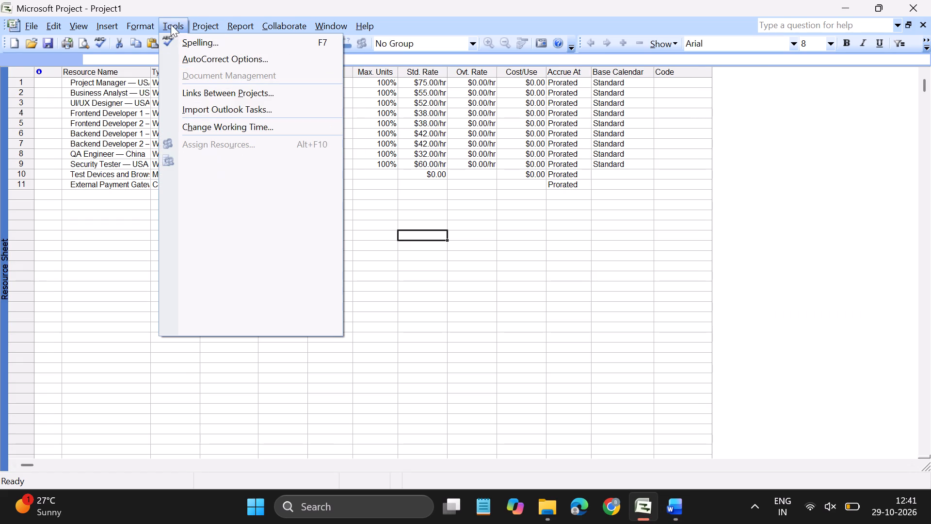
click(199, 128)
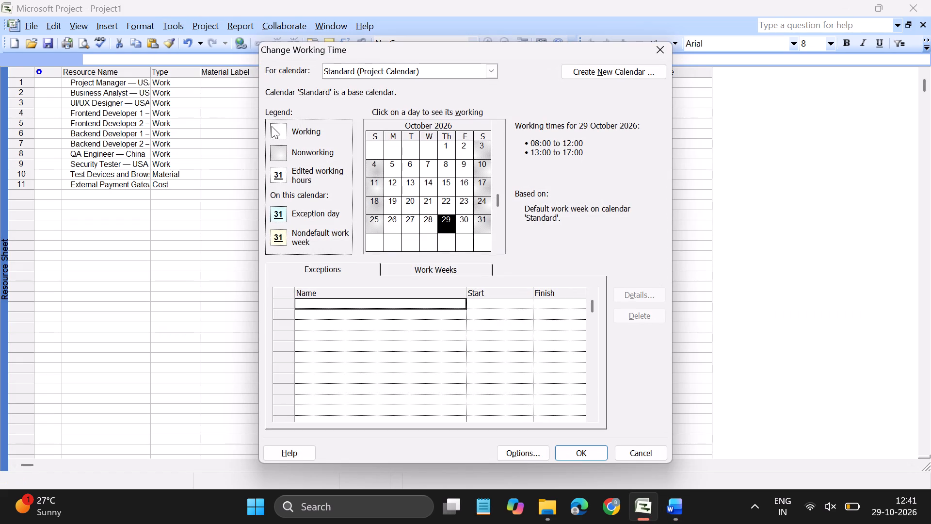
click(492, 70)
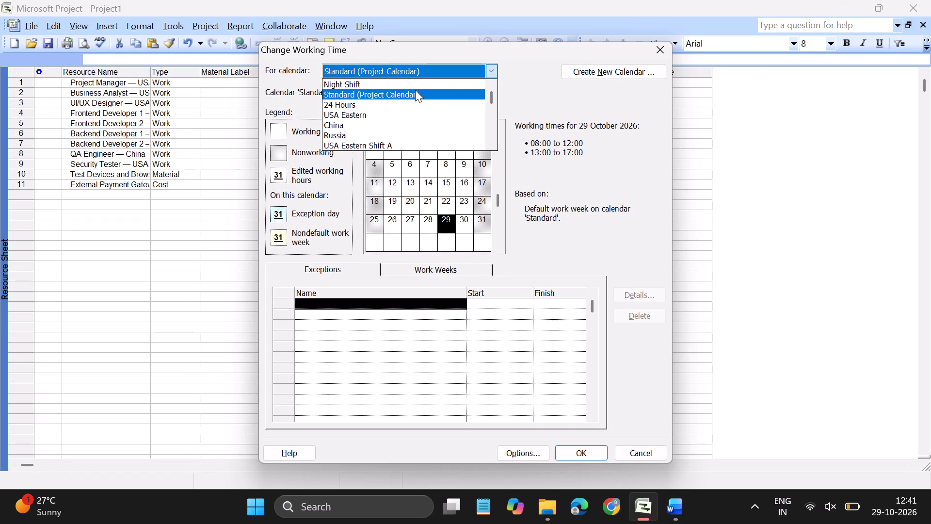
click(396, 102)
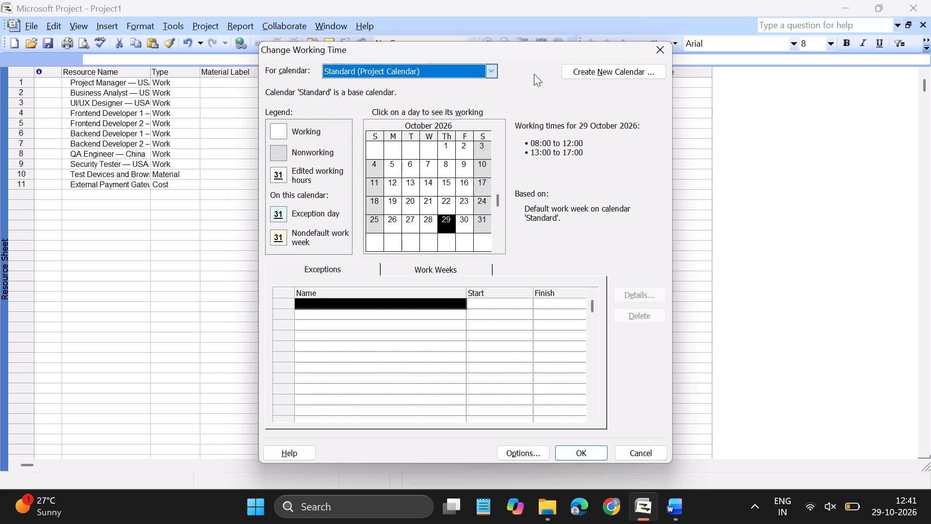
click(608, 74)
key(ctrl+v)
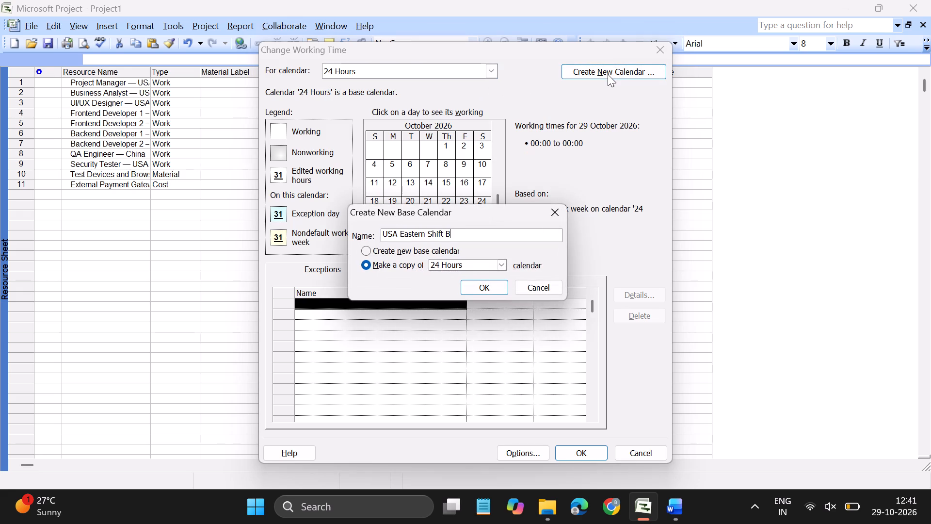
click(478, 288)
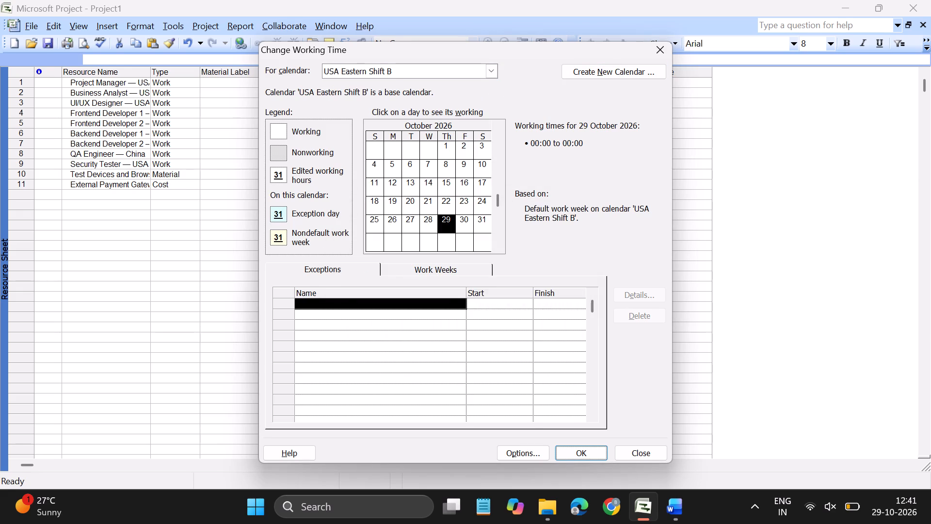
Set Saturday and Sunday to nonworking time in the default work week of the USA Eastern Shift B calendar.
click(435, 267)
click(284, 305)
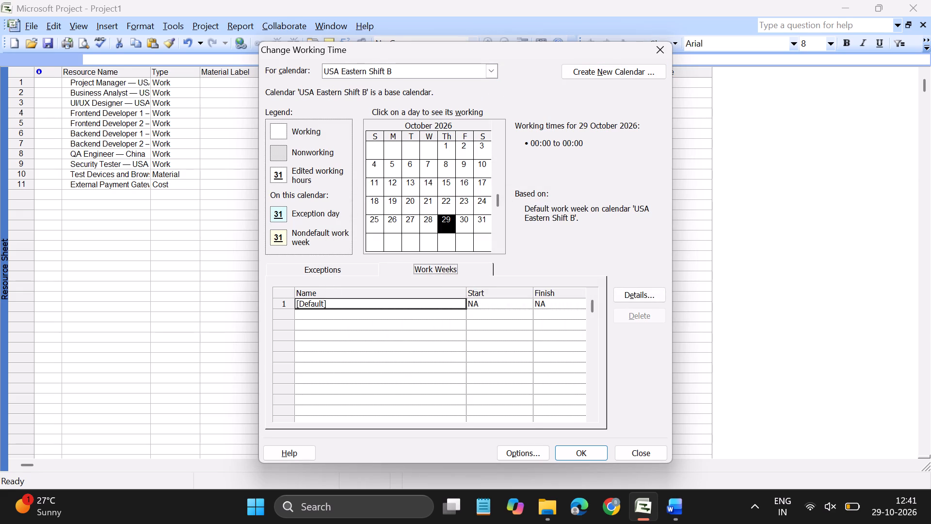
click(647, 294)
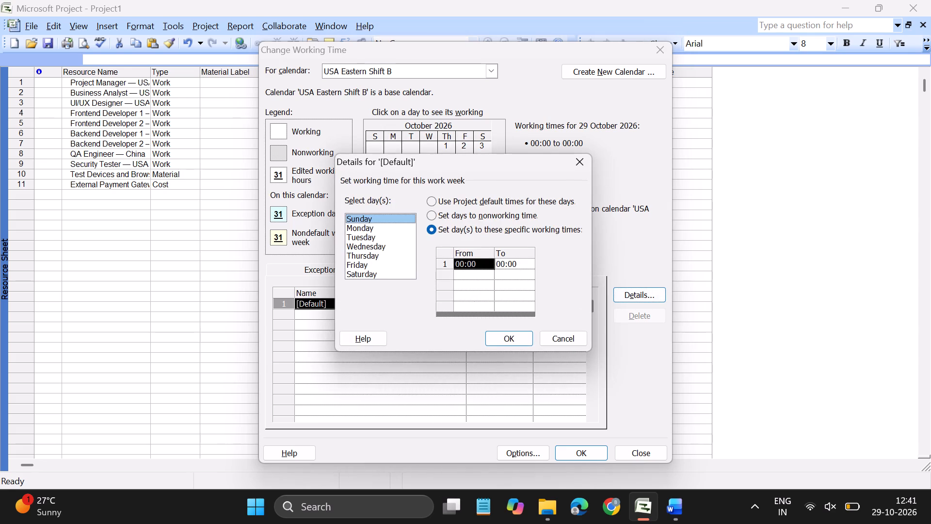
ctrl+click(383, 275)
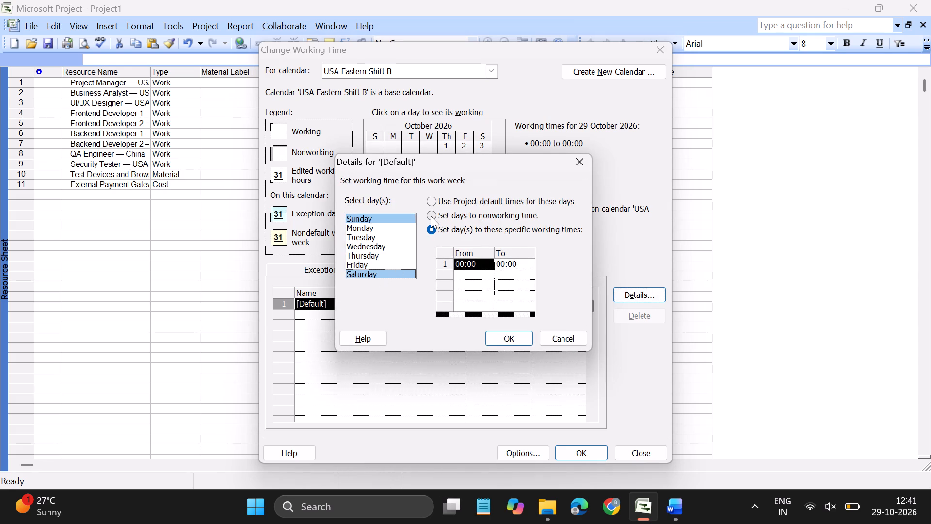
click(431, 216)
click(505, 336)
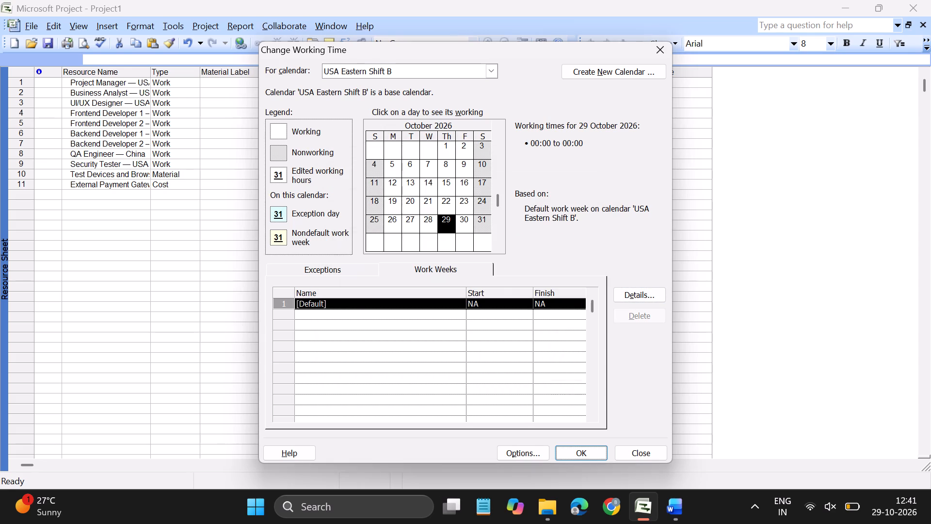
Set Monday to Friday working time to 16:00–00:00 in USA Eastern Shift B's default work week, following the Shift B hours in the Word requirements.
click(667, 503)
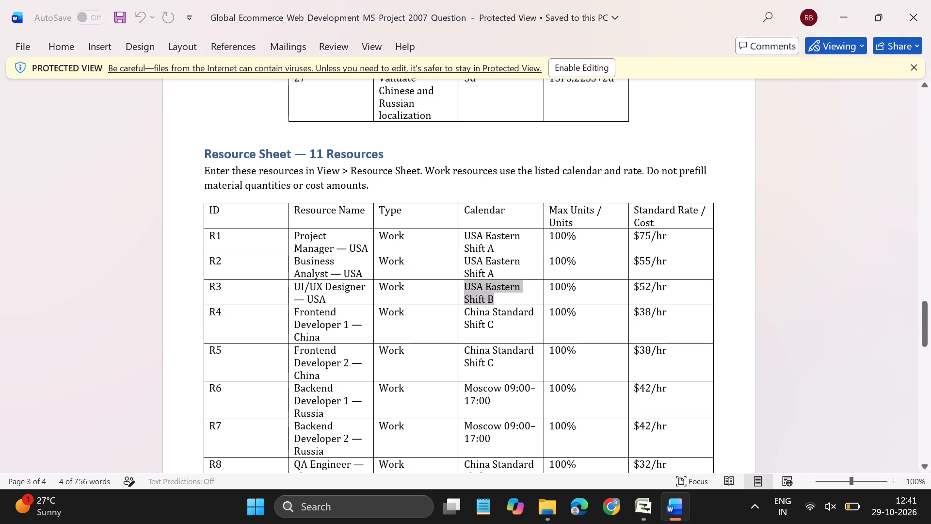
scroll(299, 274, up, 8)
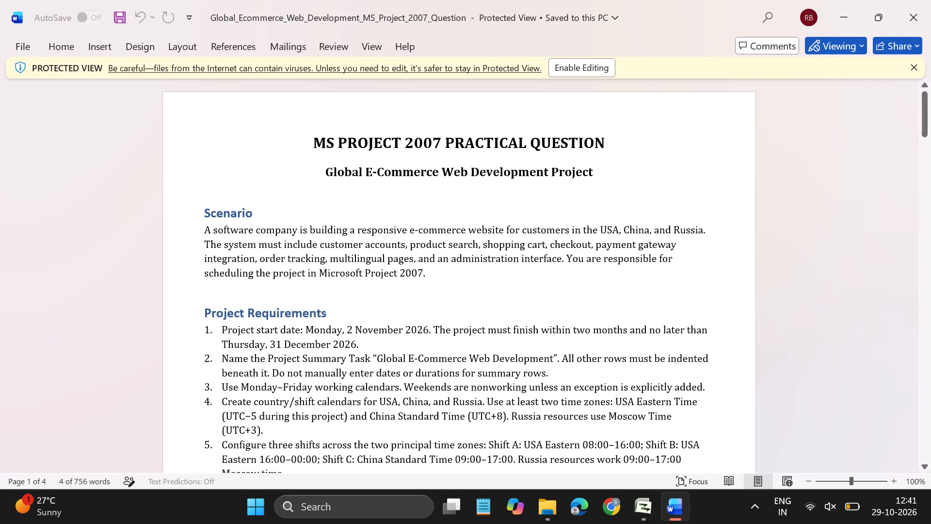
scroll(602, 388, down, 1)
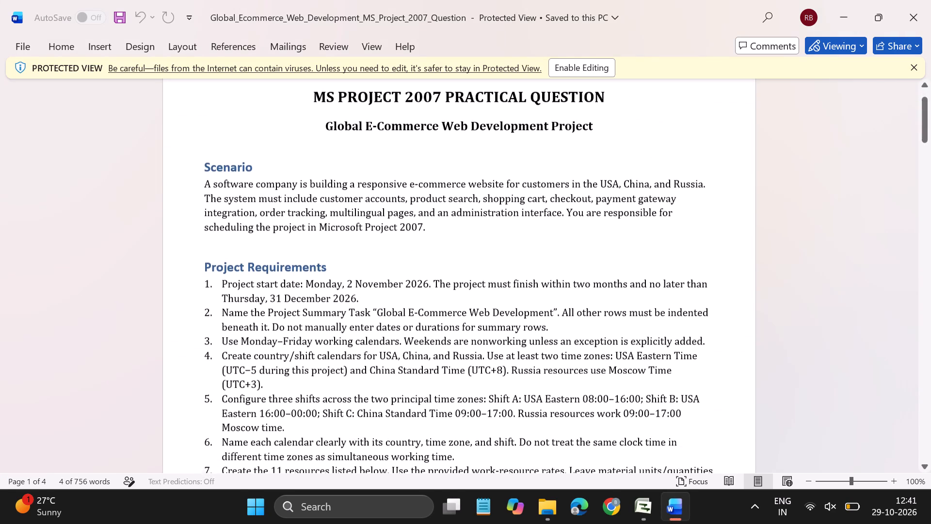
scroll(602, 388, down, 1)
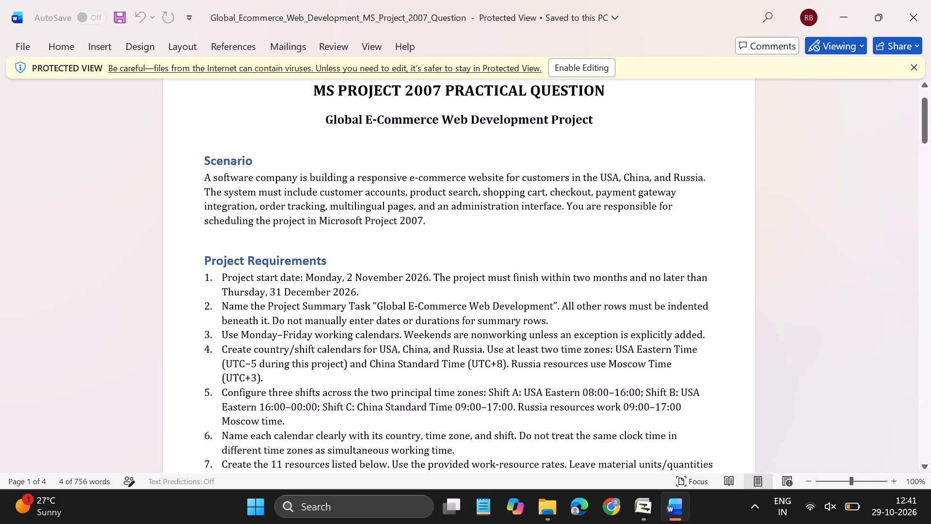
click(642, 515)
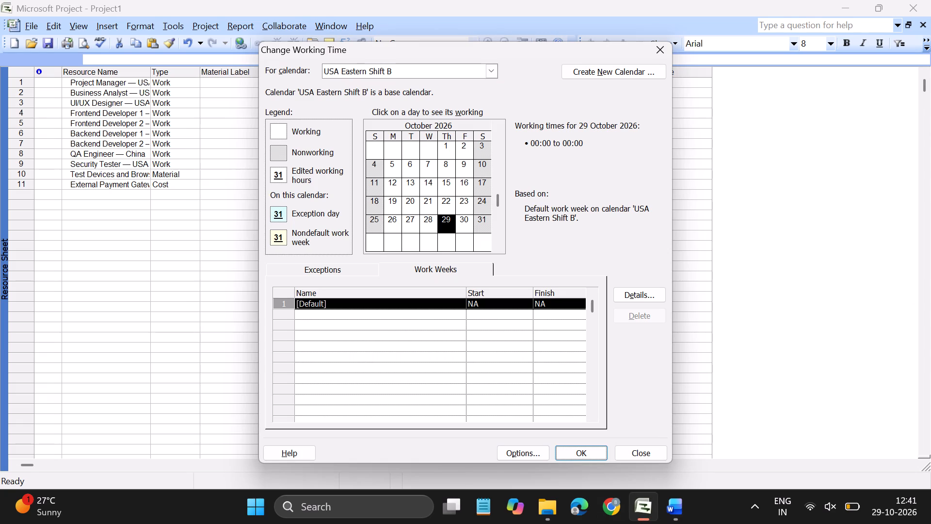
click(283, 303)
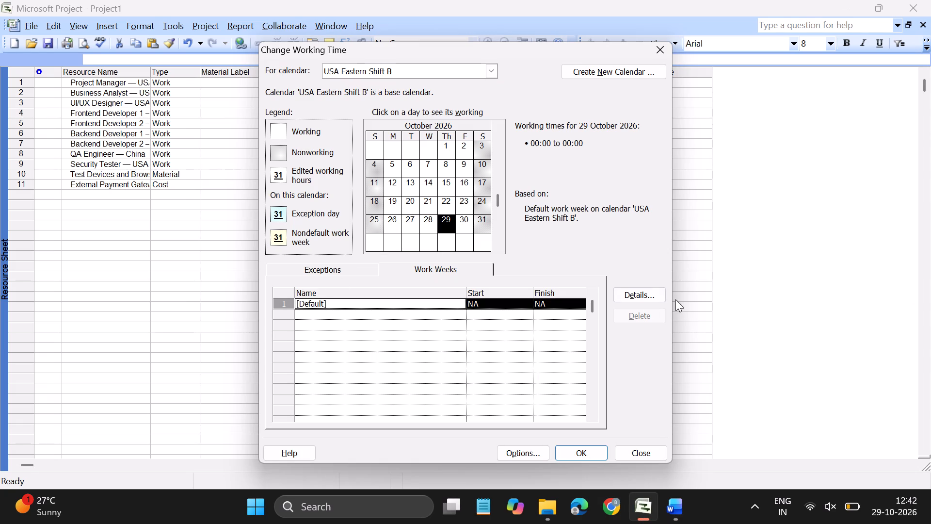
click(645, 297)
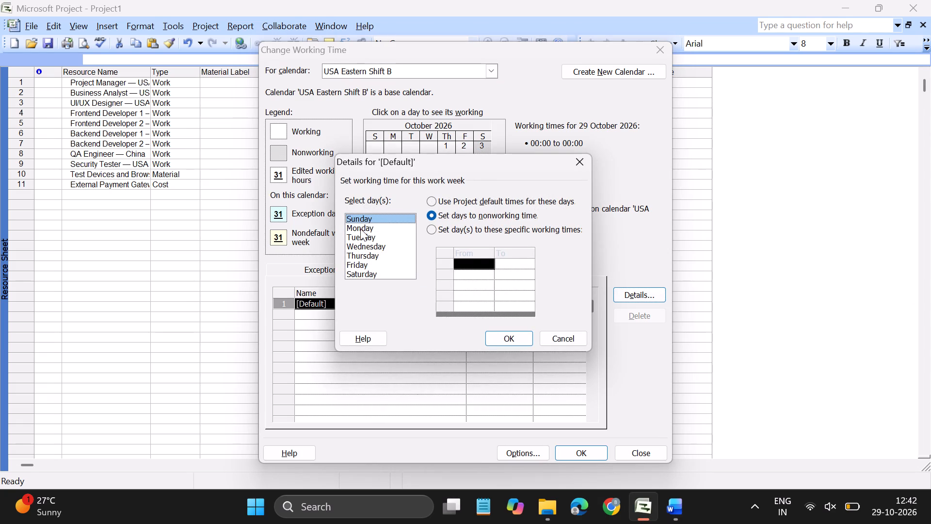
click(360, 229)
ctrl+click(364, 237)
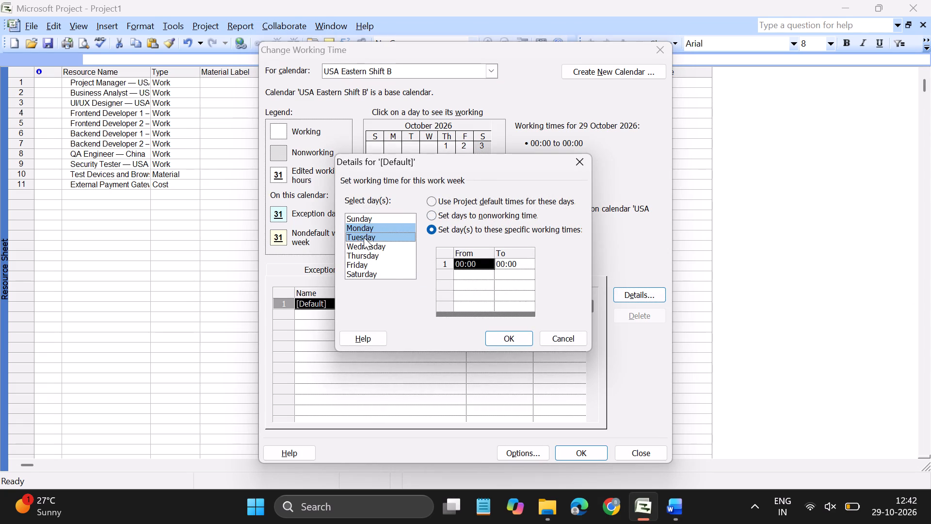
ctrl+click(367, 243)
ctrl+click(372, 253)
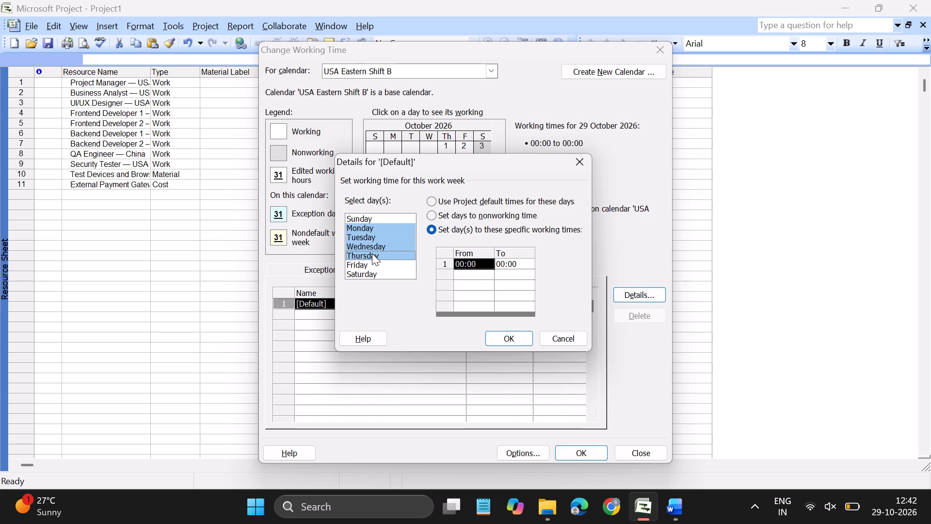
ctrl+click(376, 266)
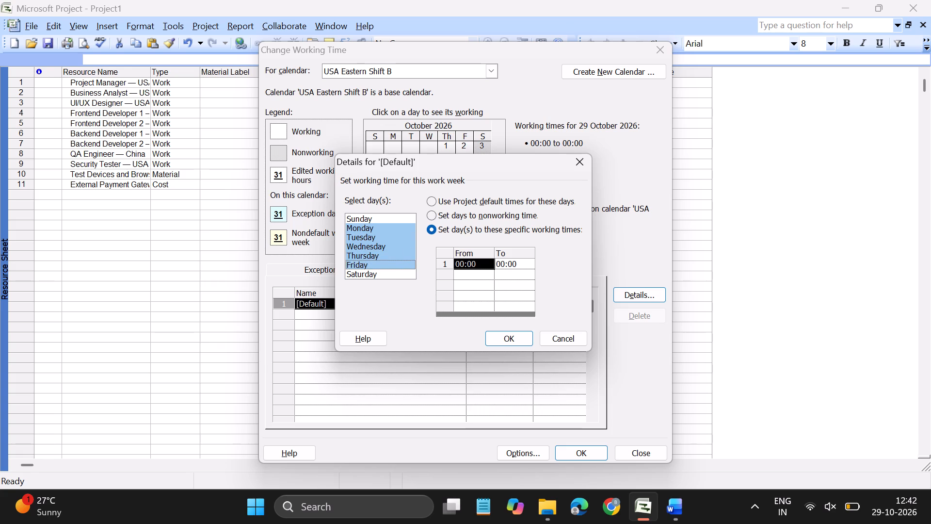
click(473, 266)
text(16)
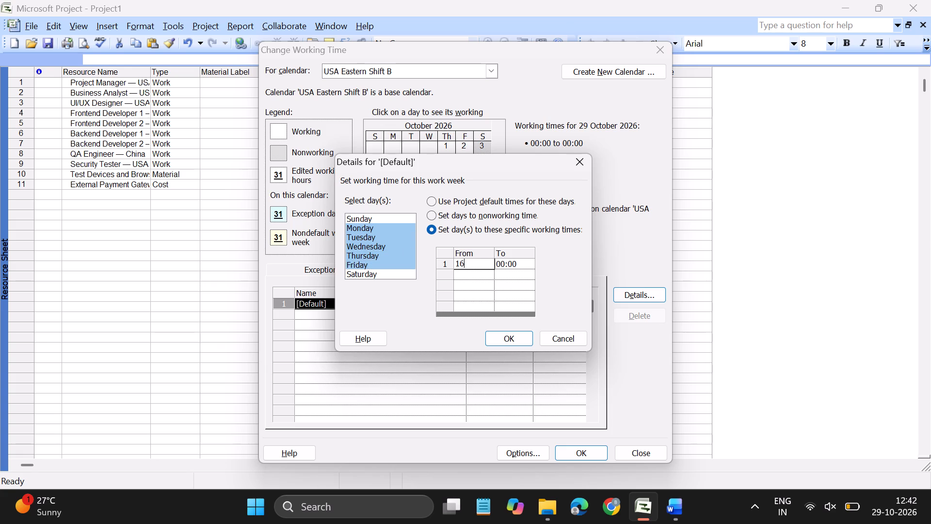
key(Right)
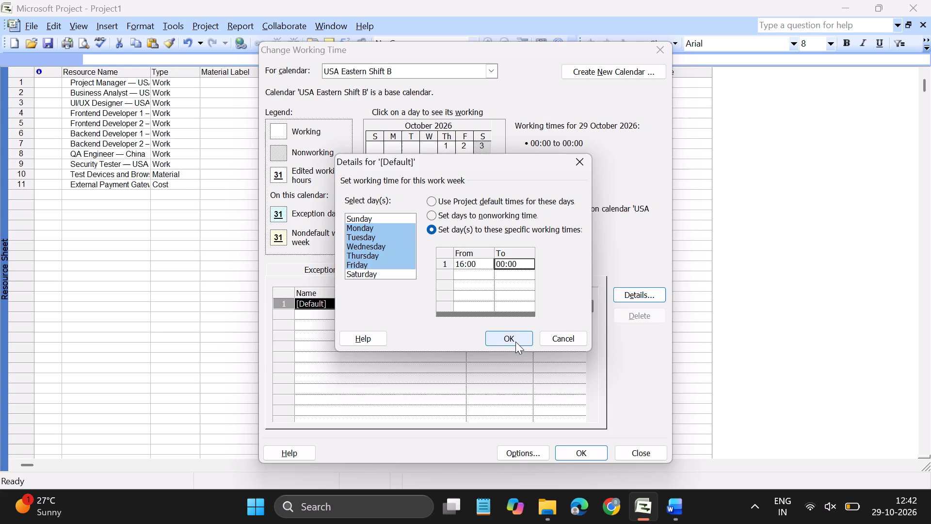
click(515, 342)
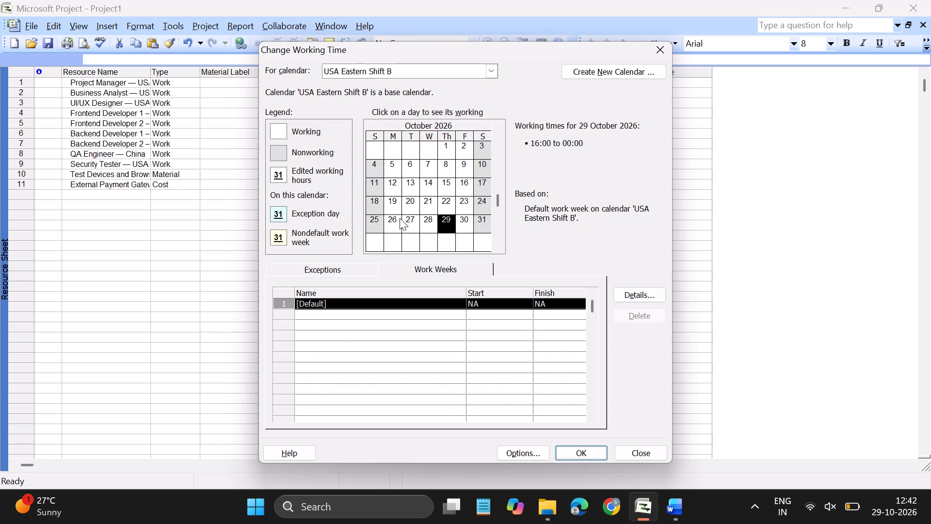
Check the working times of 26–28 October 2026 in USA Eastern Shift B and save the calendar changes.
click(400, 218)
click(410, 218)
click(436, 217)
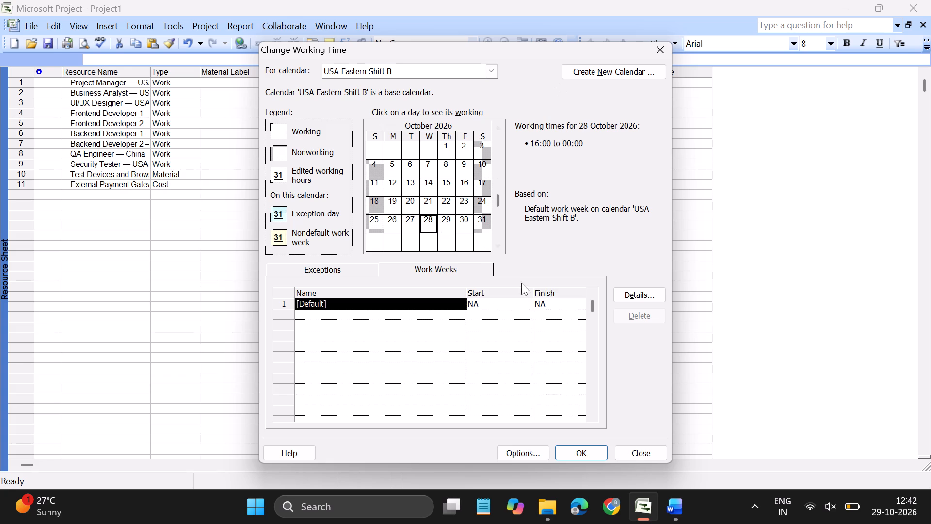
click(586, 454)
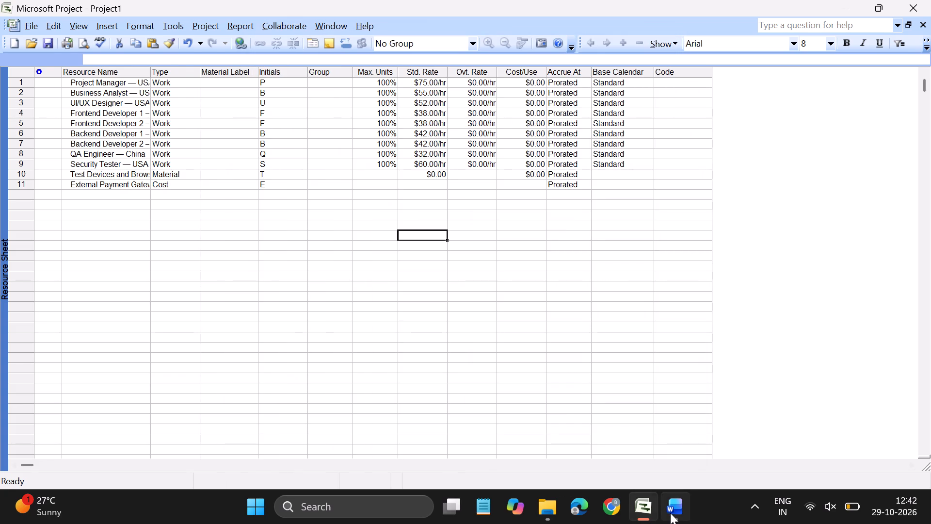
Create a base calendar named China Standard Shift C as a copy of 24 Hours, copying the name from the Word resource table.
click(674, 513)
scroll(445, 373, down, 2)
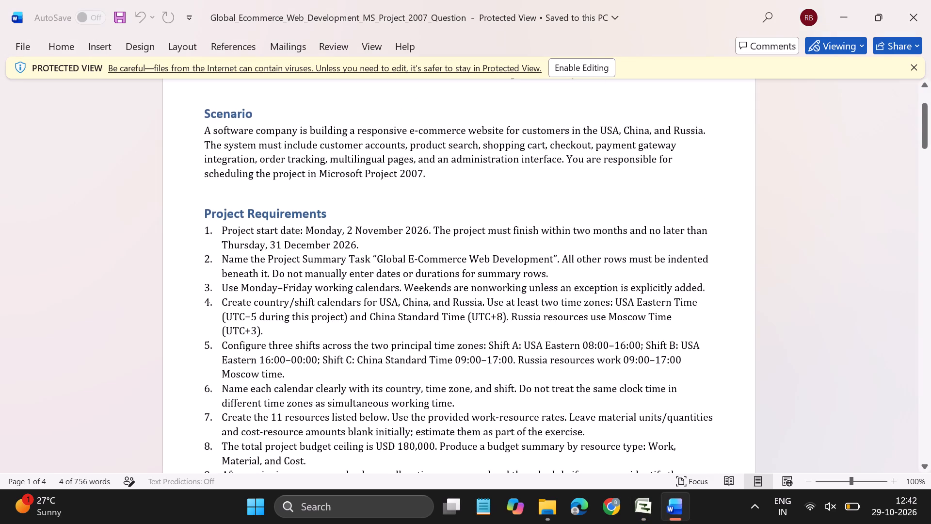
scroll(445, 373, down, 5)
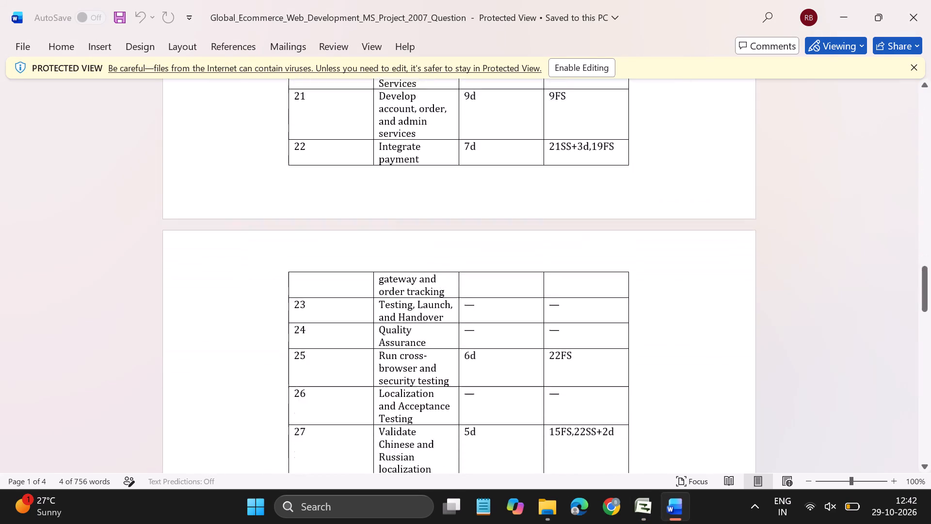
scroll(445, 373, down, 4)
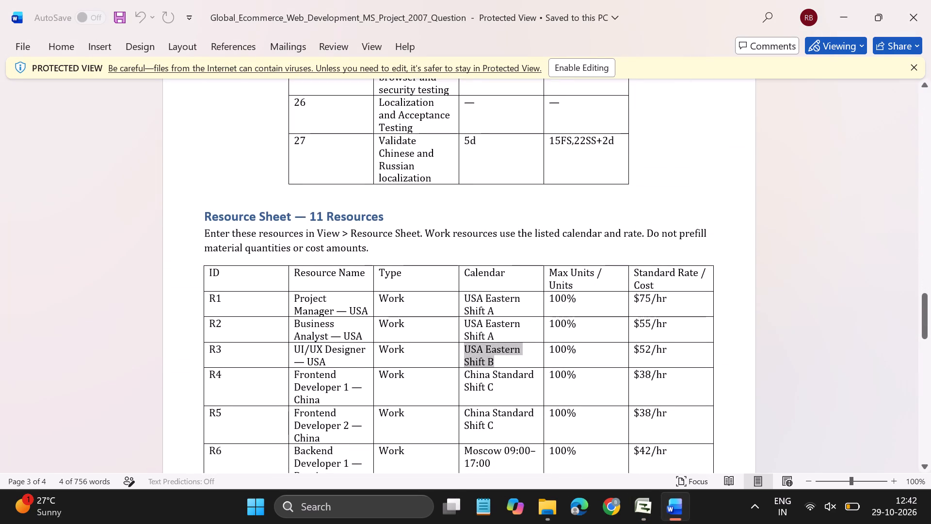
drag(496, 394, 464, 375)
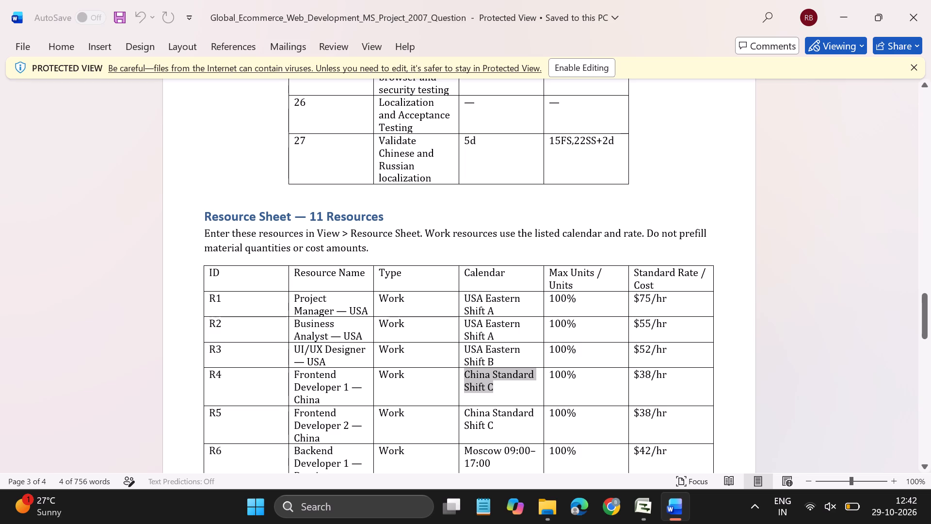
key(ctrl+c)
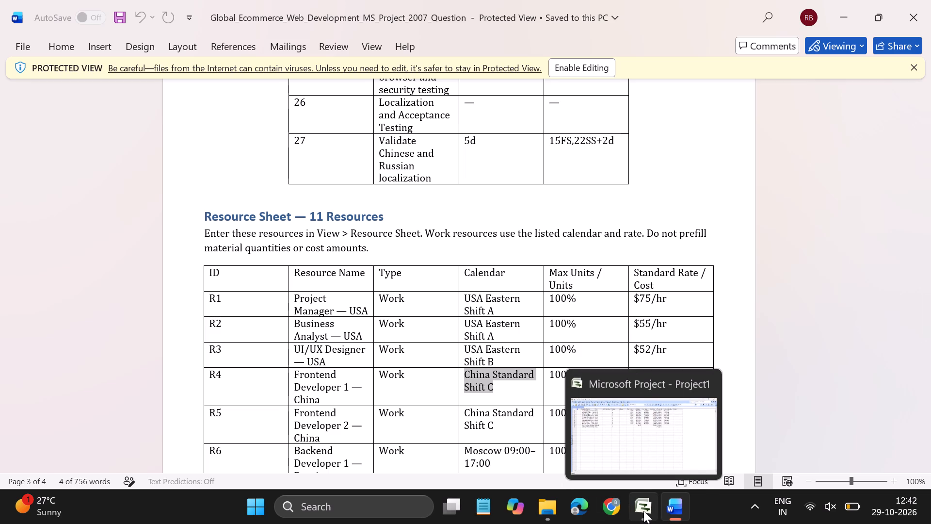
click(643, 511)
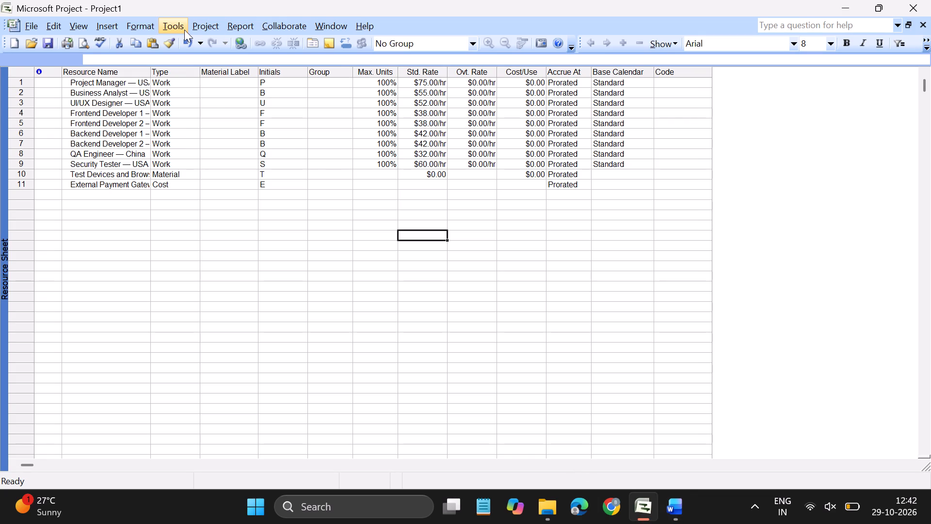
click(184, 30)
click(226, 118)
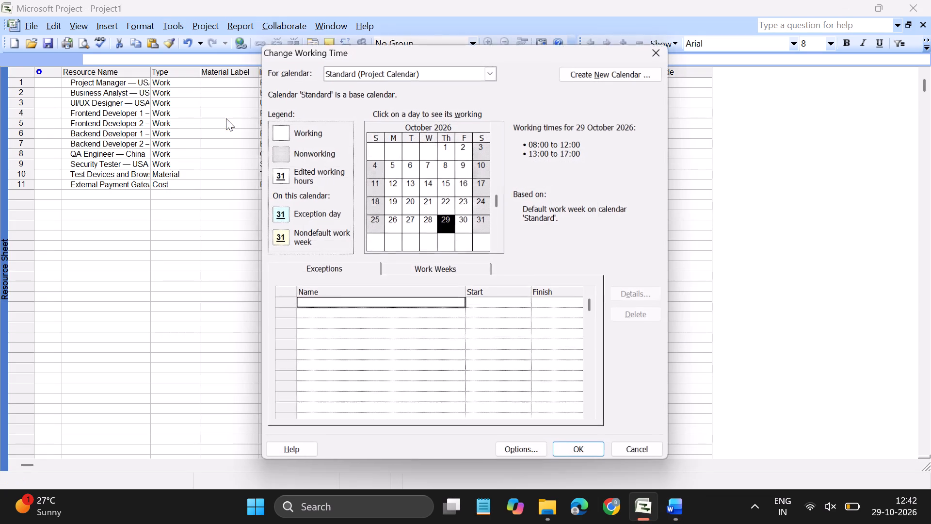
click(494, 70)
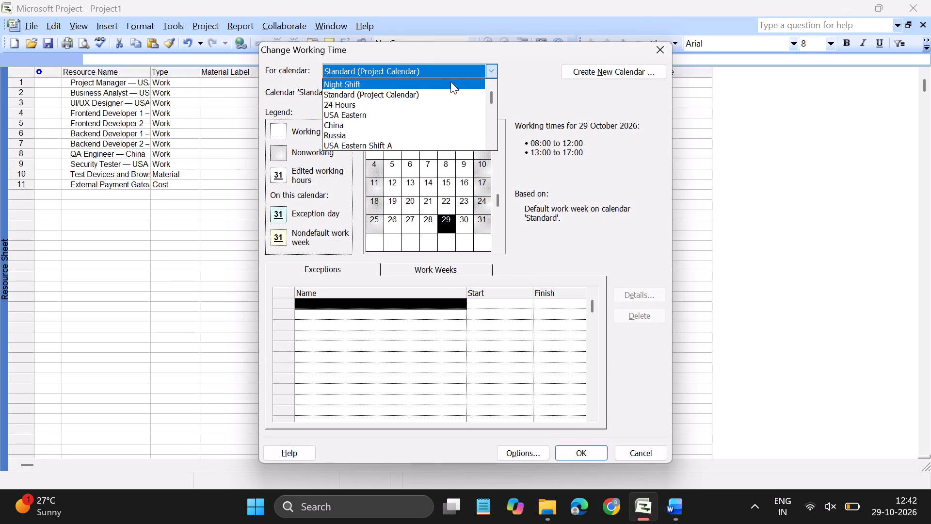
click(395, 103)
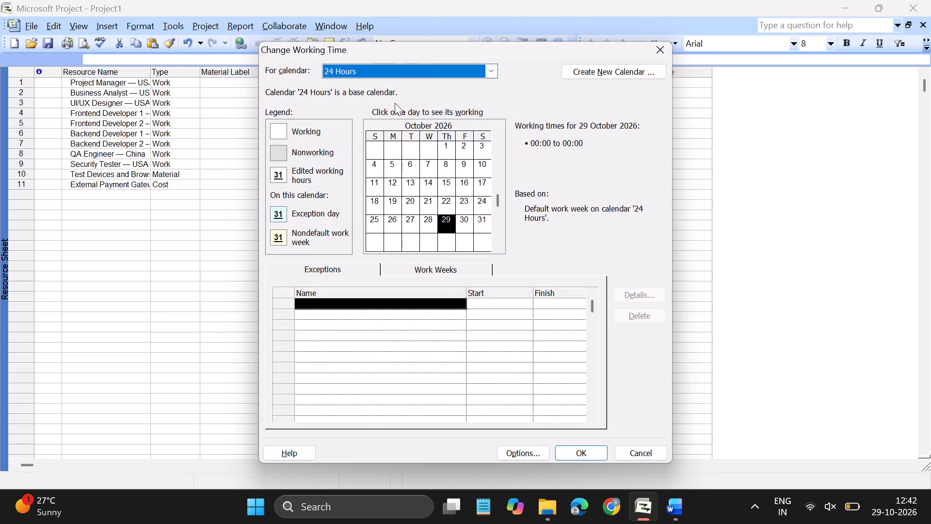
click(591, 72)
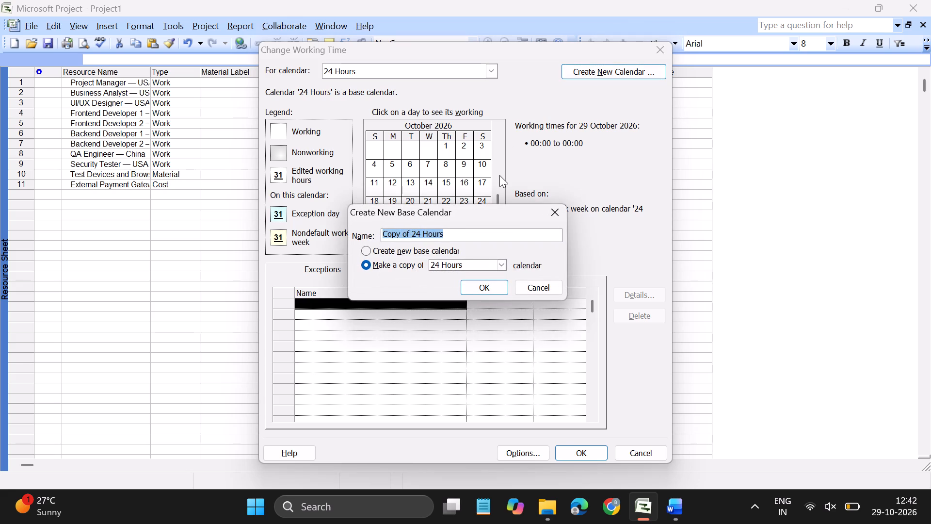
key(ctrl+v)
click(482, 285)
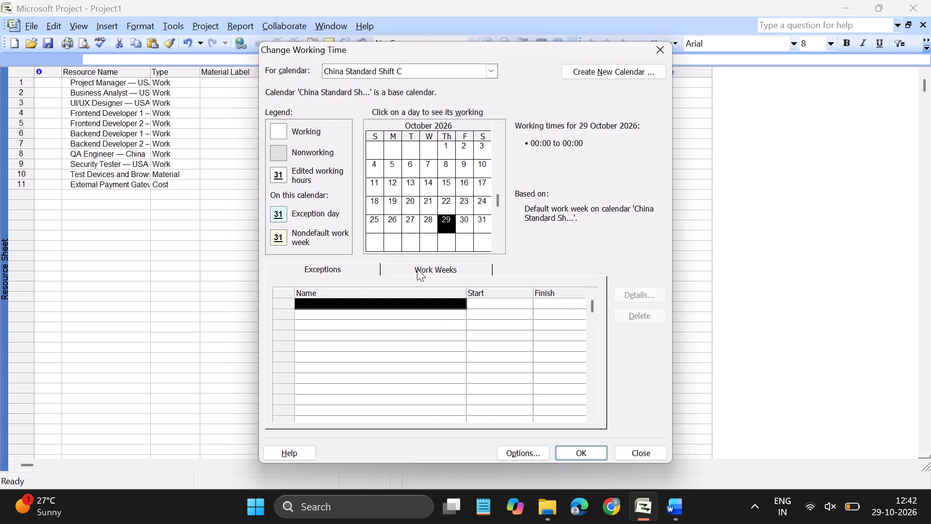
Set Saturday and Sunday to nonworking time in the default work week of the China Standard Shift C calendar.
click(417, 269)
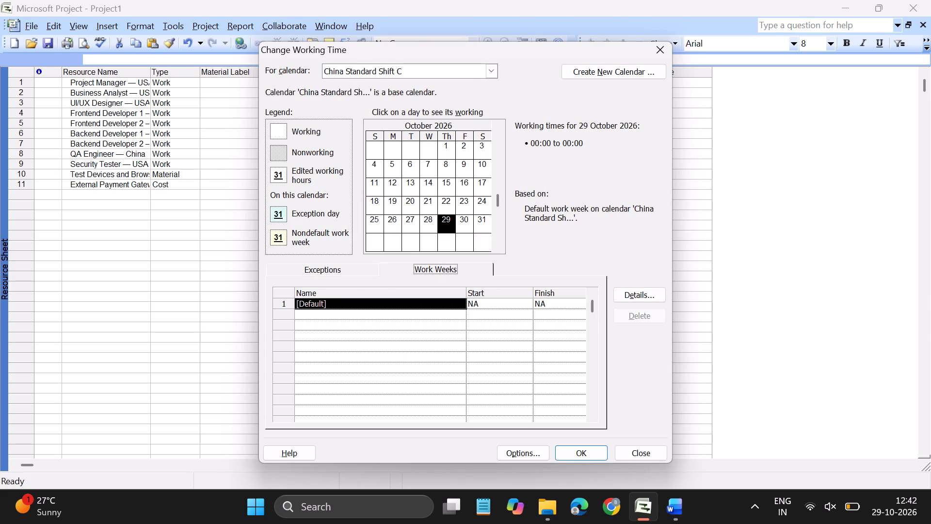
click(401, 242)
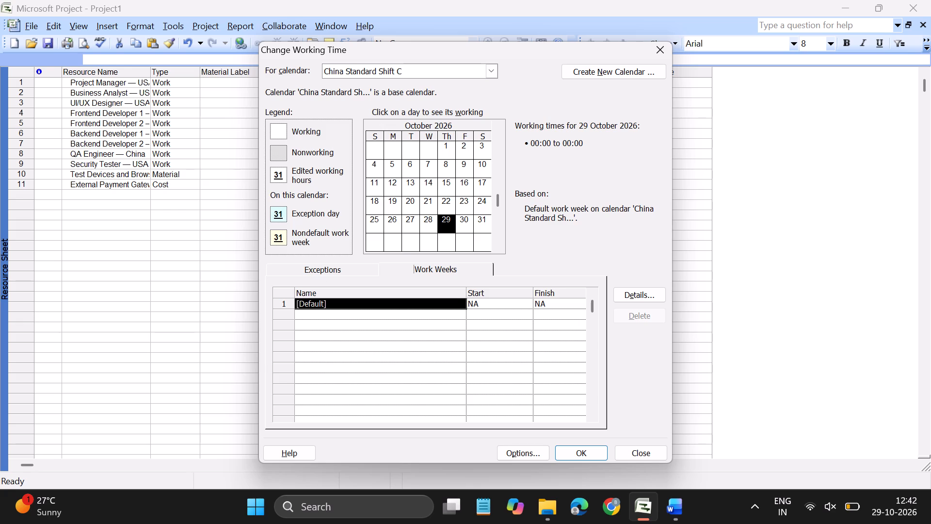
click(285, 305)
click(652, 295)
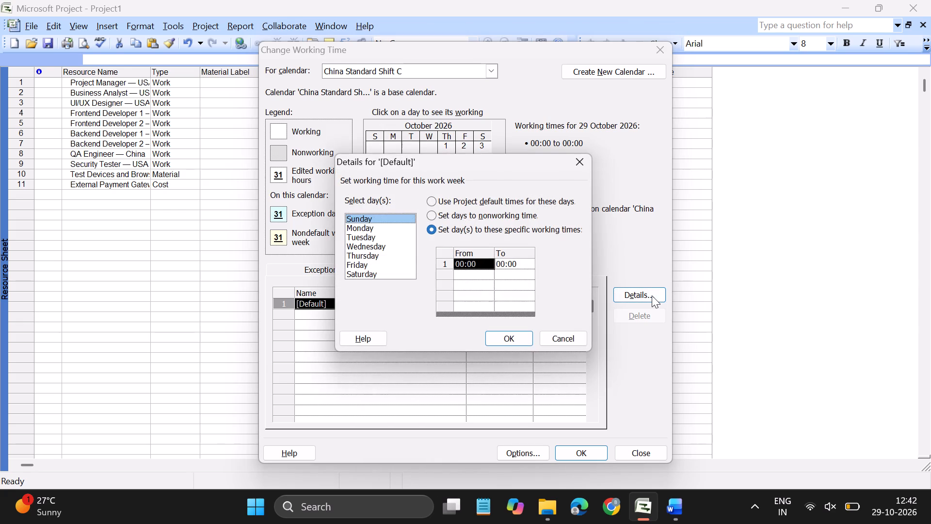
ctrl+click(388, 276)
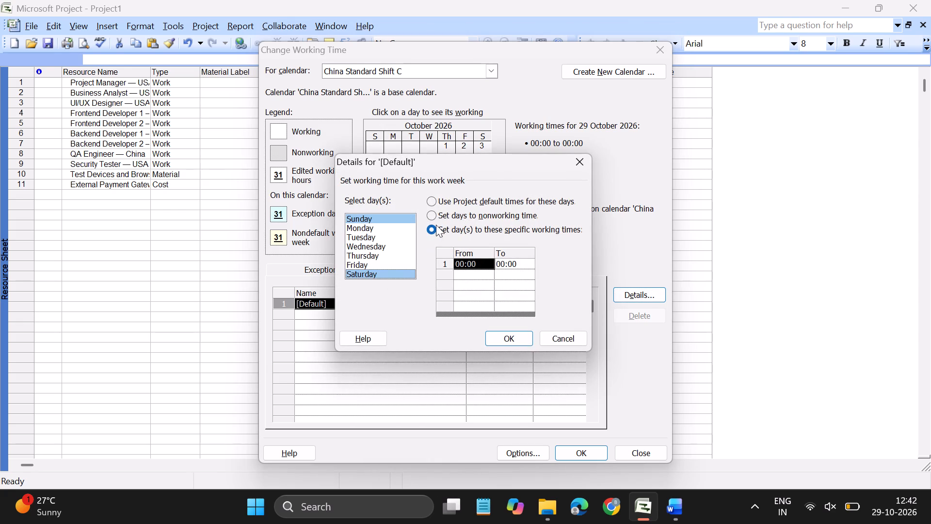
click(428, 210)
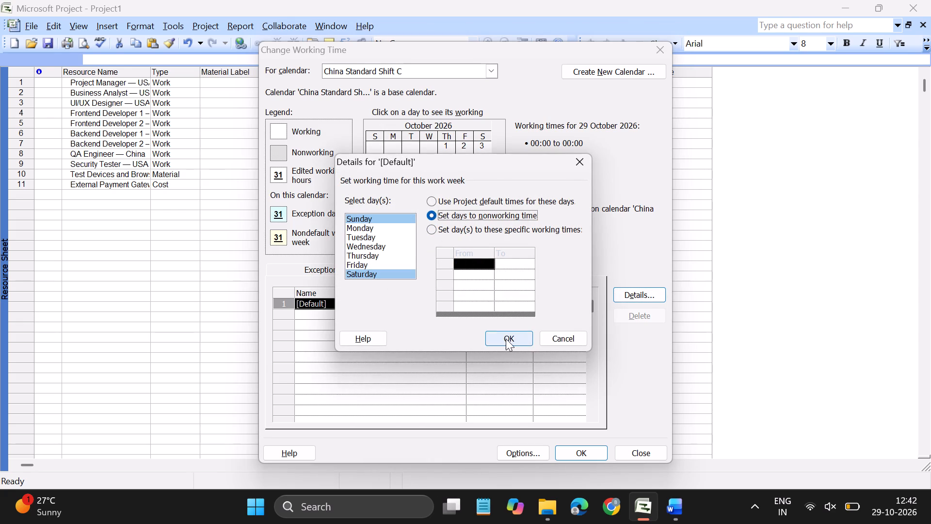
click(510, 343)
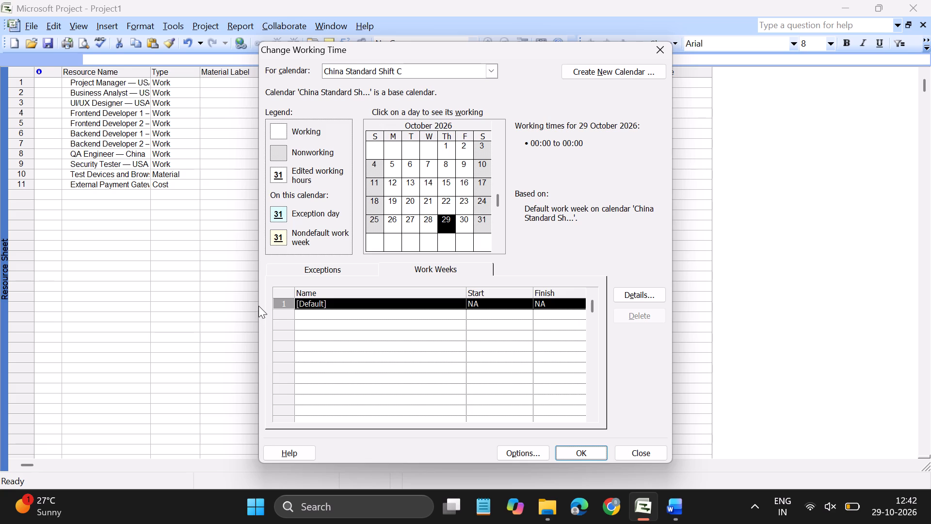
Set Monday to Friday working time to 09:00–17:00 in China Standard Shift C's default work week, following the Shift C hours in the Word requirements.
click(284, 305)
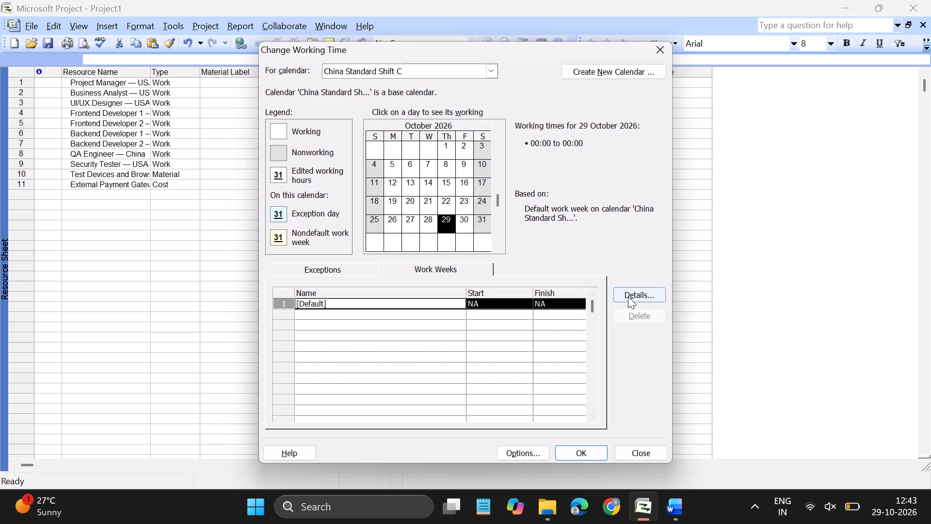
click(628, 296)
click(383, 225)
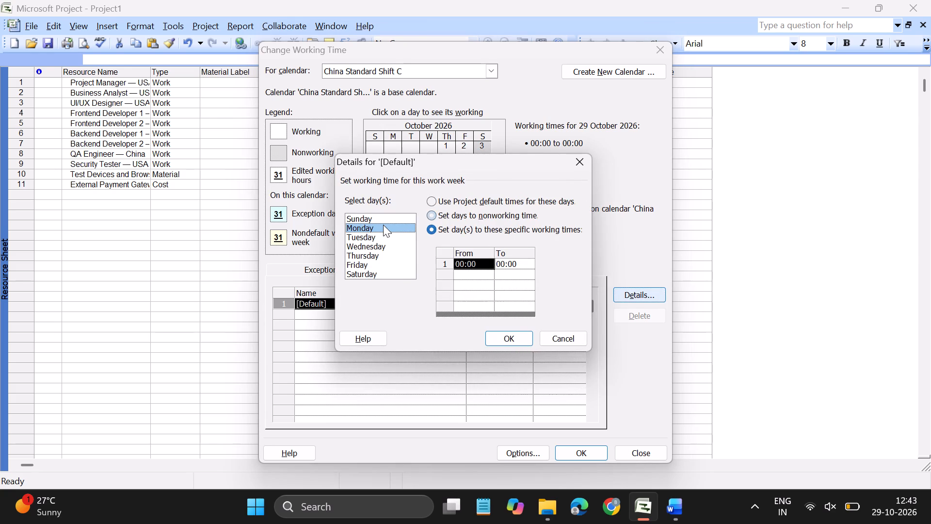
ctrl+drag(390, 238, 396, 245)
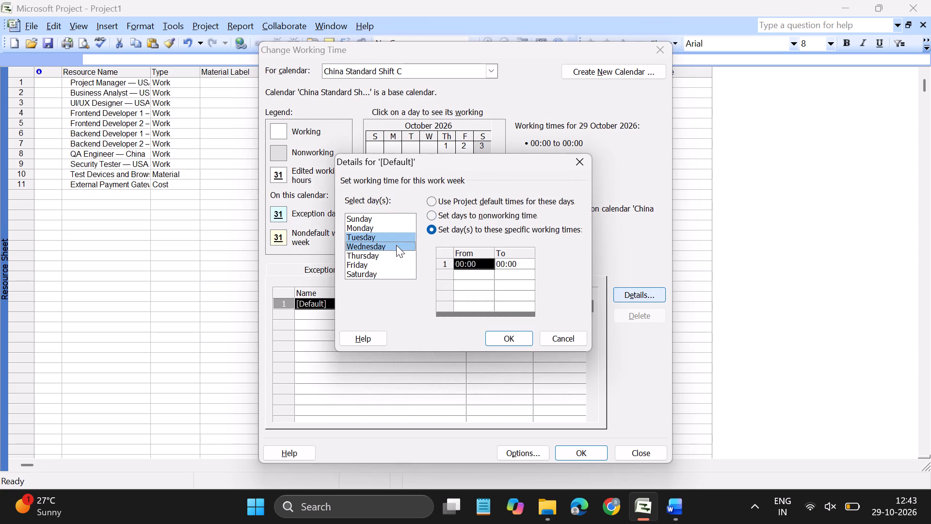
ctrl+click(367, 229)
ctrl+click(369, 253)
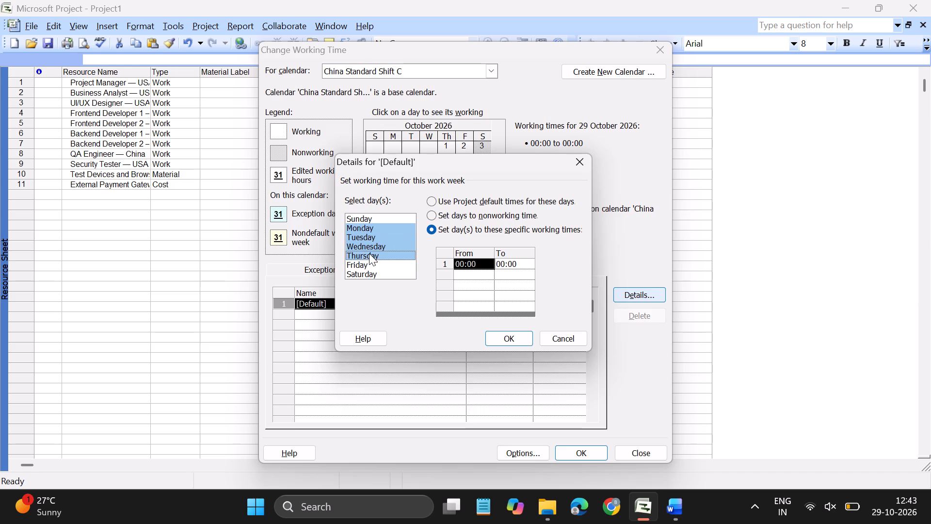
ctrl+click(370, 265)
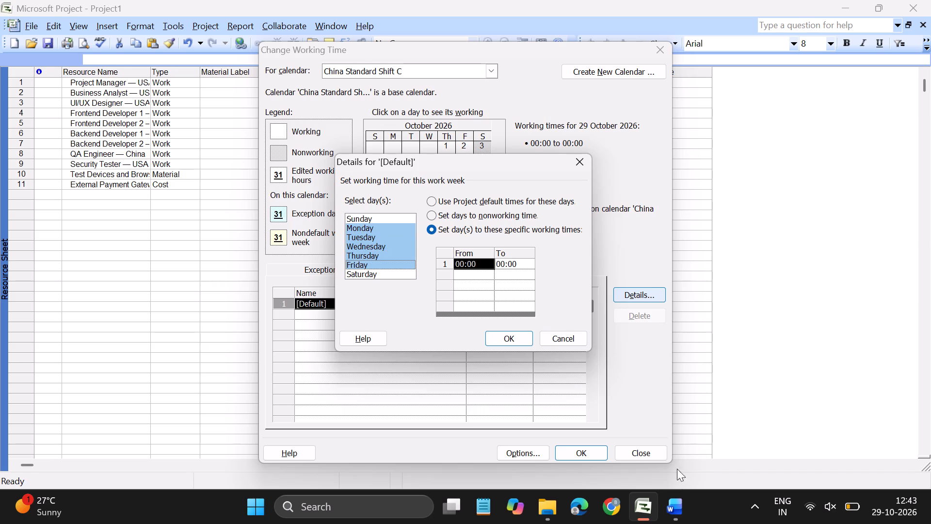
click(675, 500)
scroll(438, 353, up, 4)
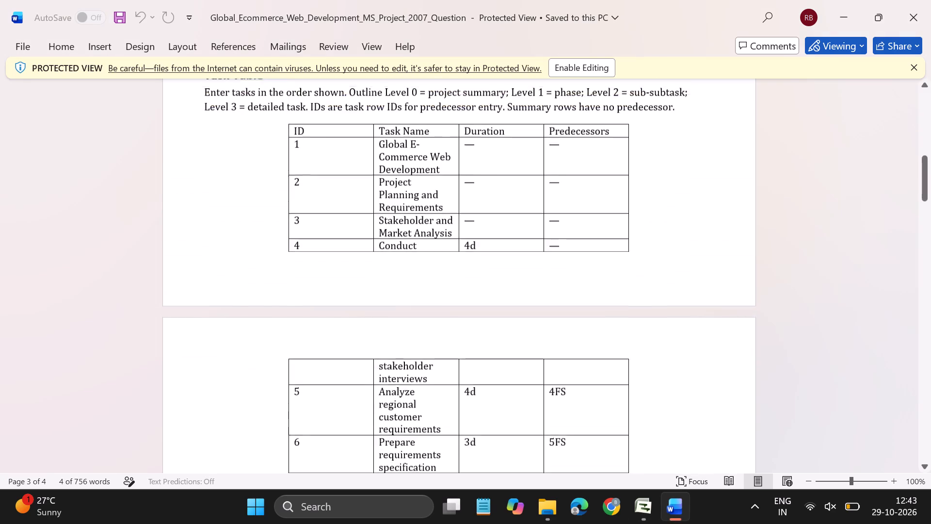
scroll(438, 353, up, 4)
scroll(423, 415, down, 1)
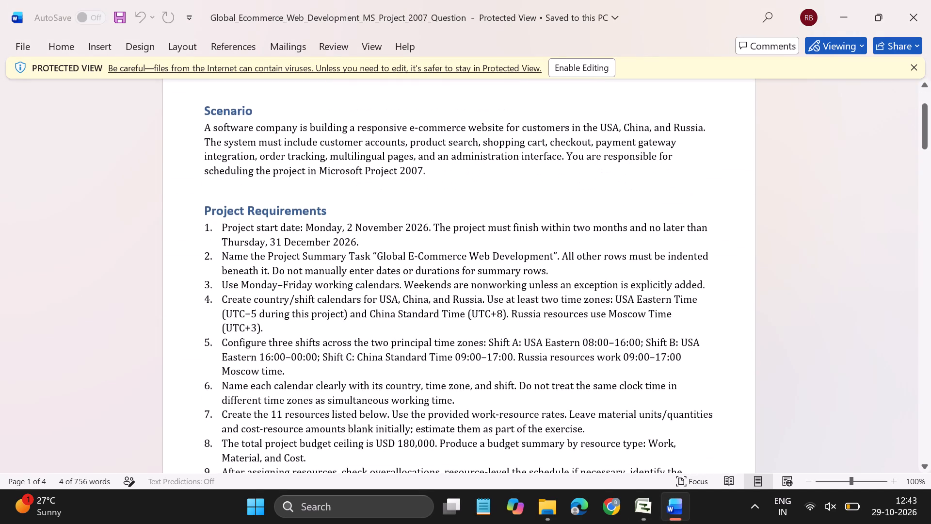
scroll(423, 415, down, 2)
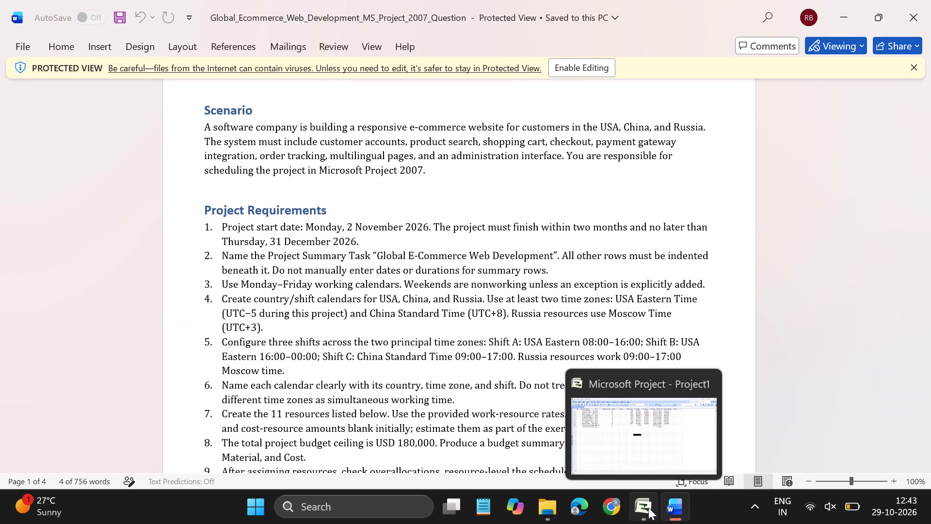
click(648, 508)
key(9)
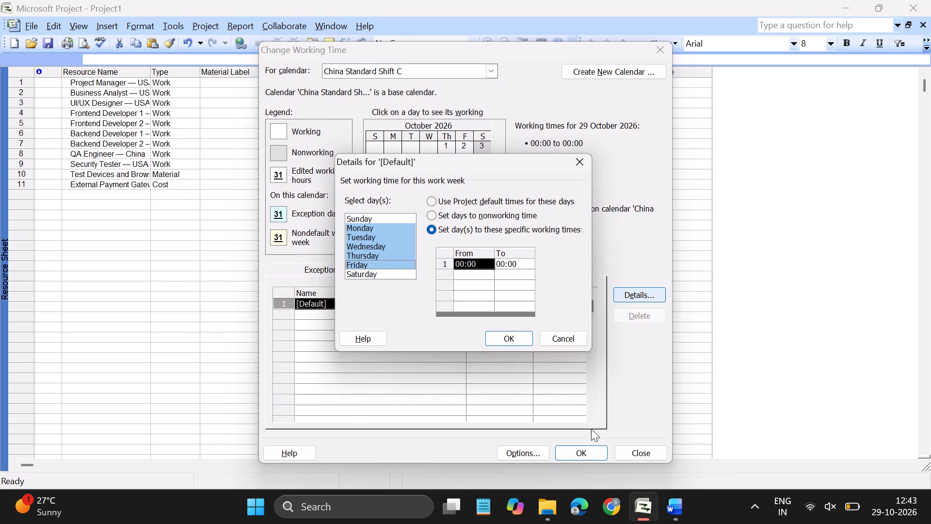
click(459, 265)
key(9)
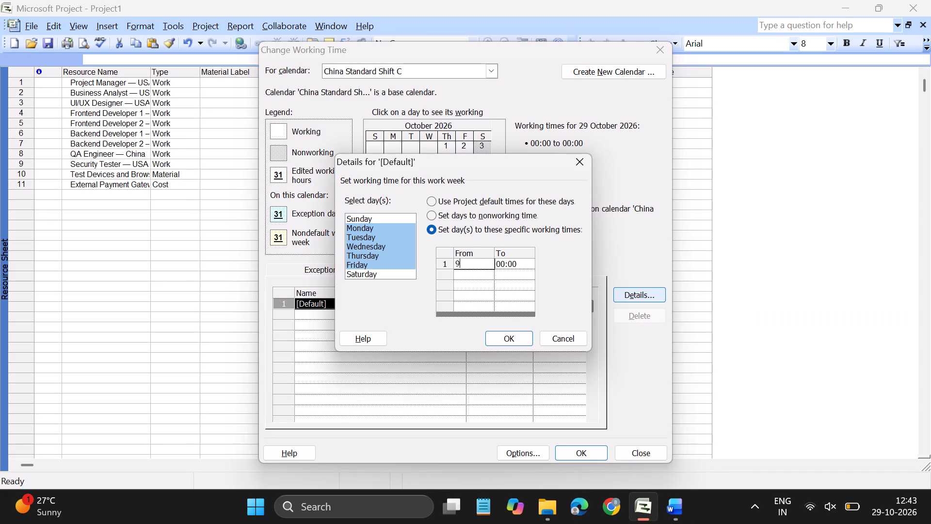
key(Right)
text(17)
key(Down)
key(Up)
click(517, 335)
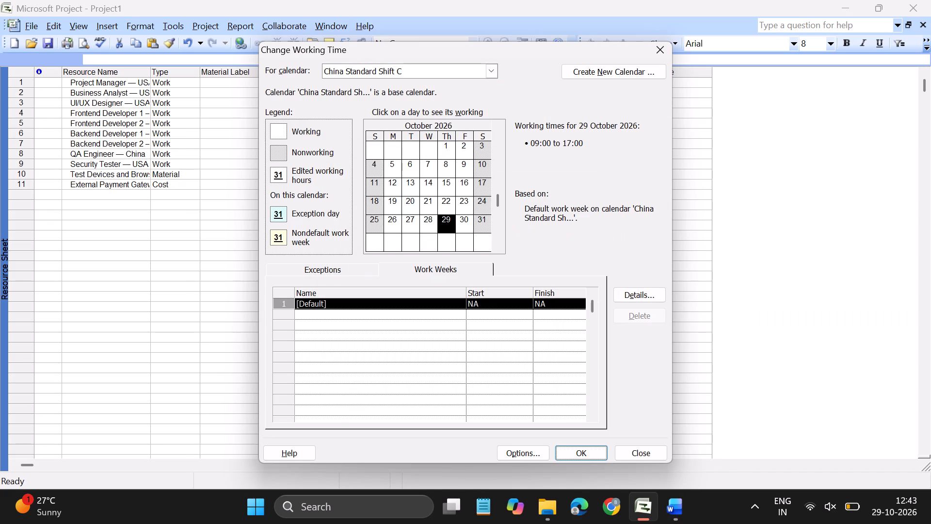
Check the working times of 26–30 October 2026 in China Standard Shift C and save the calendar changes.
click(395, 216)
click(405, 216)
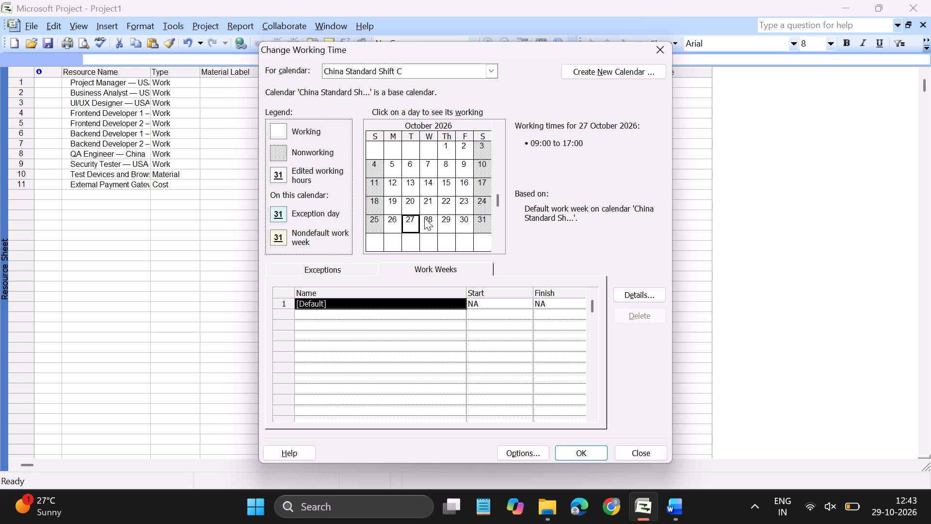
click(424, 218)
click(449, 222)
click(465, 223)
click(584, 458)
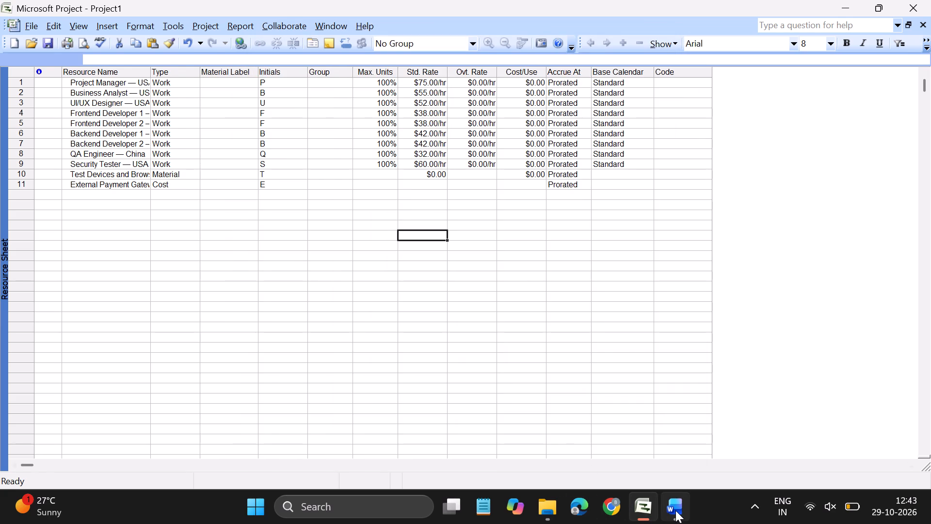
Create a base calendar named Moscow 09:00–17:00 as a copy of 24 Hours, copying the name from the Word resource table.
click(675, 510)
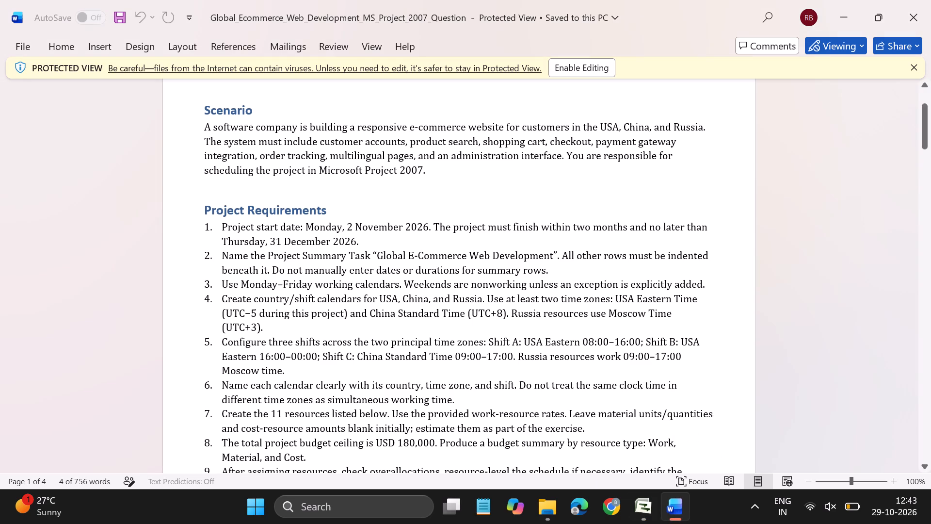
scroll(354, 362, down, 2)
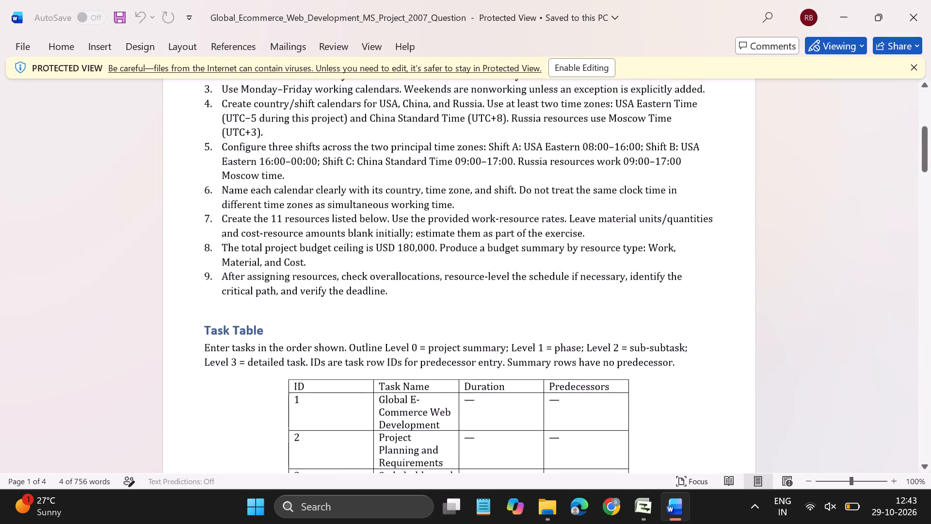
scroll(354, 362, down, 2)
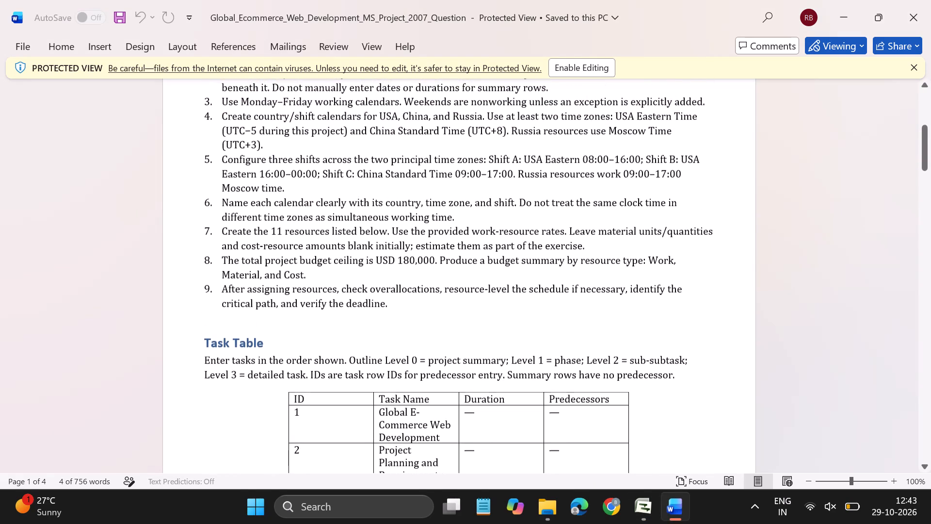
scroll(354, 362, down, 2)
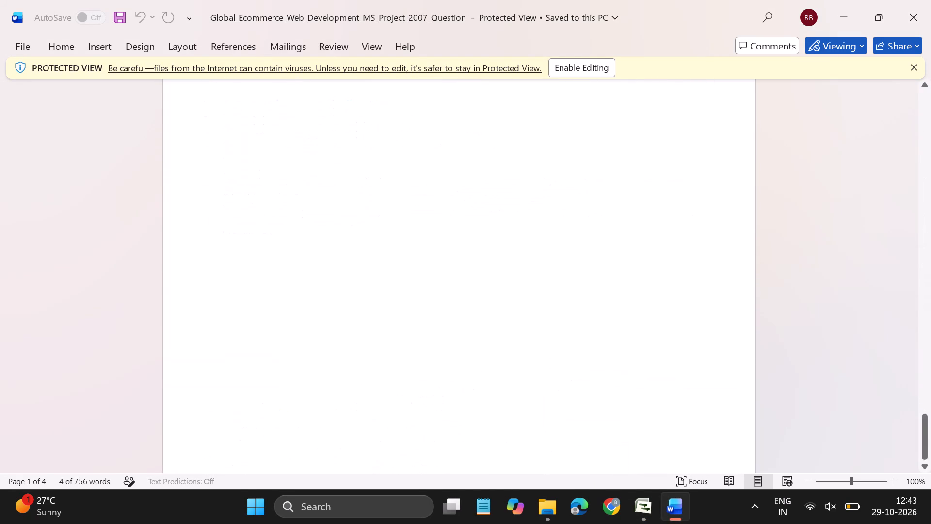
scroll(354, 362, down, 2)
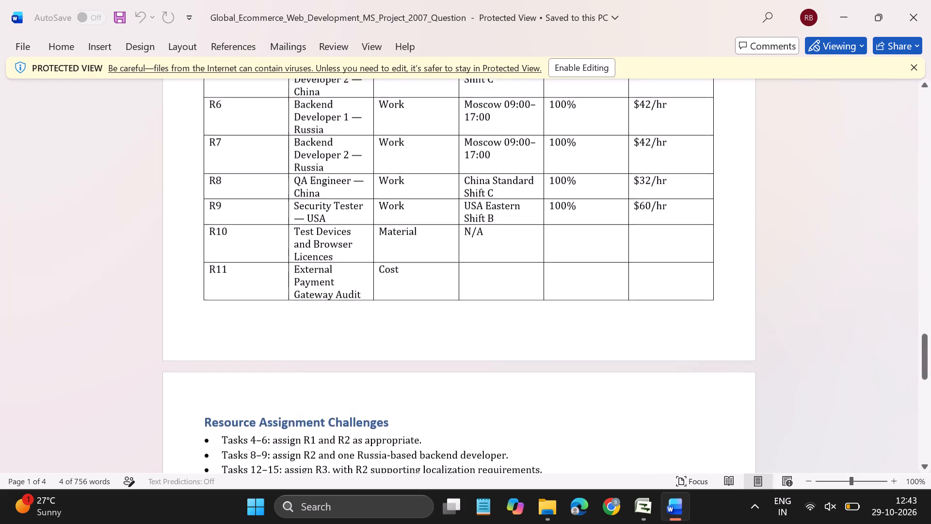
scroll(354, 362, down, 1)
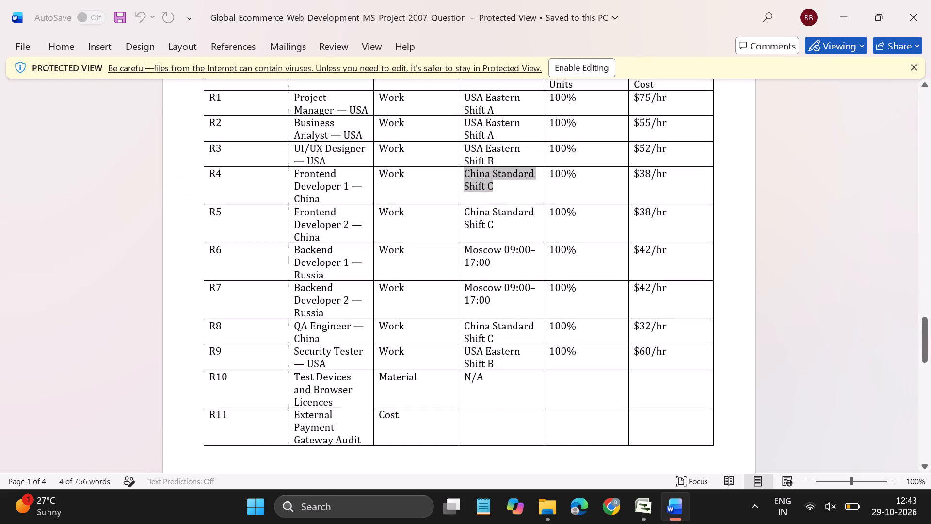
drag(493, 268, 470, 255)
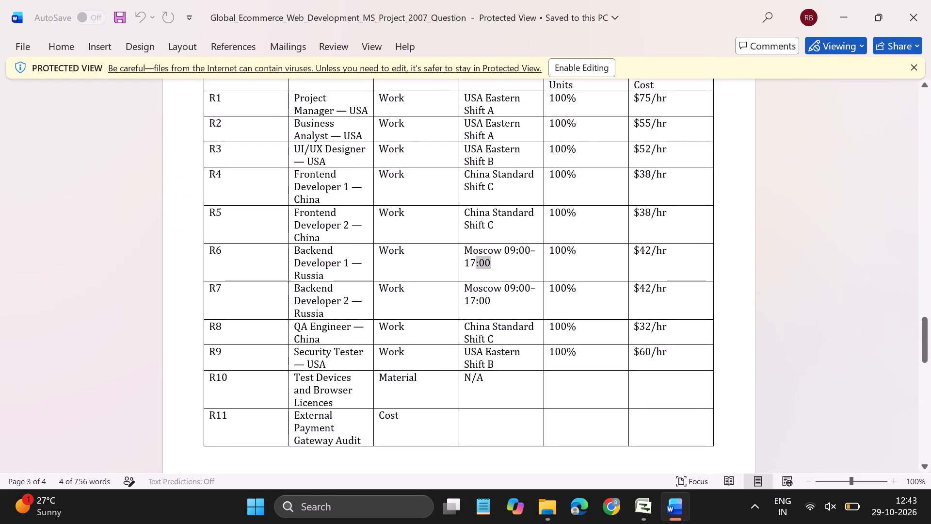
drag(470, 255, 463, 252)
key(ctrl+c)
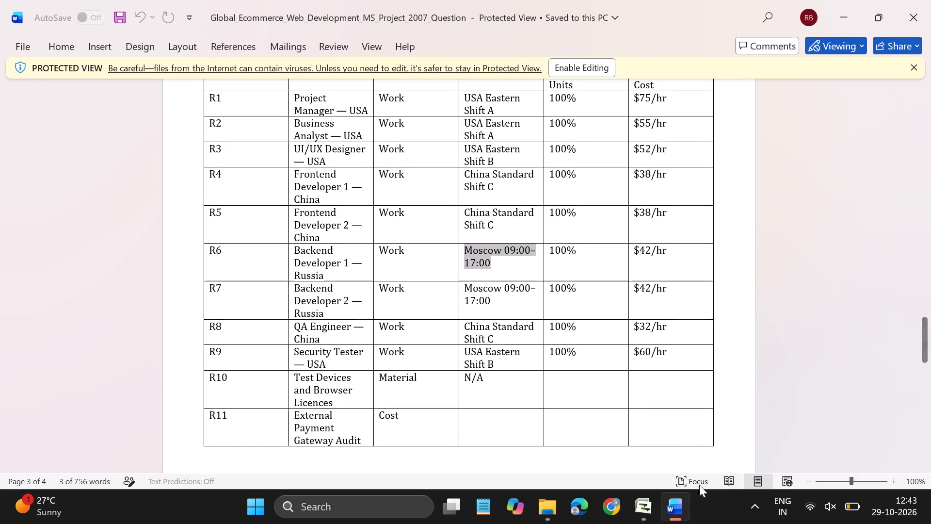
click(646, 501)
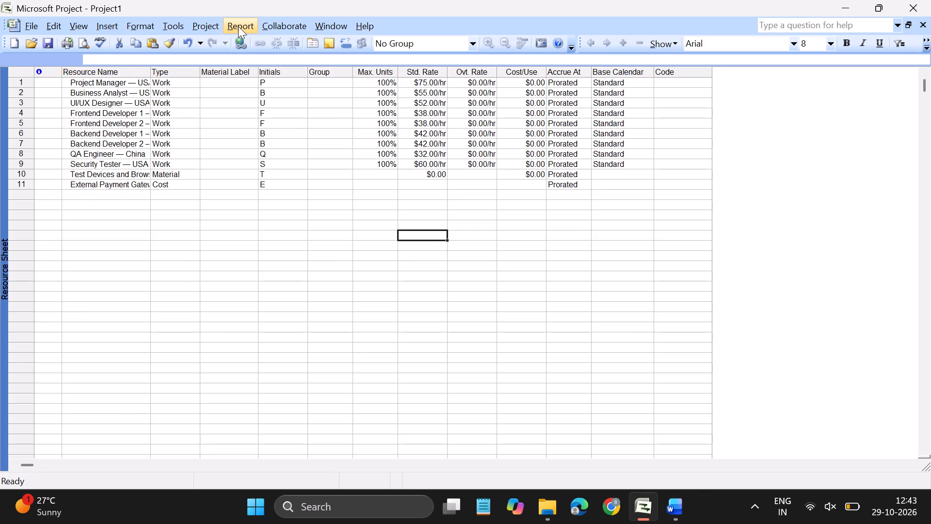
click(182, 26)
click(205, 124)
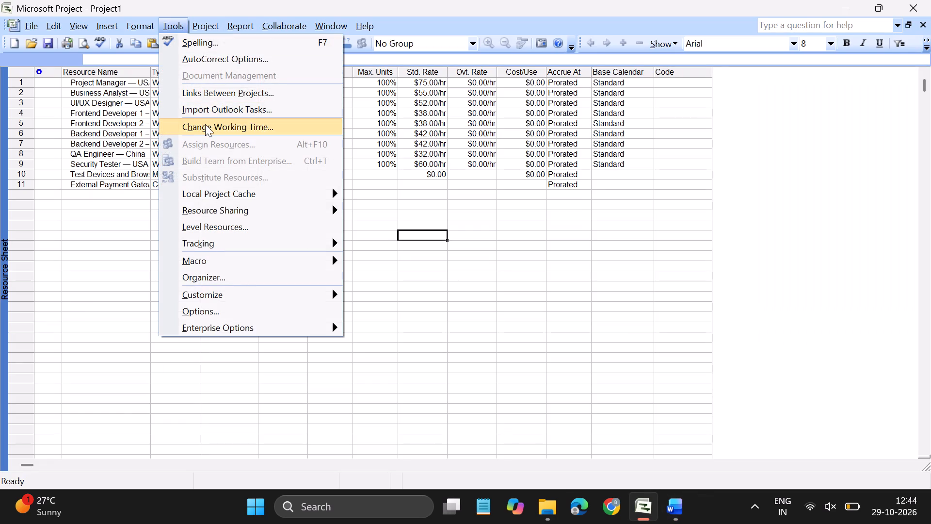
click(487, 71)
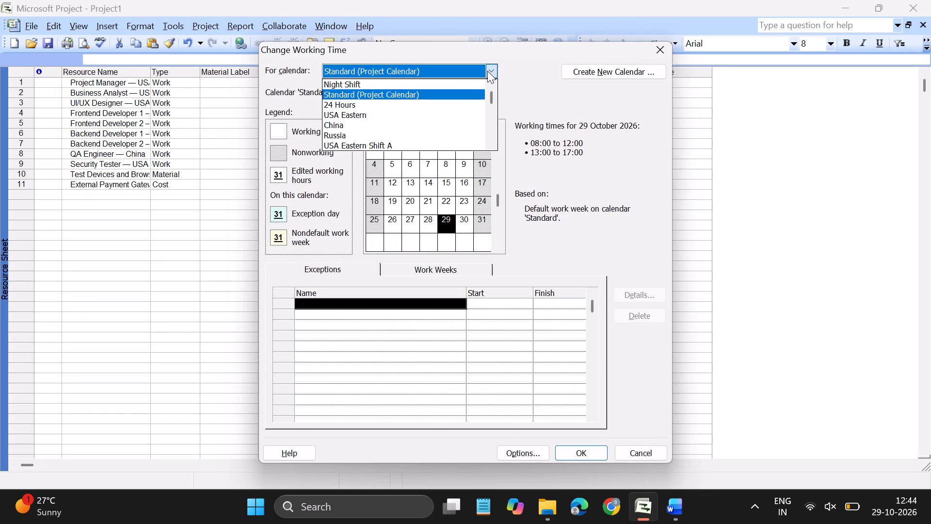
click(390, 107)
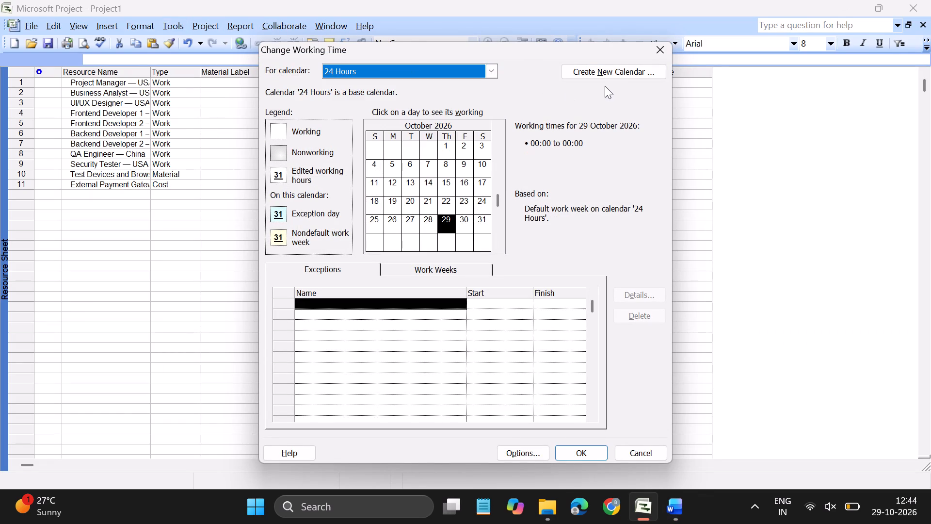
click(606, 76)
key(ctrl+v)
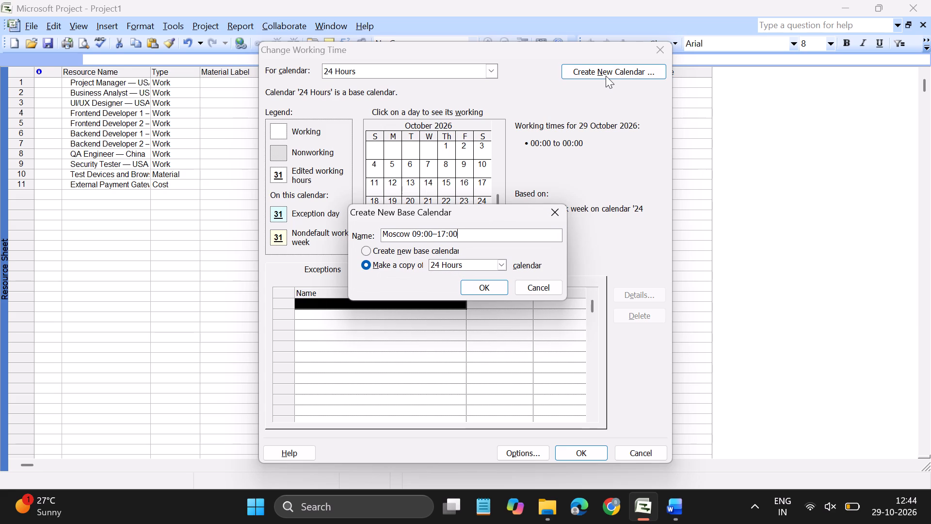
click(502, 292)
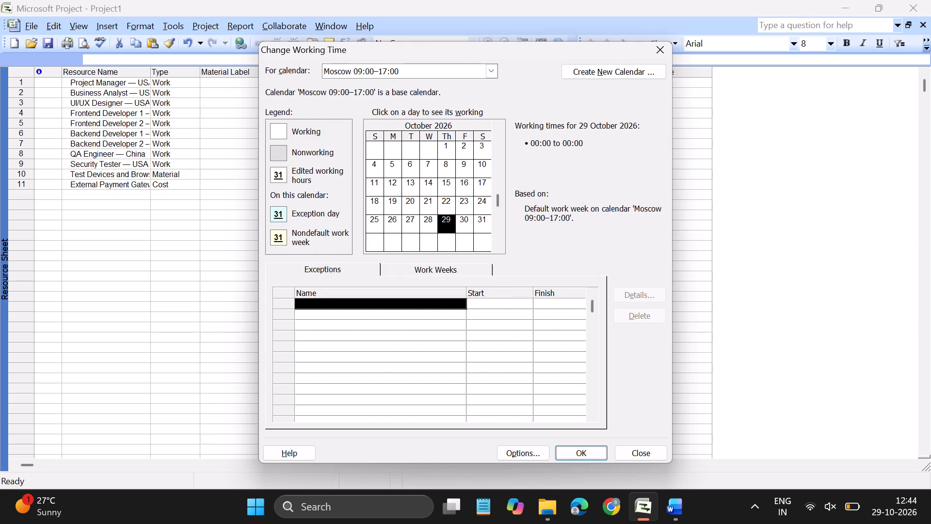
Set Saturday and Sunday to nonworking time in the default work week of the Moscow 09:00–17:00 calendar.
click(424, 266)
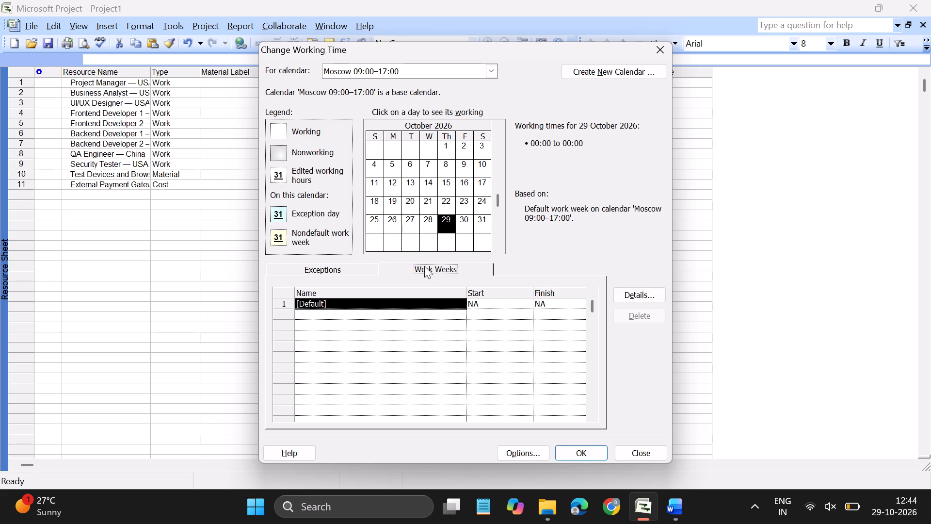
click(283, 306)
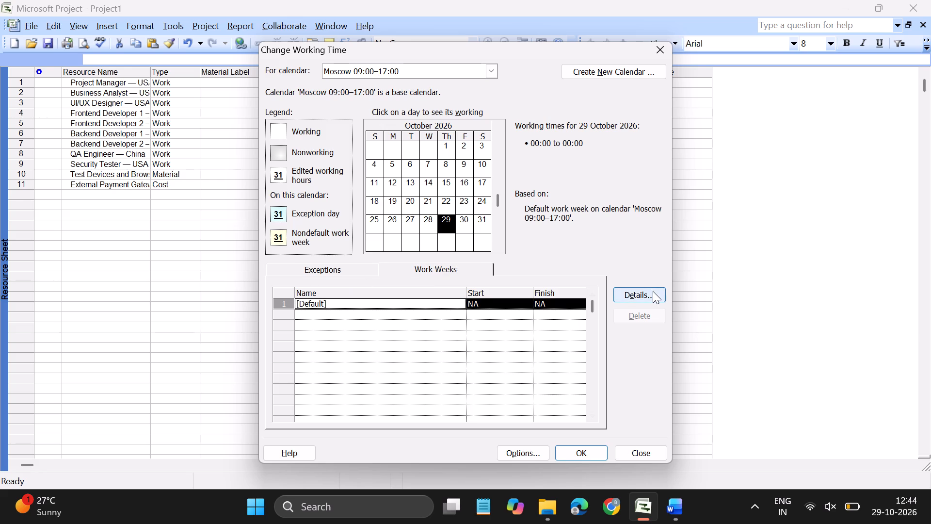
click(653, 291)
ctrl+click(387, 275)
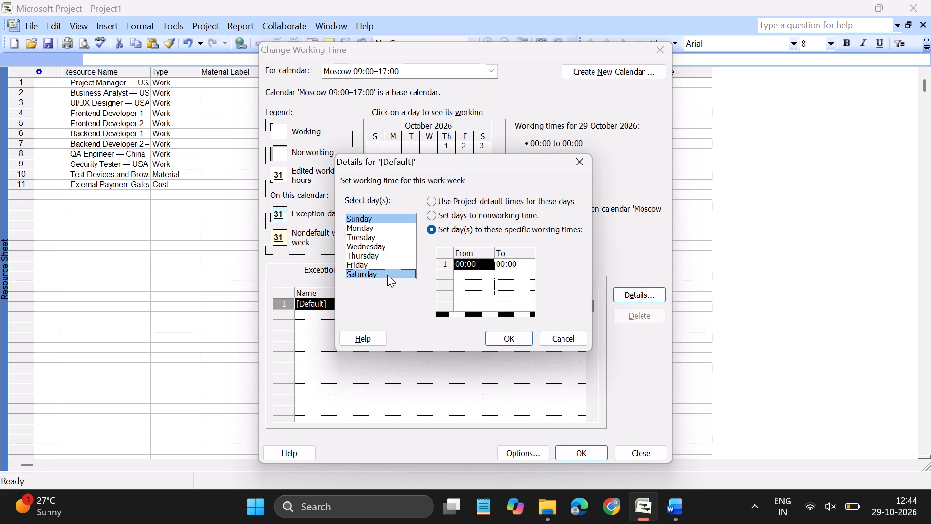
click(433, 214)
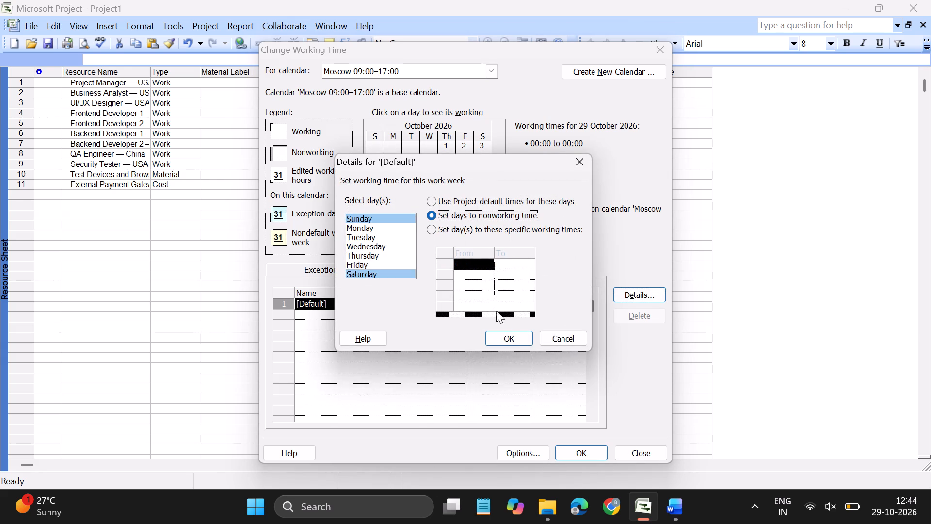
click(515, 339)
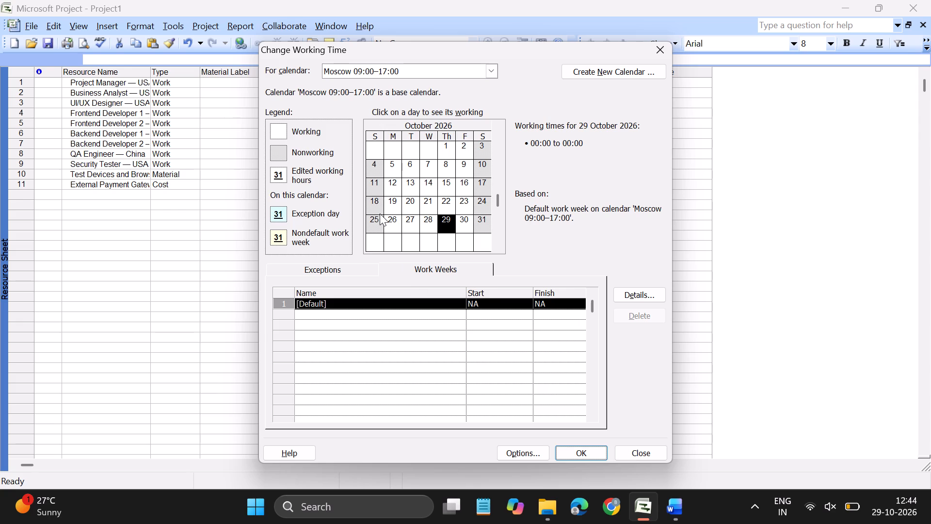
Set Monday to Friday working time to 09:00–17:00 in the default work week of the Moscow 09:00–17:00 calendar.
click(284, 304)
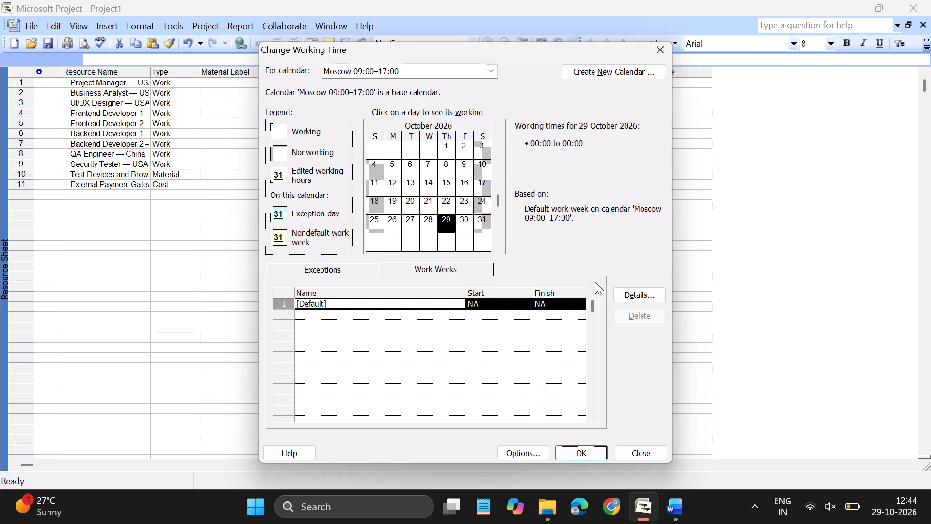
click(628, 294)
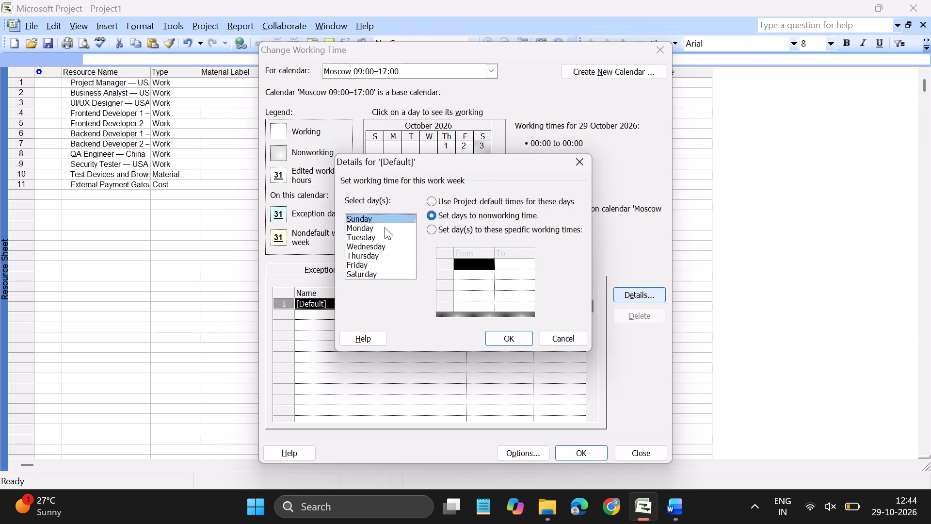
ctrl+click(373, 220)
ctrl+click(375, 225)
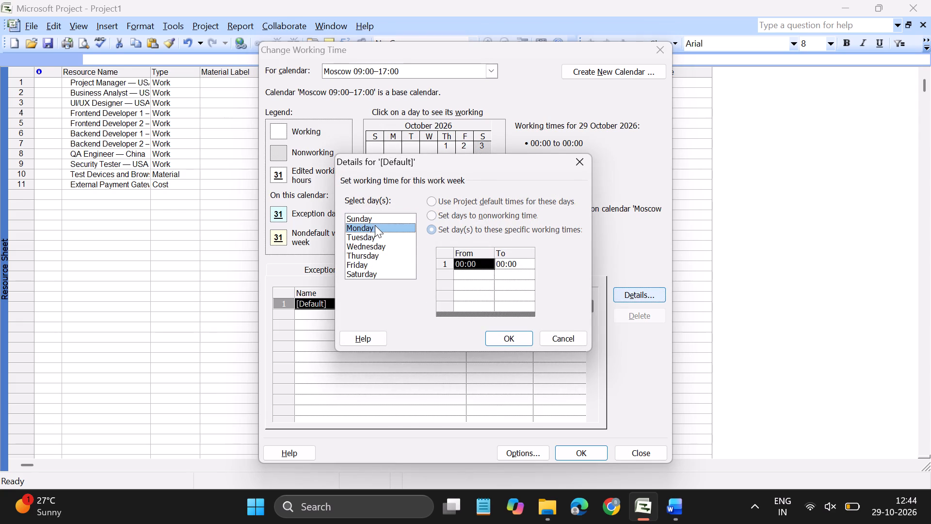
ctrl+click(379, 236)
ctrl+click(385, 246)
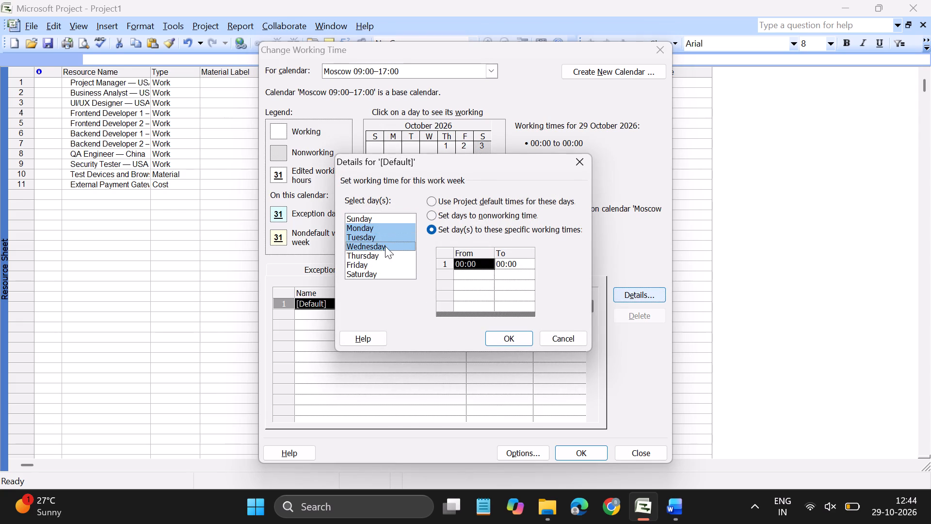
ctrl+click(390, 254)
ctrl+click(390, 263)
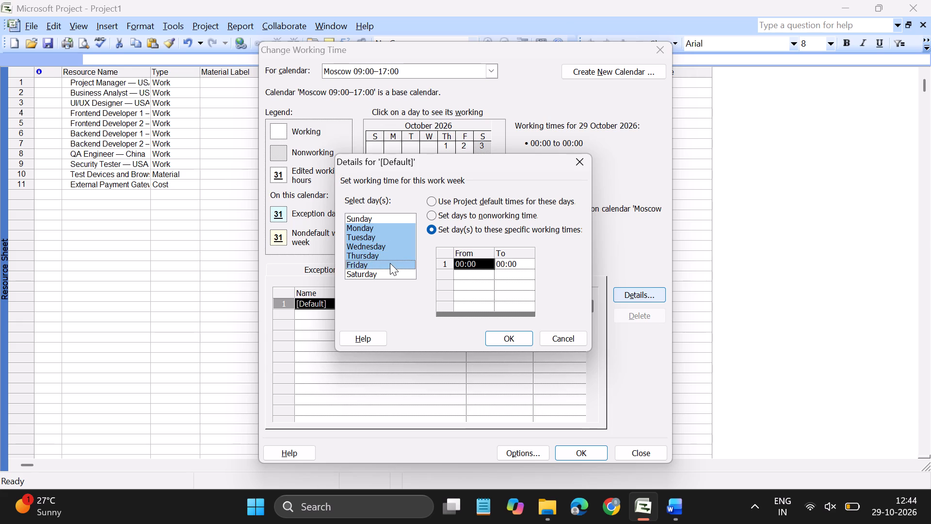
click(470, 266)
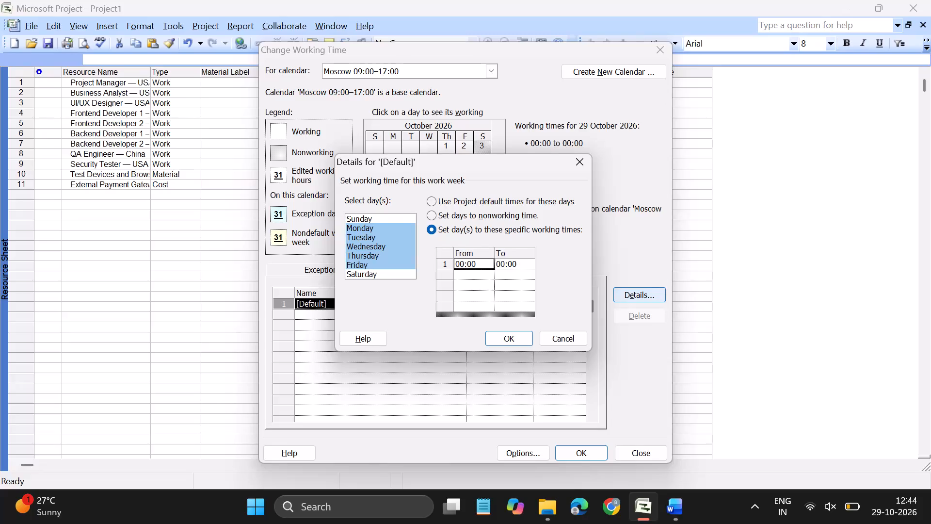
key(9)
key(Right)
text(17)
key(Down)
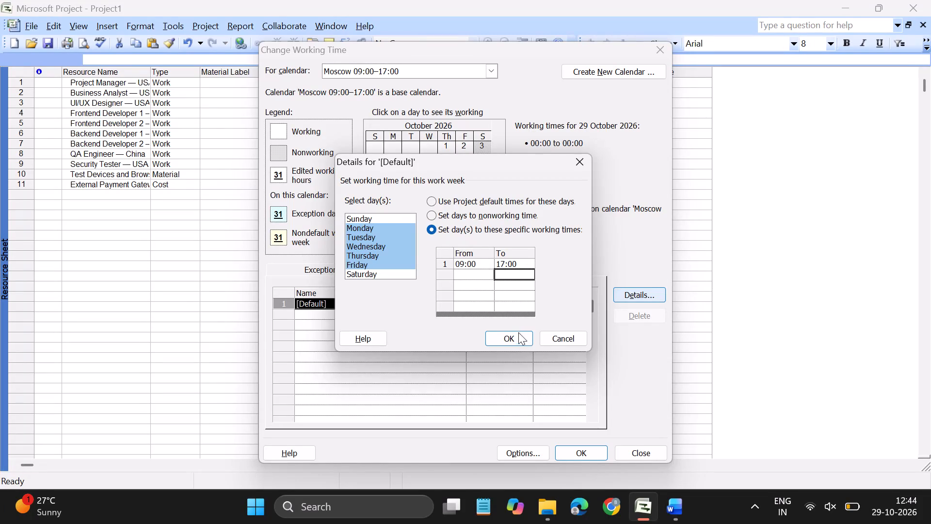
click(510, 341)
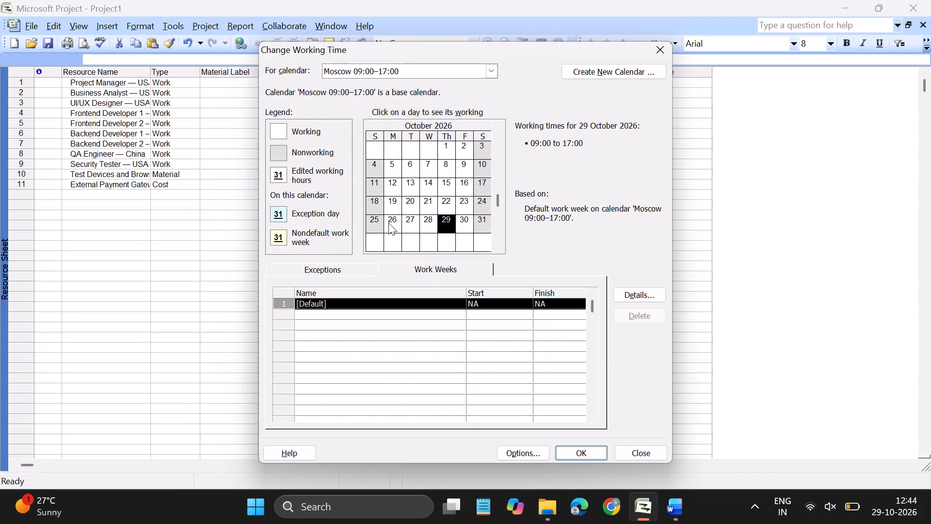
Check the working times for 26 October 2026 in the Moscow 09:00–17:00 calendar and save the base calendar changes.
click(388, 223)
click(496, 66)
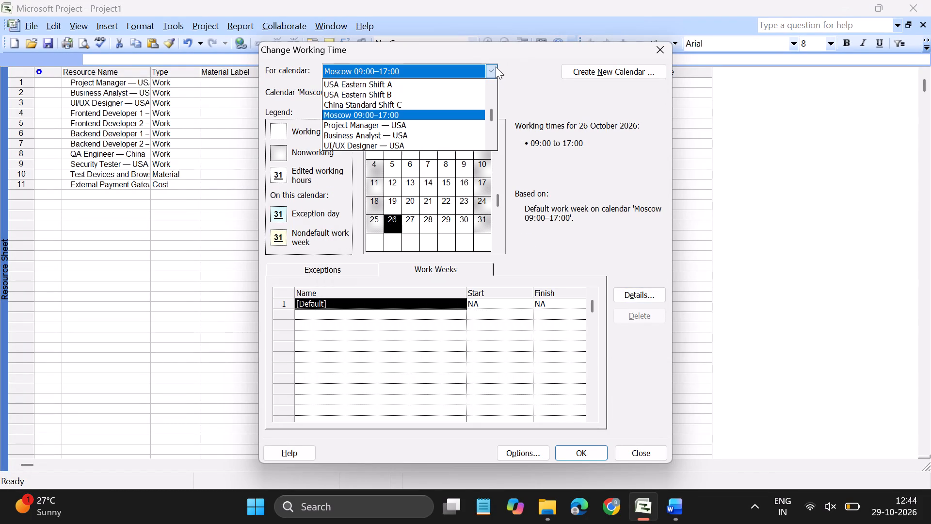
click(430, 101)
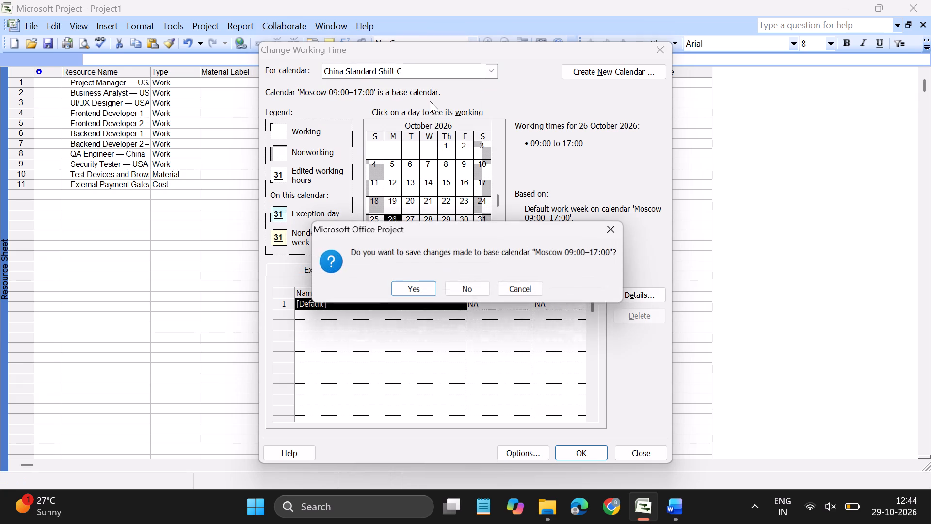
click(425, 286)
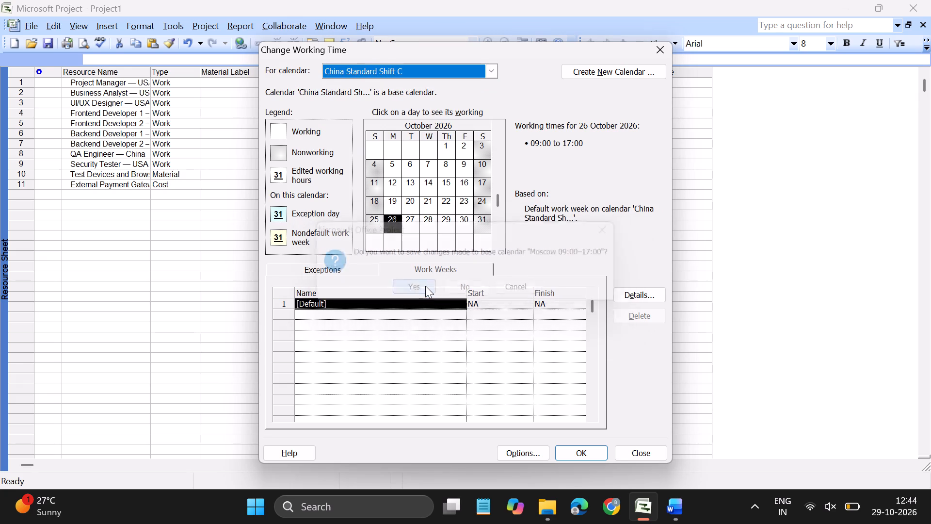
click(491, 68)
click(401, 121)
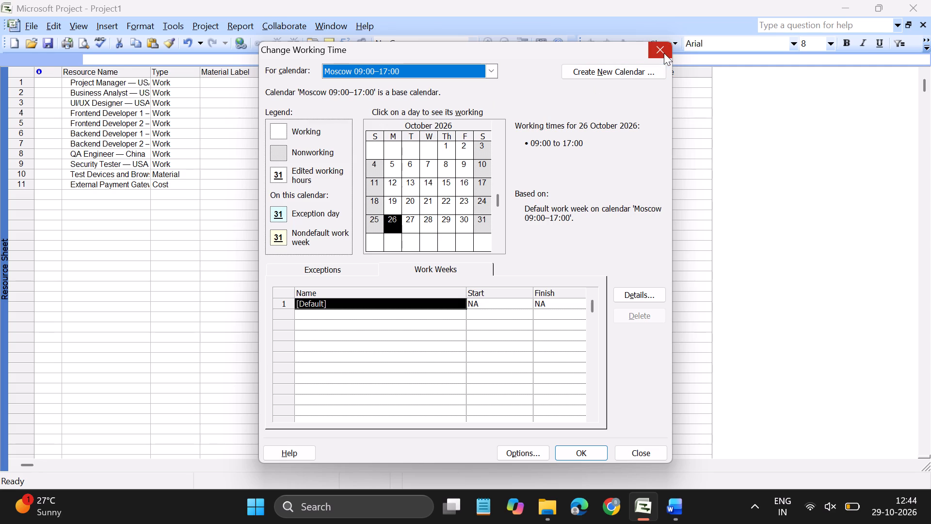
click(582, 451)
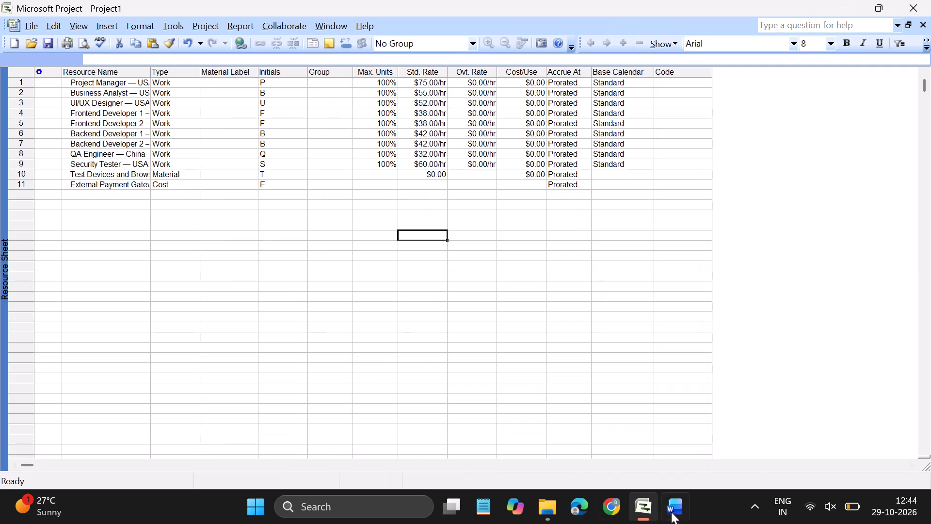
Review the requirements in the Word question and copy the Calendar column entries for resources R1 to R9 from its resource table.
click(675, 516)
scroll(516, 380, up, 1)
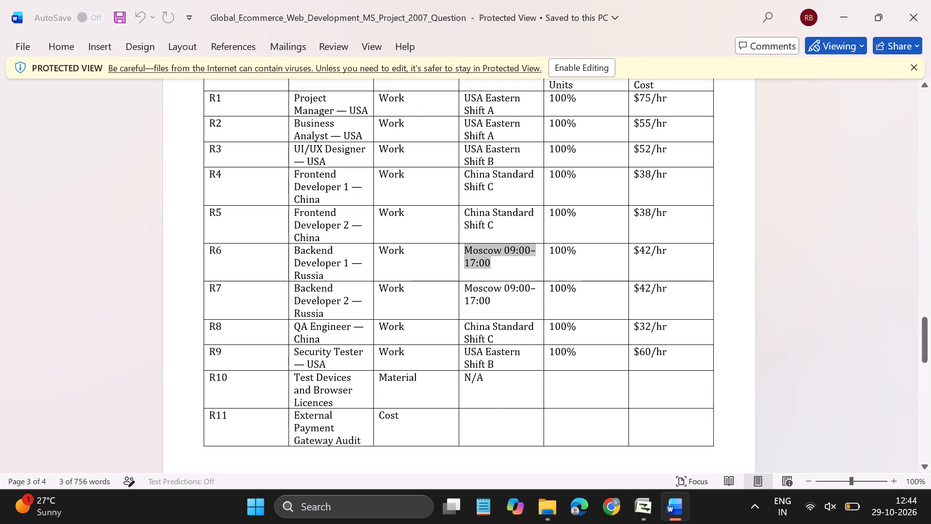
scroll(516, 380, up, 5)
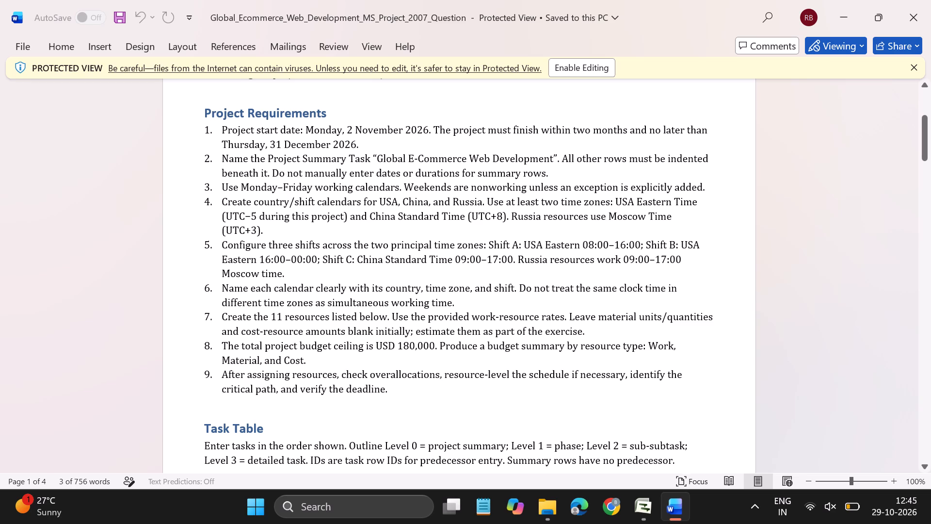
scroll(465, 324, down, 5)
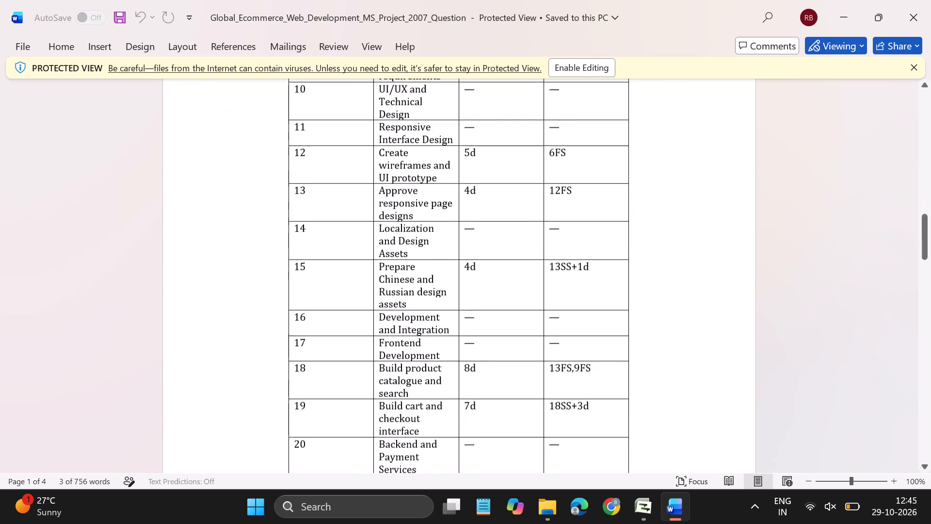
scroll(465, 324, down, 3)
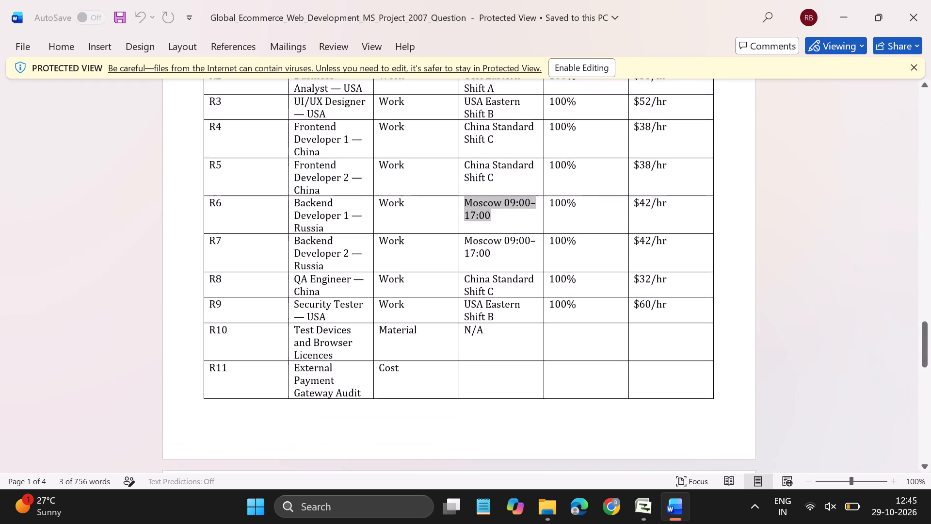
scroll(465, 324, down, 1)
drag(500, 327, 476, 116)
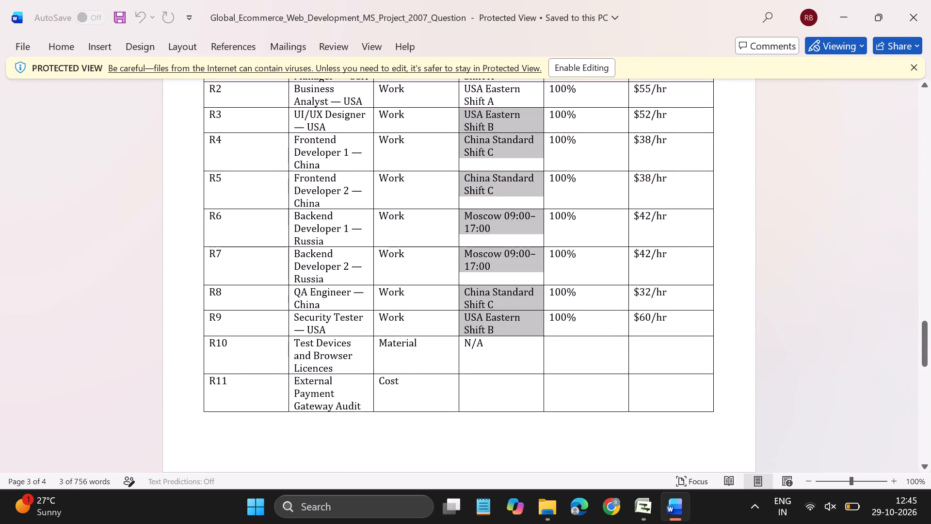
drag(476, 116, 476, 150)
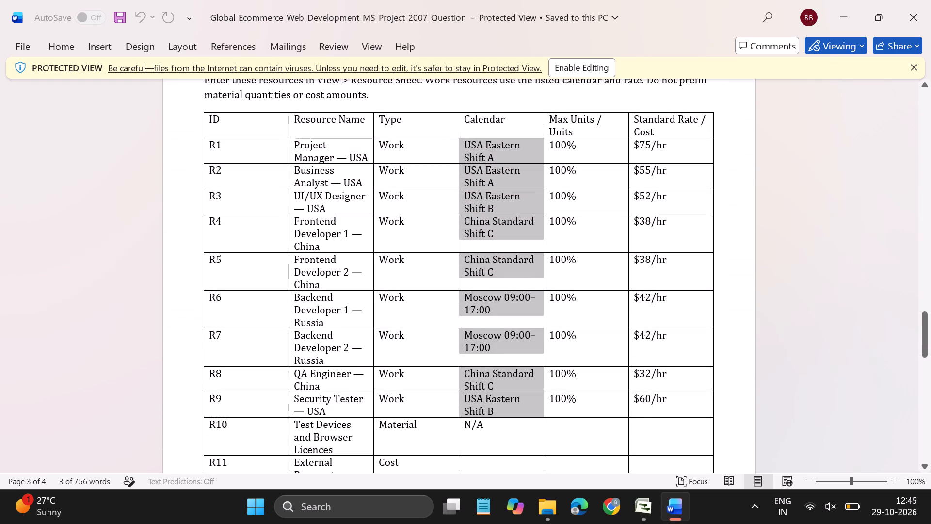
drag(476, 150, 475, 149)
key(ctrl+c)
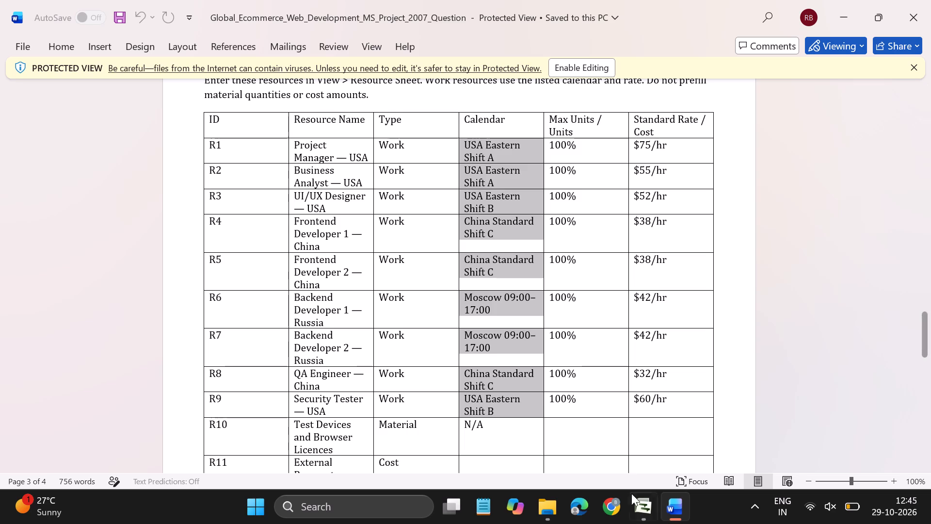
Paste the copied calendar names into the Base Calendar column of resources 1 to 9 in Microsoft Project's Resource Sheet.
click(640, 512)
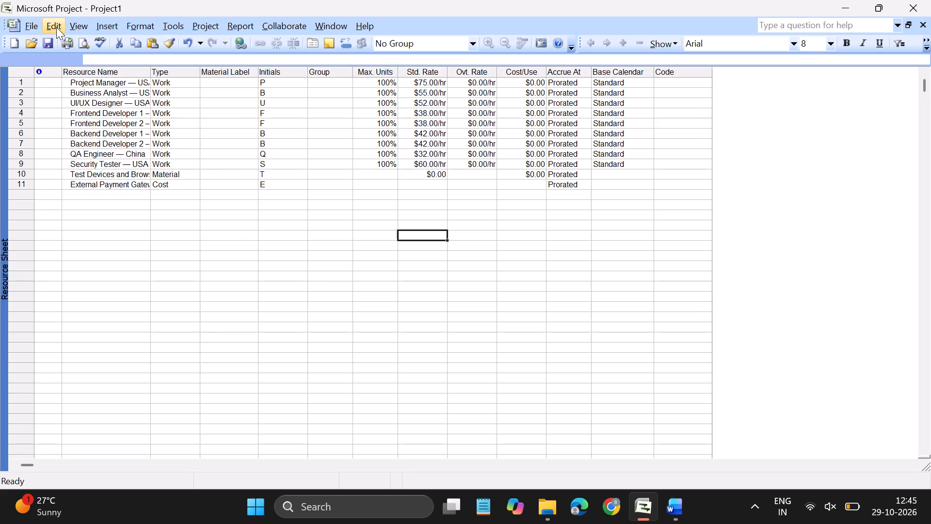
click(56, 27)
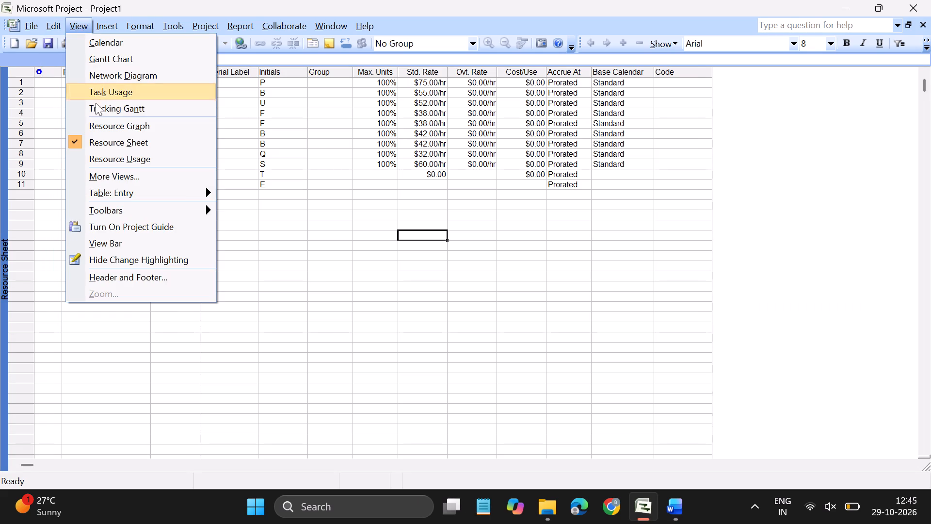
click(495, 284)
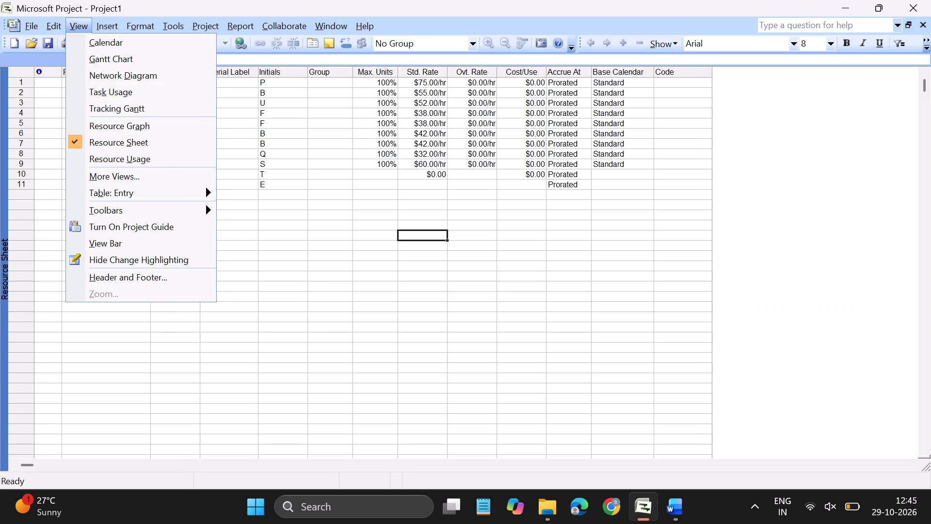
drag(637, 82, 640, 167)
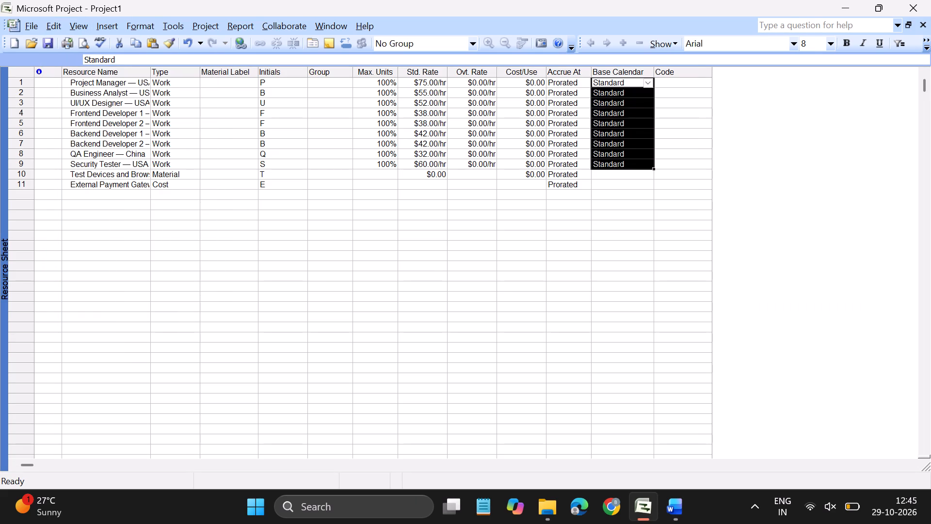
key(ctrl+v)
click(629, 211)
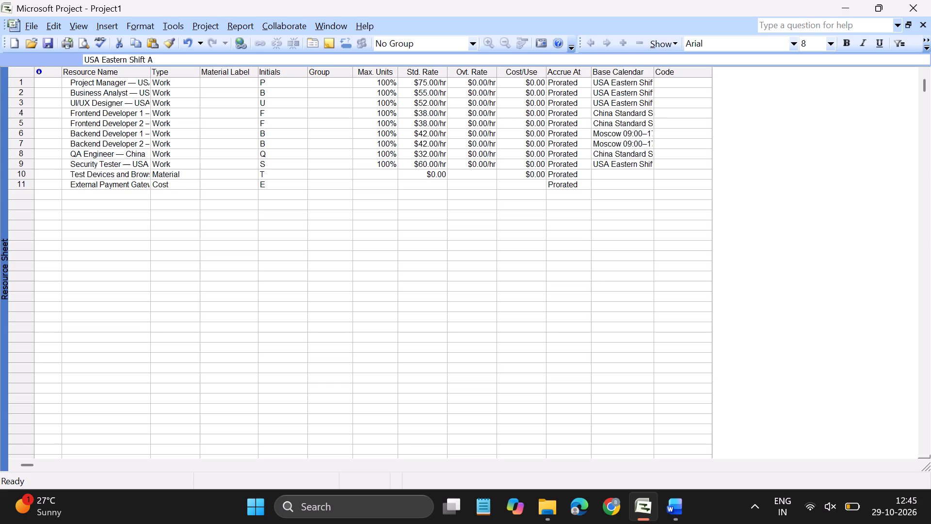
Switch to the Gantt Chart and set Schedule from to Project Finish Date in the project information.
click(77, 27)
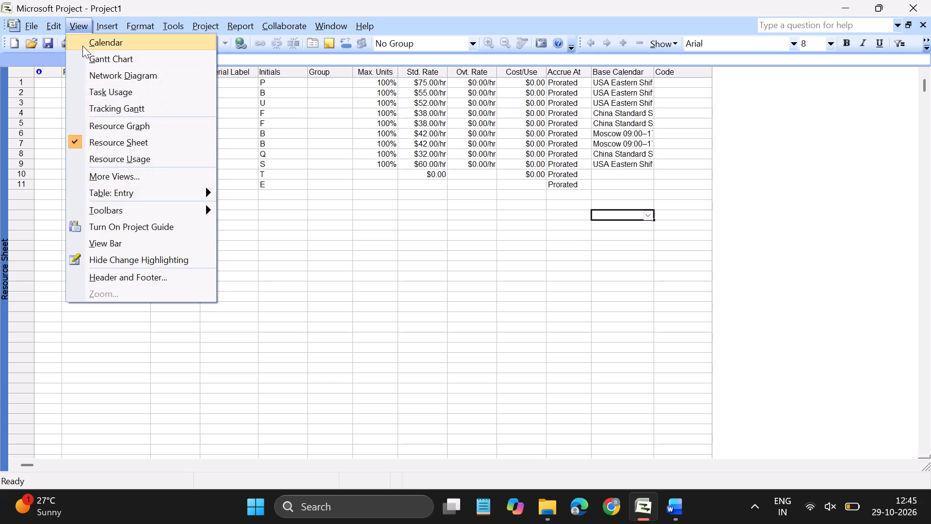
click(99, 56)
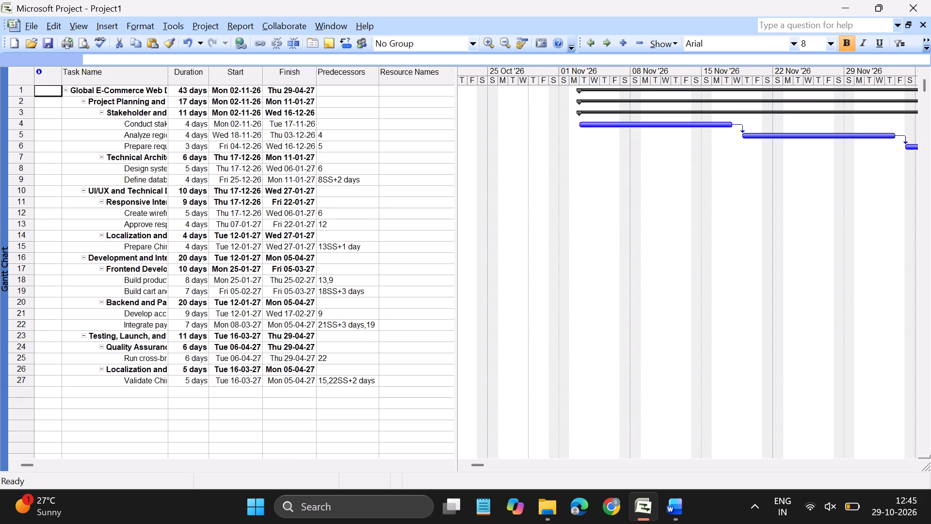
click(207, 31)
click(231, 176)
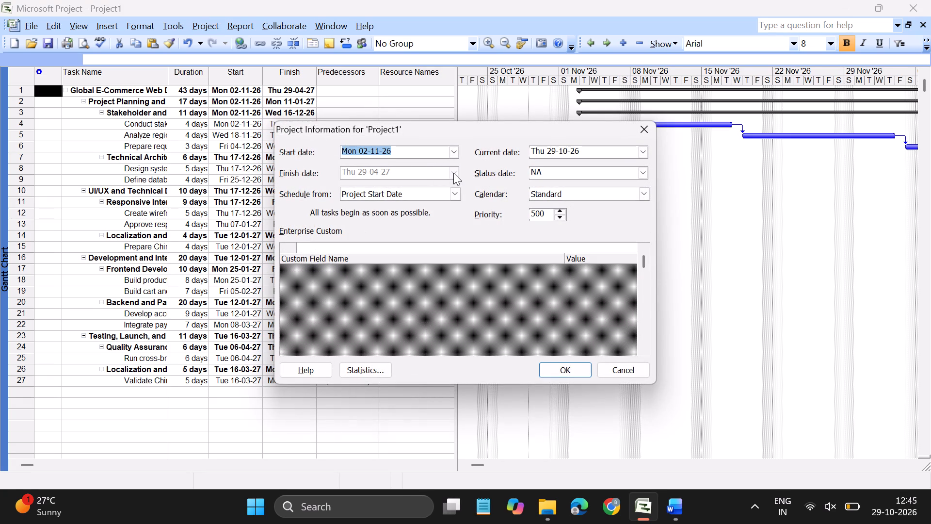
click(453, 173)
click(457, 196)
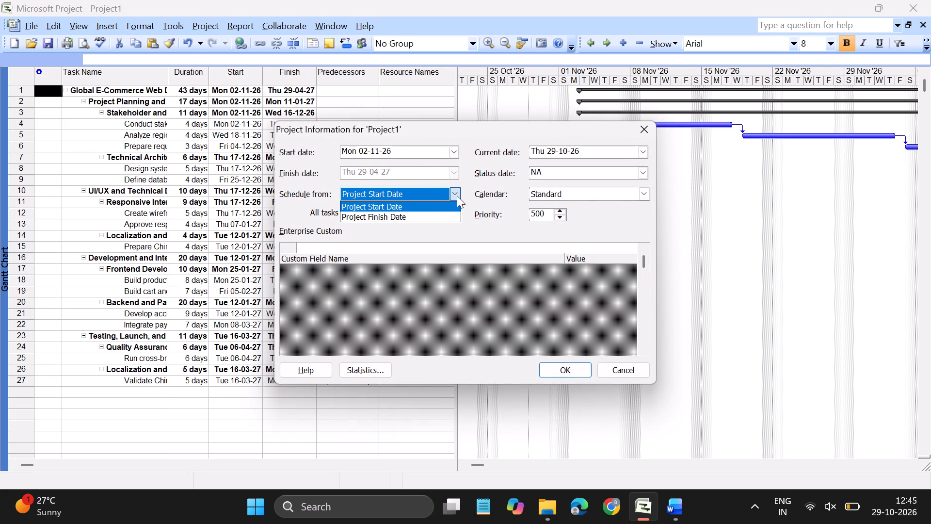
click(426, 220)
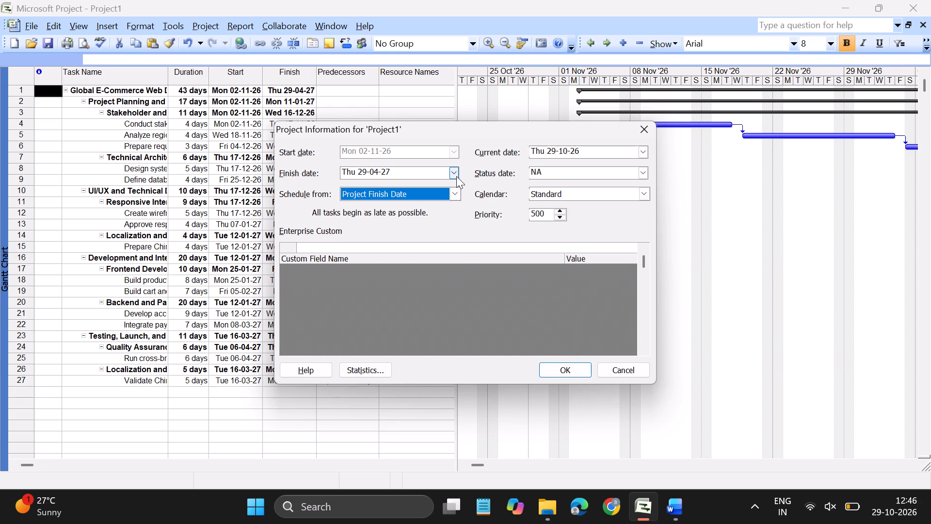
Look up the project's start date and finish deadline in the Project Requirements of the Word question.
click(677, 504)
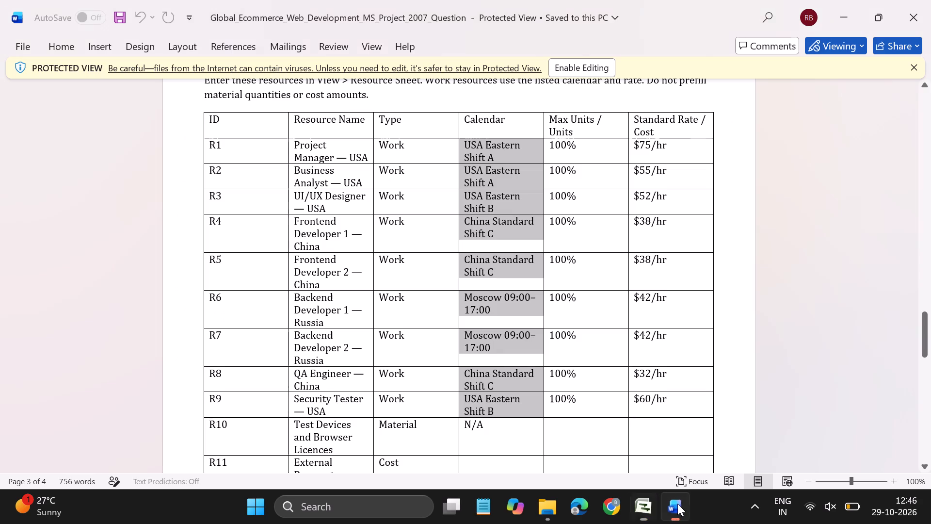
scroll(601, 343, up, 6)
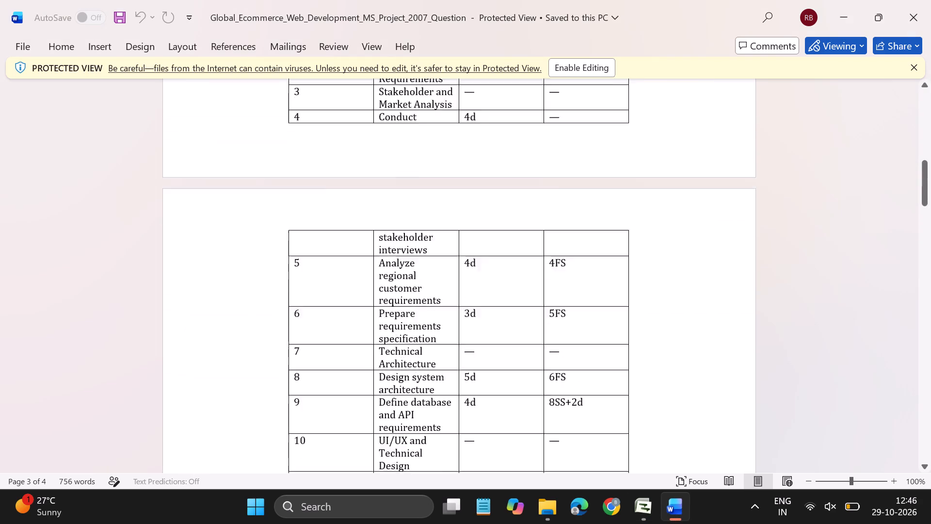
scroll(601, 343, up, 5)
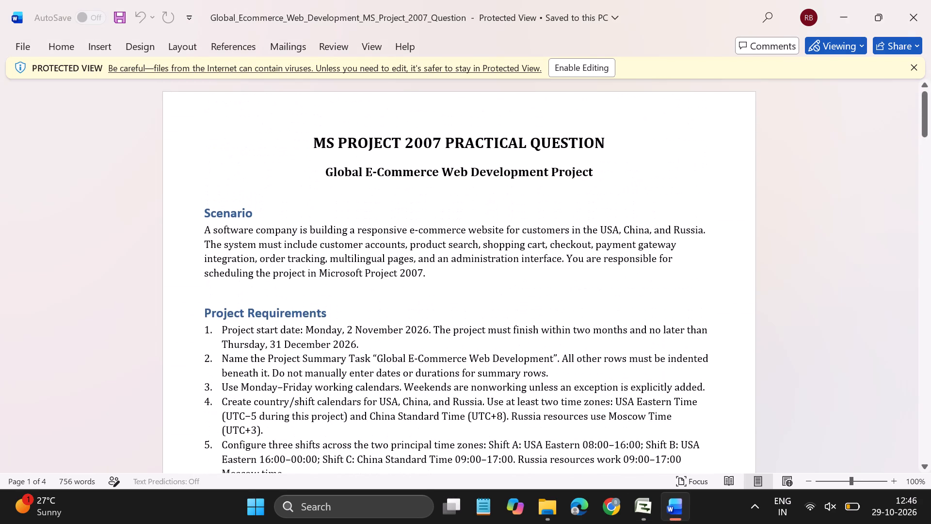
Switch to Microsoft Project and set the project's finish date to Thu 31-12-26 in the project information.
click(644, 497)
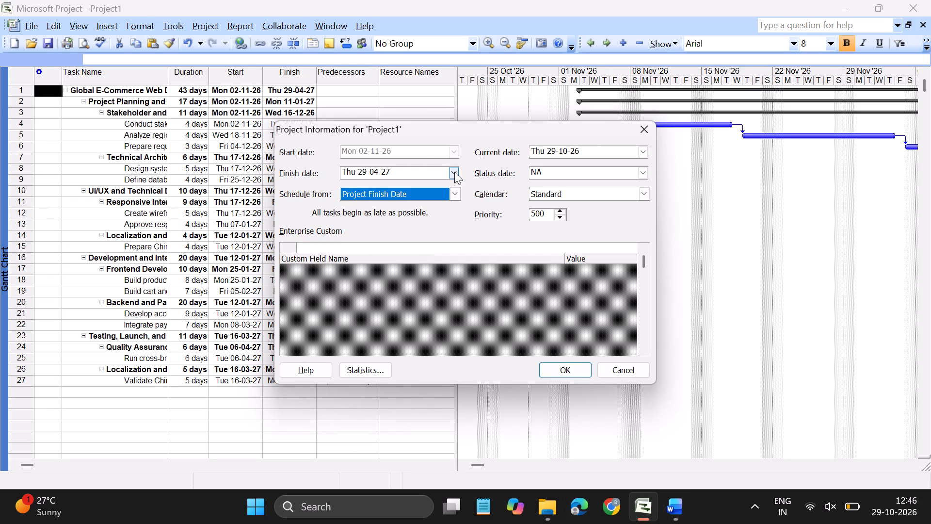
click(454, 172)
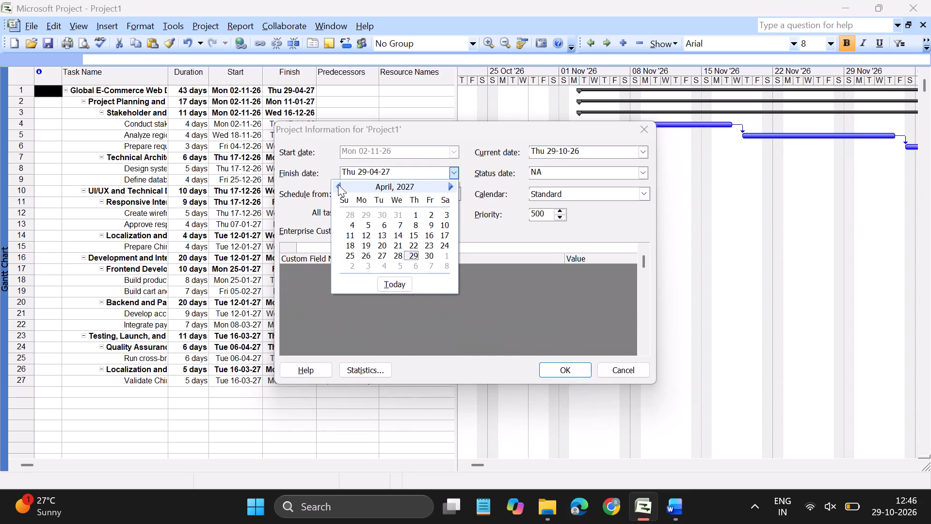
click(338, 184)
click(338, 184)
click(338, 184)
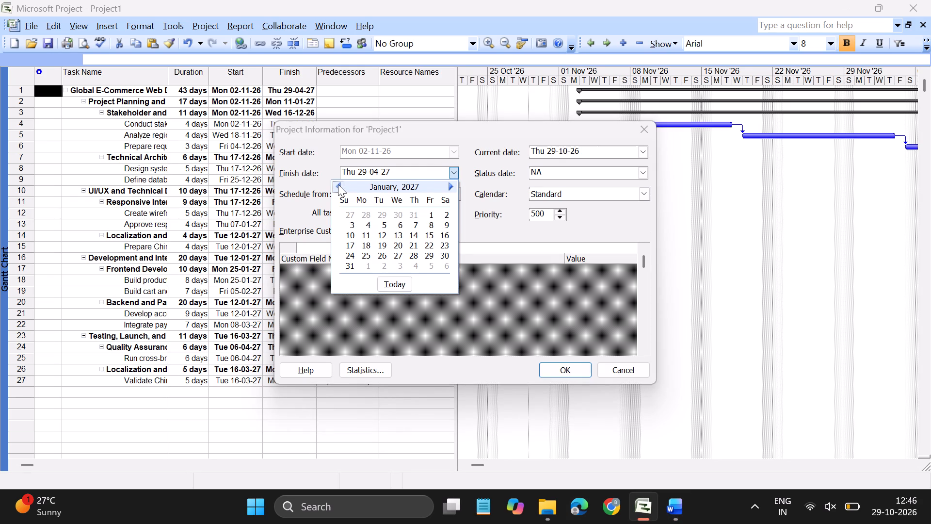
click(338, 184)
click(410, 254)
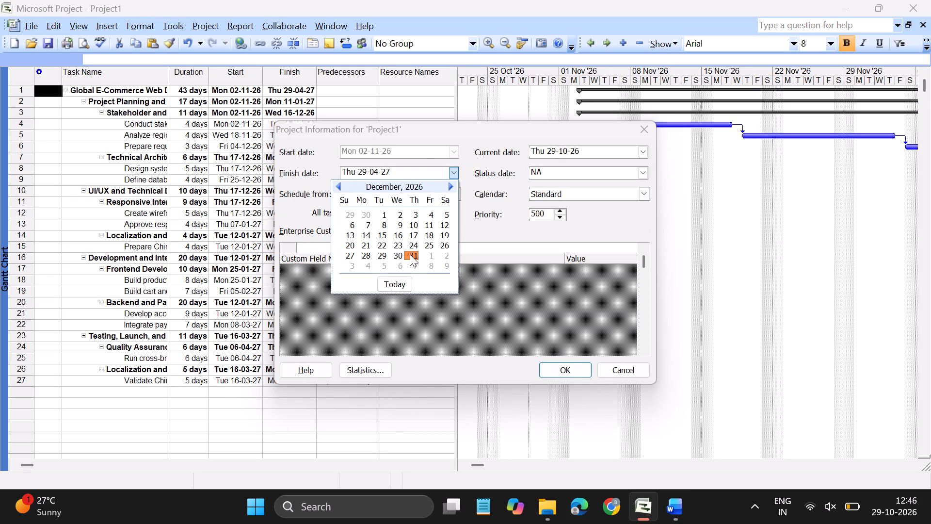
click(574, 373)
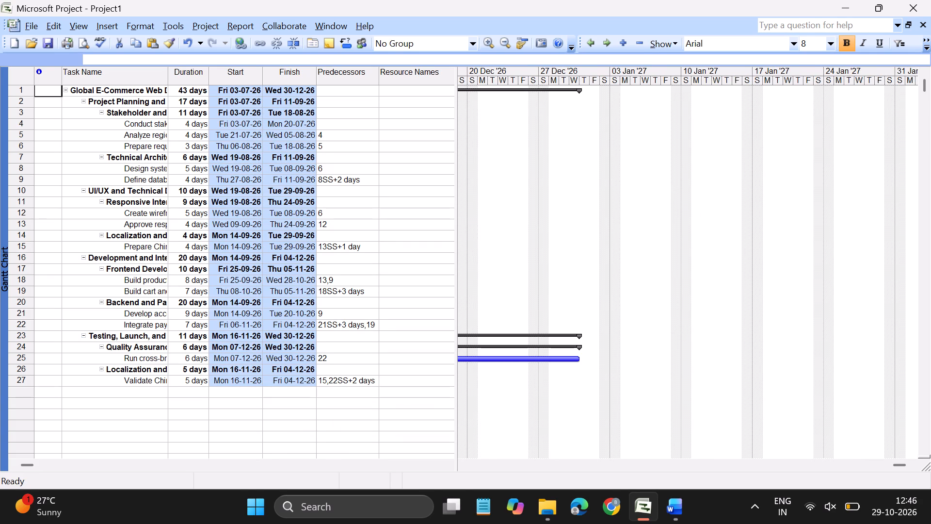
Switch to the Word question and review the Project Requirements, the task table and the resource table.
click(668, 519)
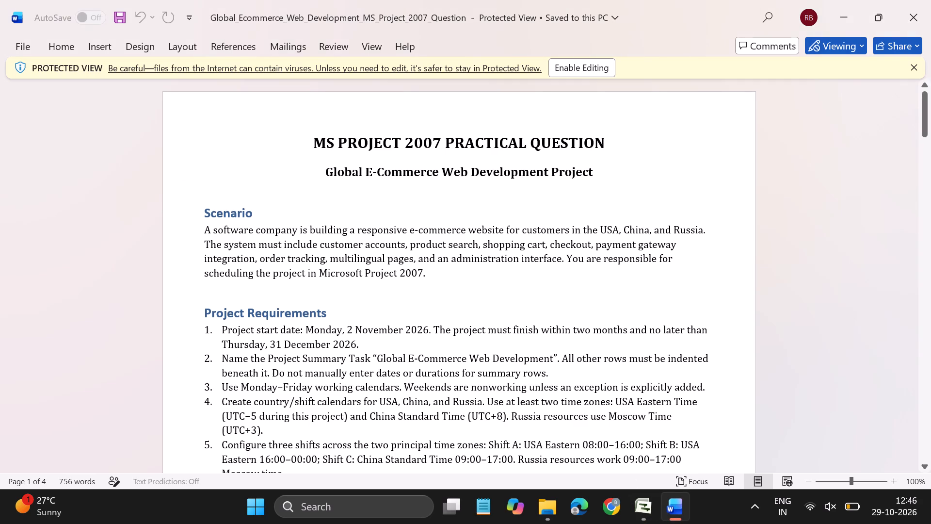
scroll(331, 398, down, 1)
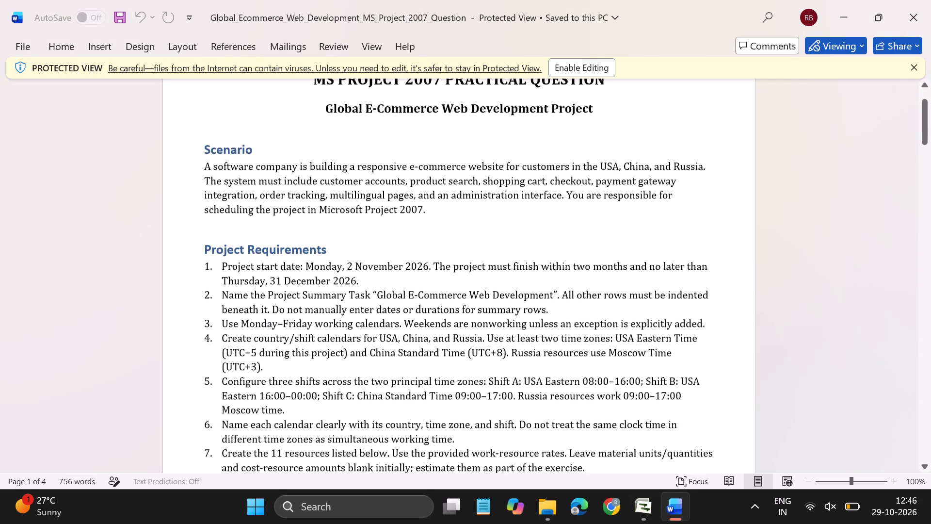
scroll(331, 398, down, 1)
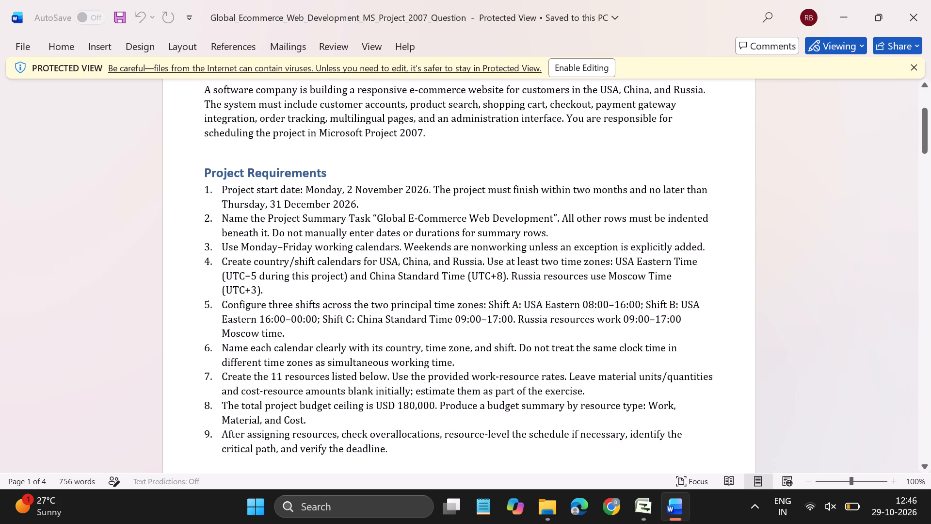
scroll(331, 398, down, 2)
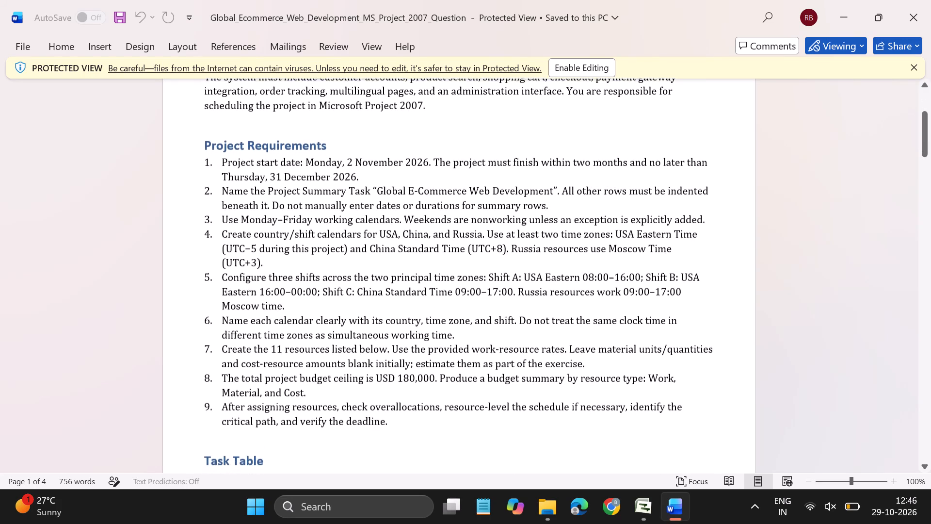
scroll(331, 398, down, 3)
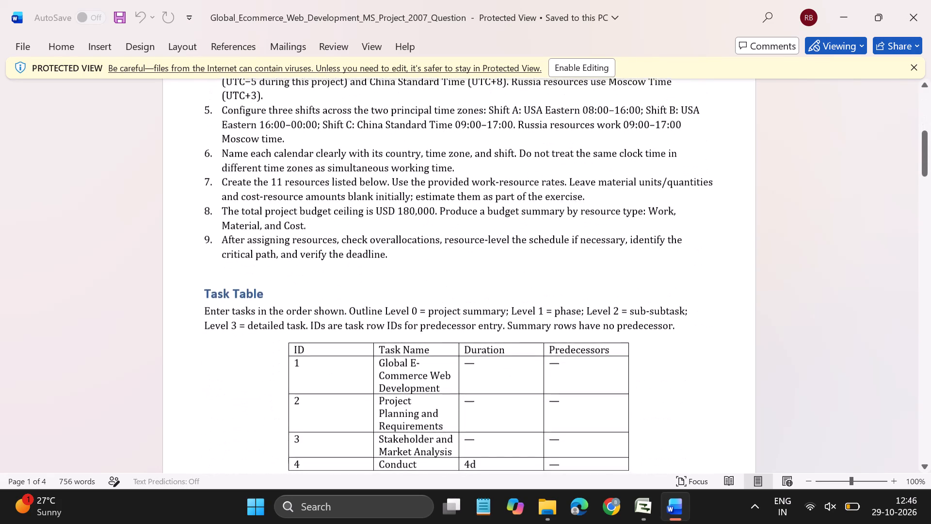
scroll(331, 398, down, 2)
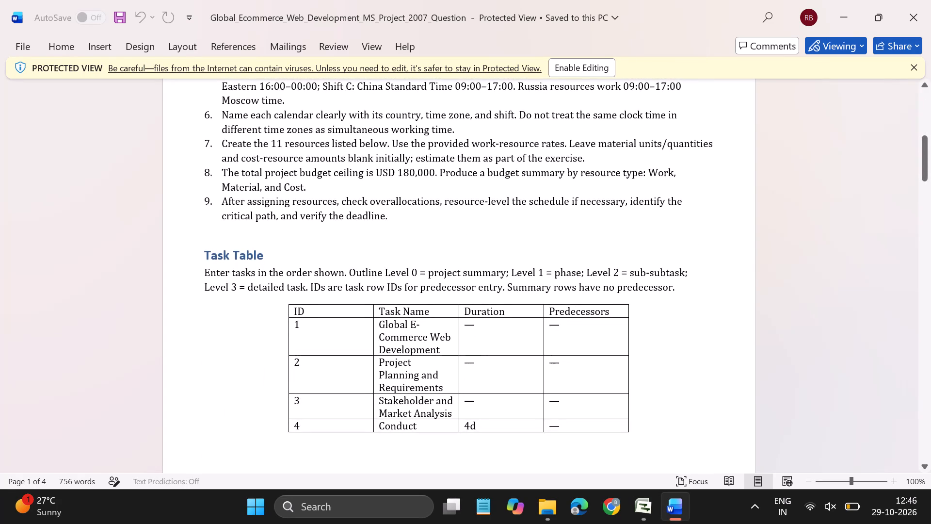
scroll(331, 398, down, 3)
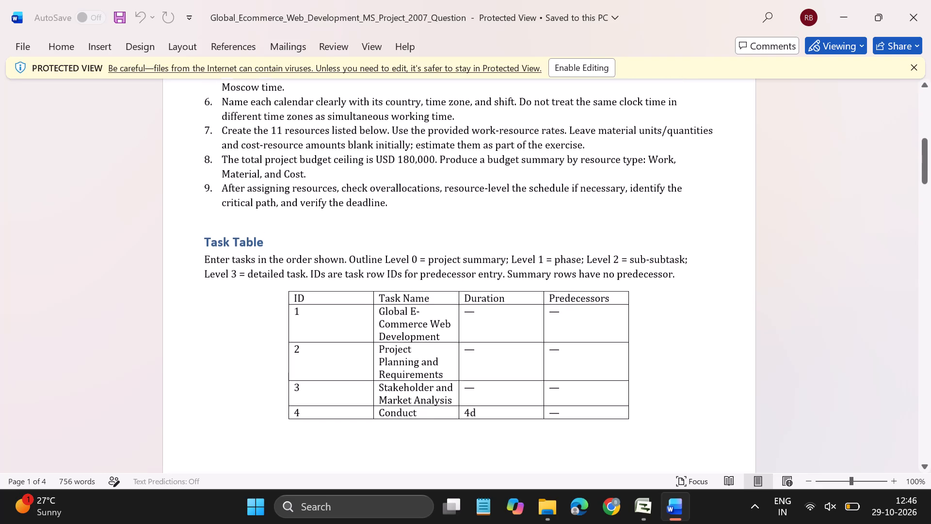
scroll(331, 398, down, 3)
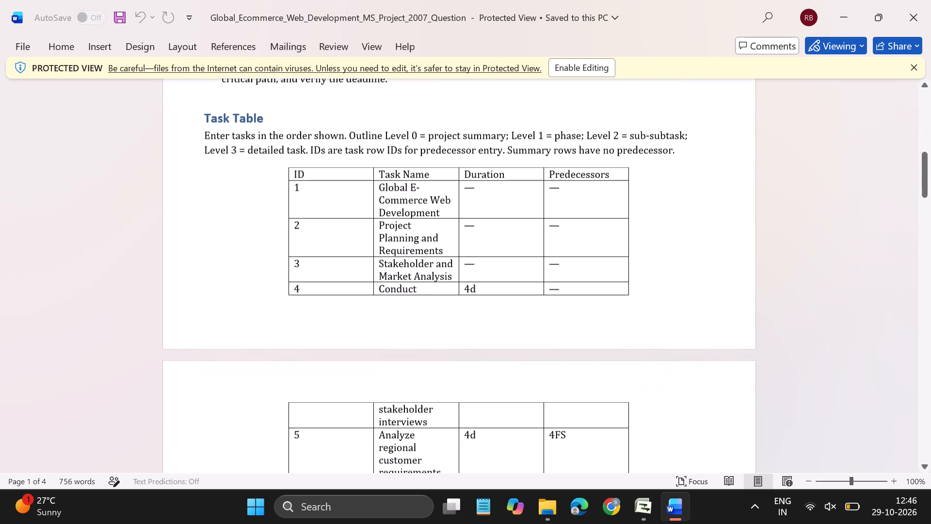
scroll(331, 398, down, 6)
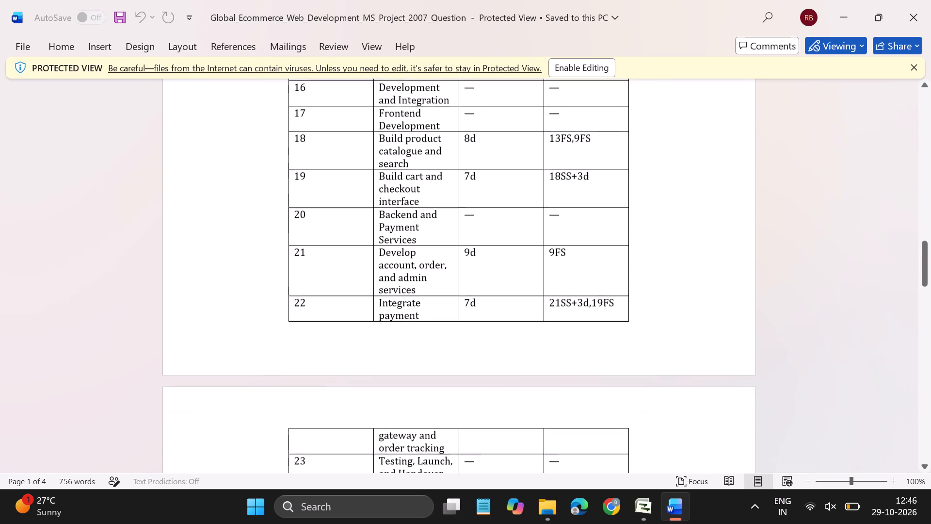
scroll(331, 398, down, 5)
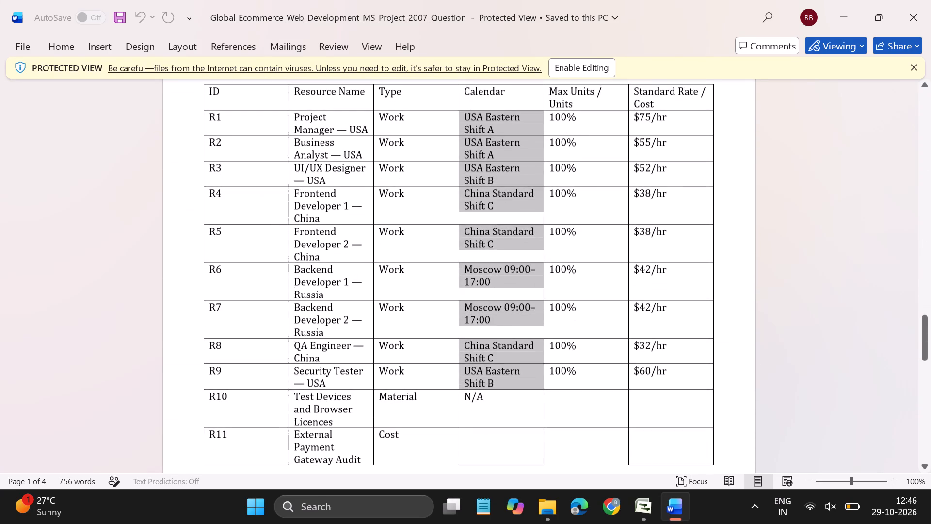
scroll(331, 398, down, 2)
scroll(198, 373, down, 1)
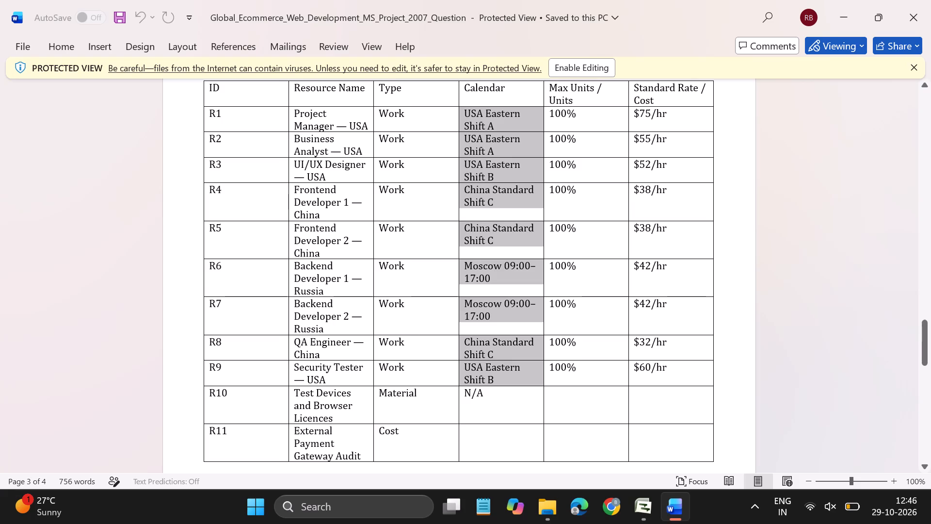
Read the Resource Assignment Challenges in the Word question and compare them with the 11-resource table.
scroll(198, 373, down, 2)
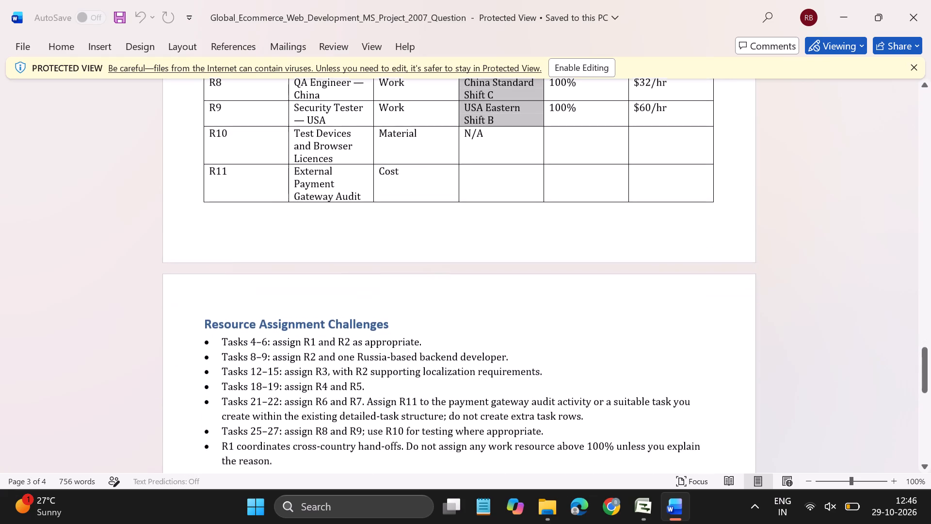
scroll(198, 373, down, 2)
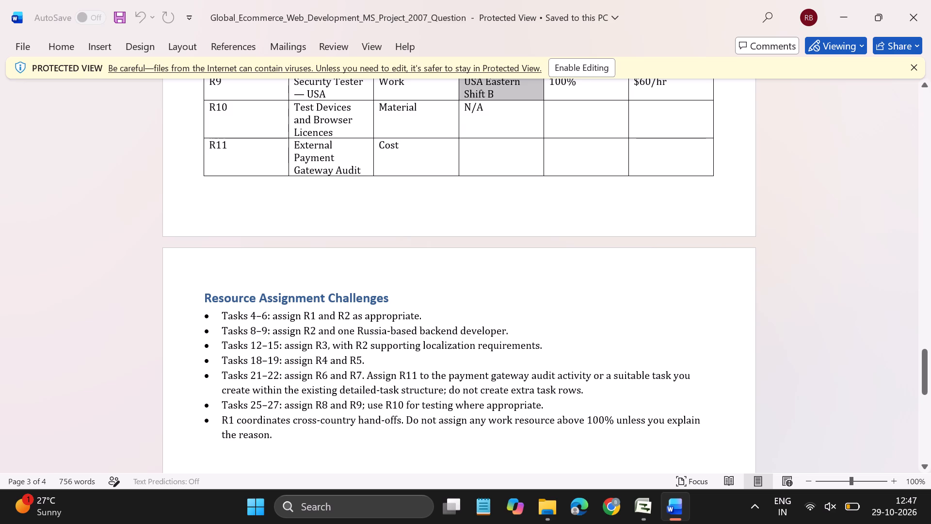
scroll(400, 313, up, 2)
scroll(400, 313, down, 1)
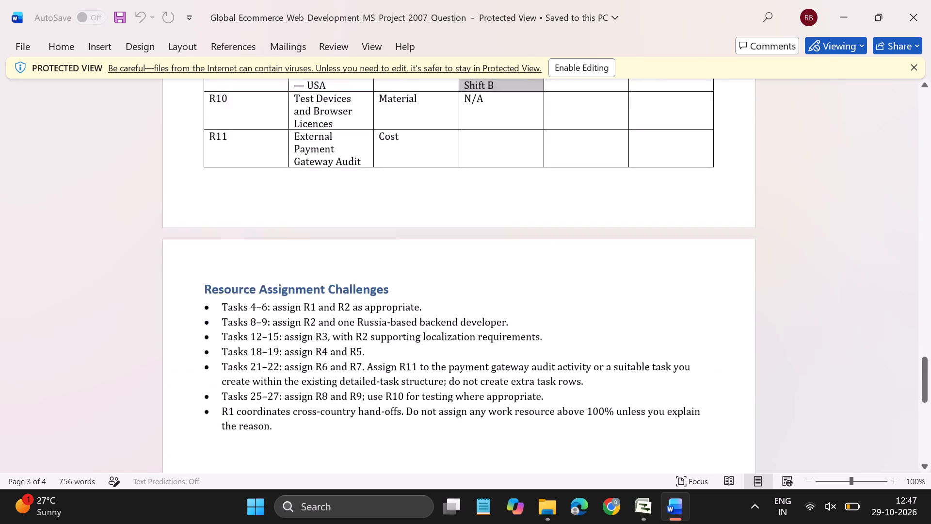
scroll(400, 313, down, 1)
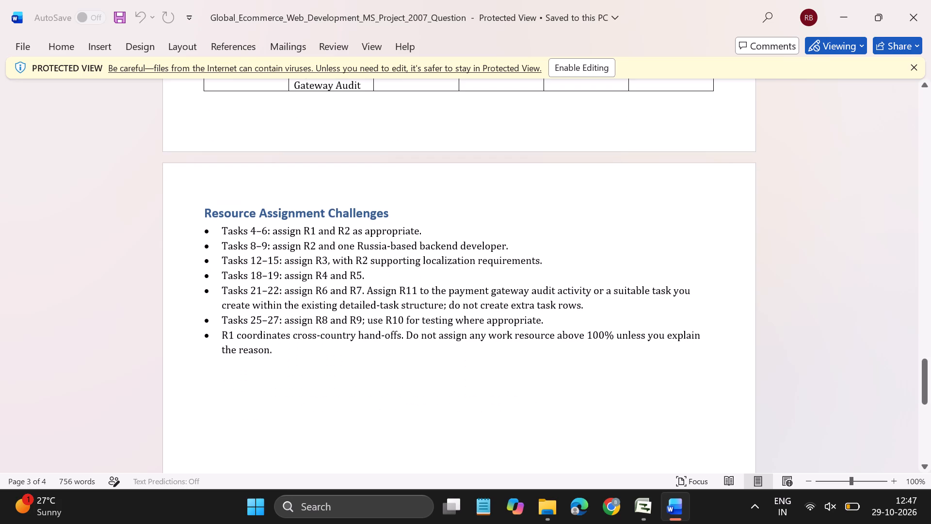
scroll(400, 313, up, 2)
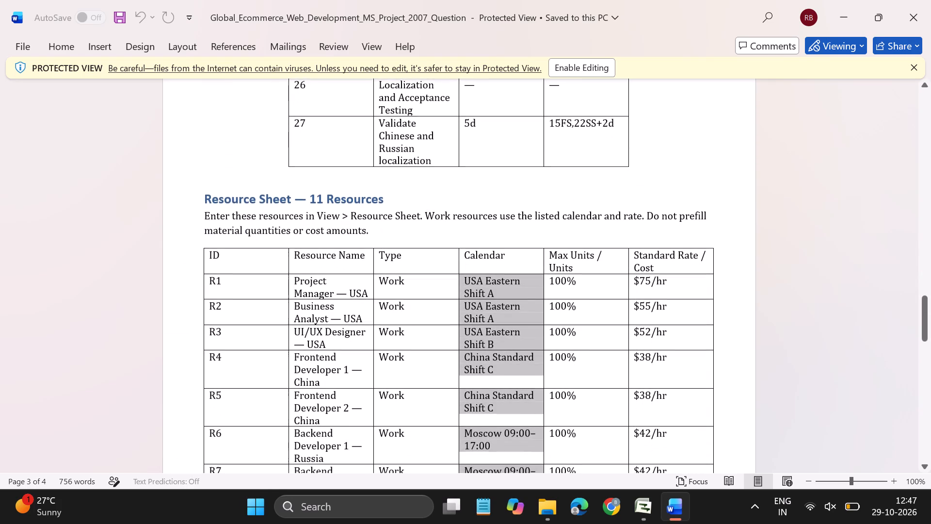
scroll(400, 313, down, 1)
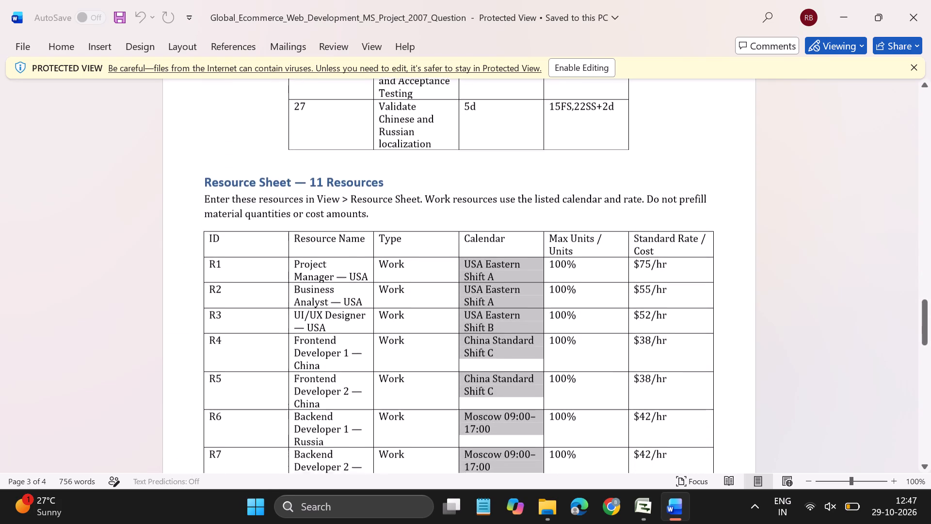
scroll(400, 313, down, 1)
click(103, 300)
scroll(103, 300, down, 5)
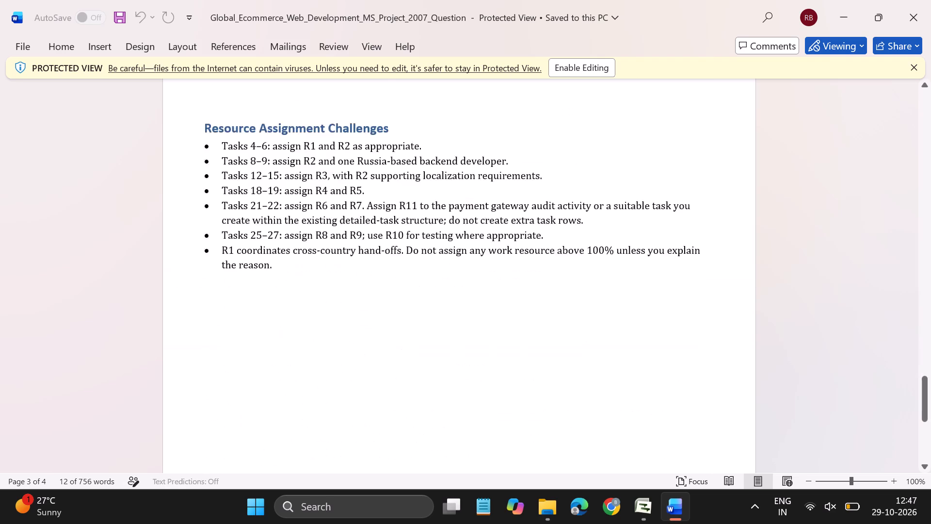
scroll(103, 300, up, 1)
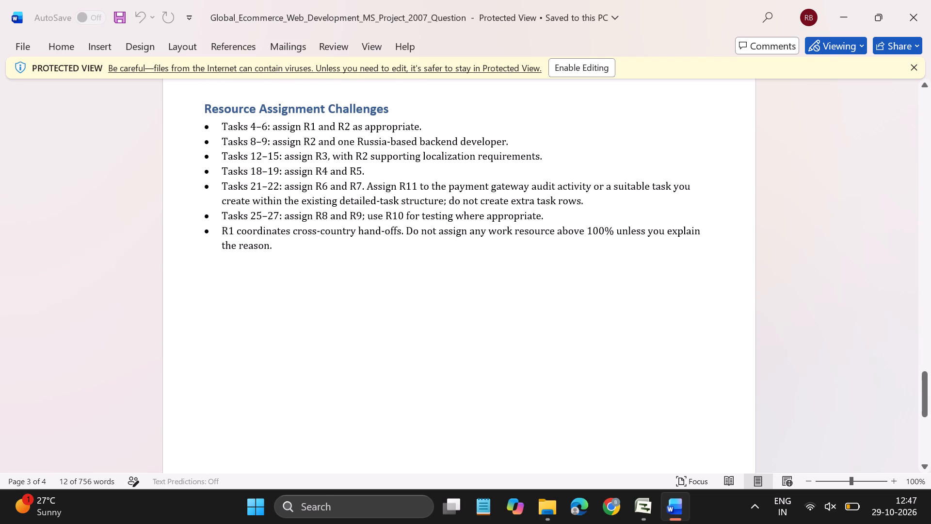
Switch to Microsoft Project and look through the resources available in task 4's Resource Names cell.
click(641, 513)
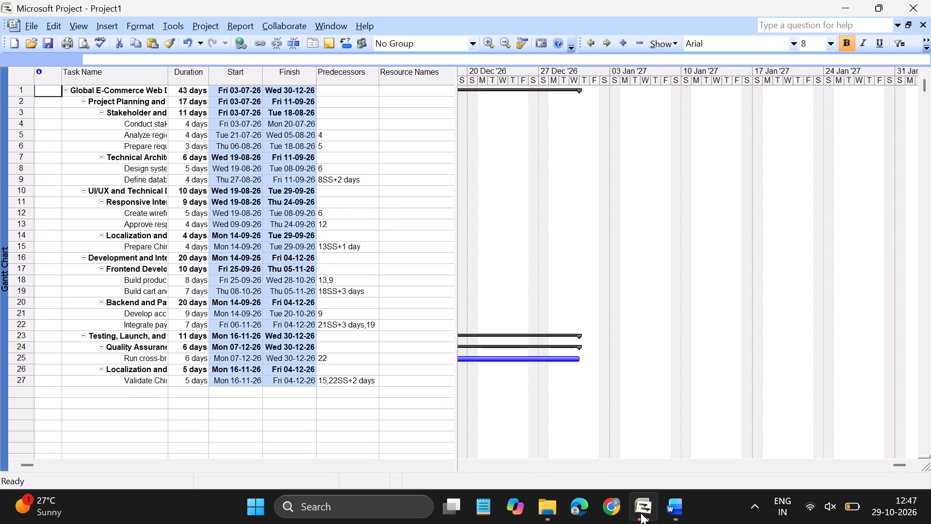
click(222, 30)
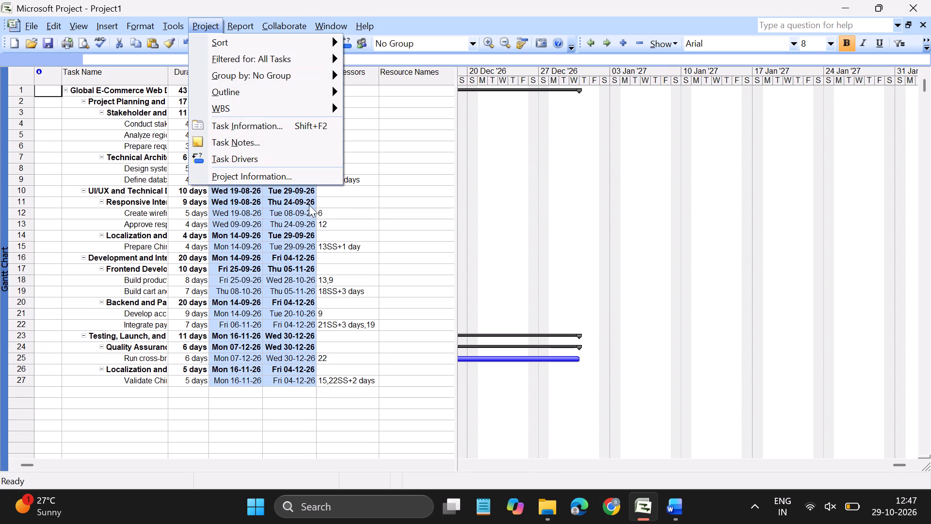
click(412, 134)
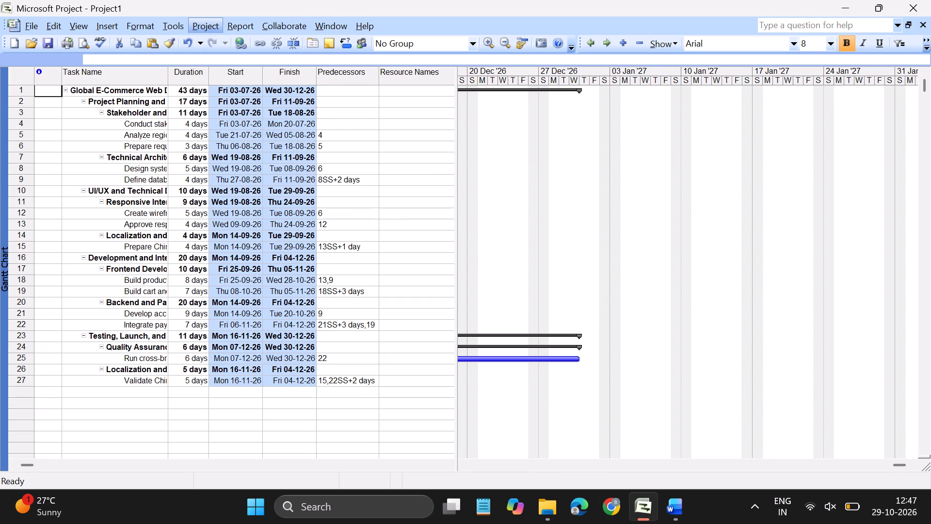
click(412, 122)
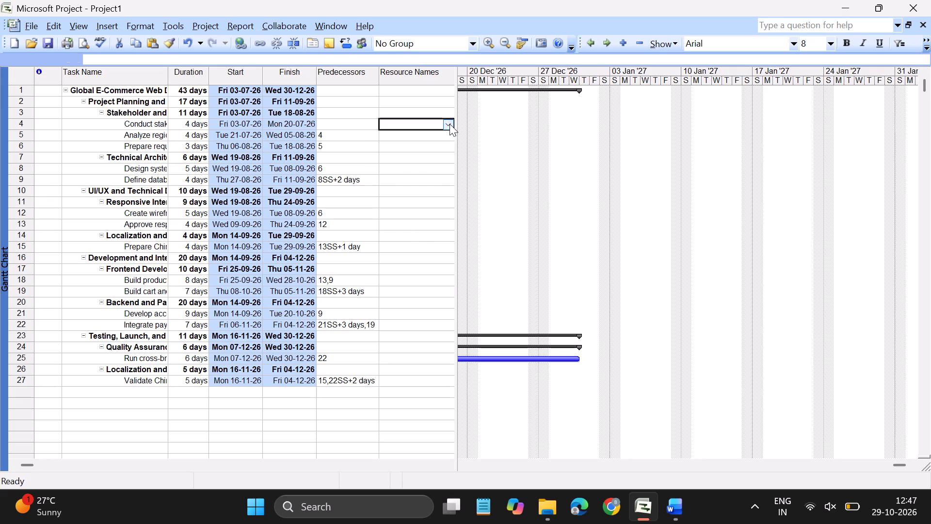
click(449, 124)
scroll(408, 184, down, 2)
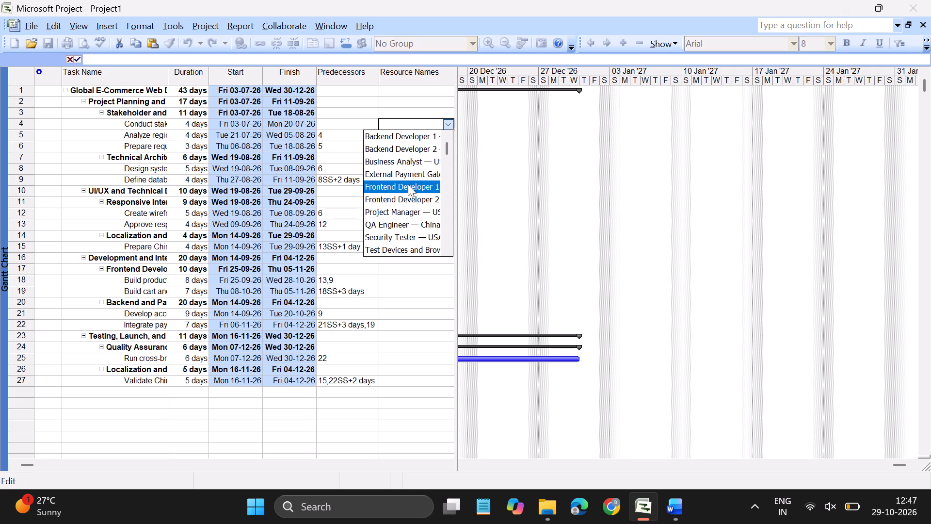
drag(445, 151, 445, 267)
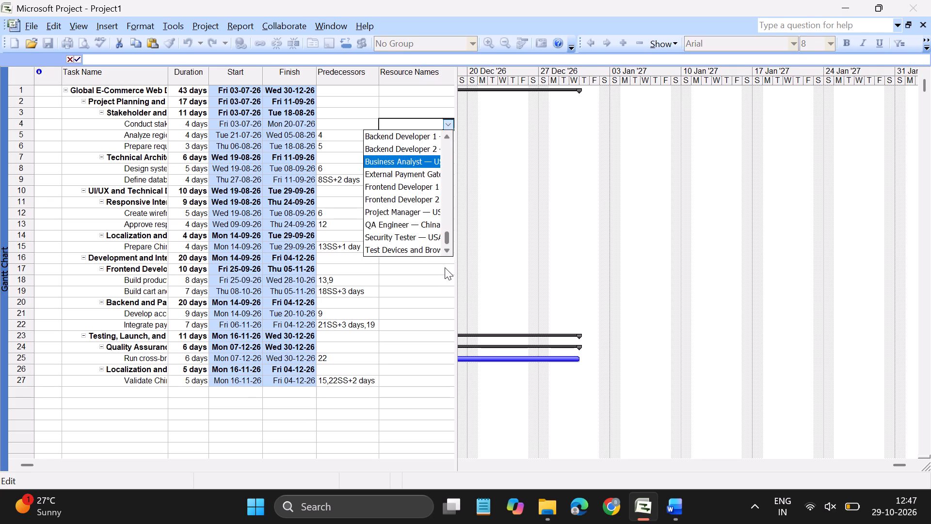
drag(445, 267, 445, 271)
drag(449, 240, 435, 178)
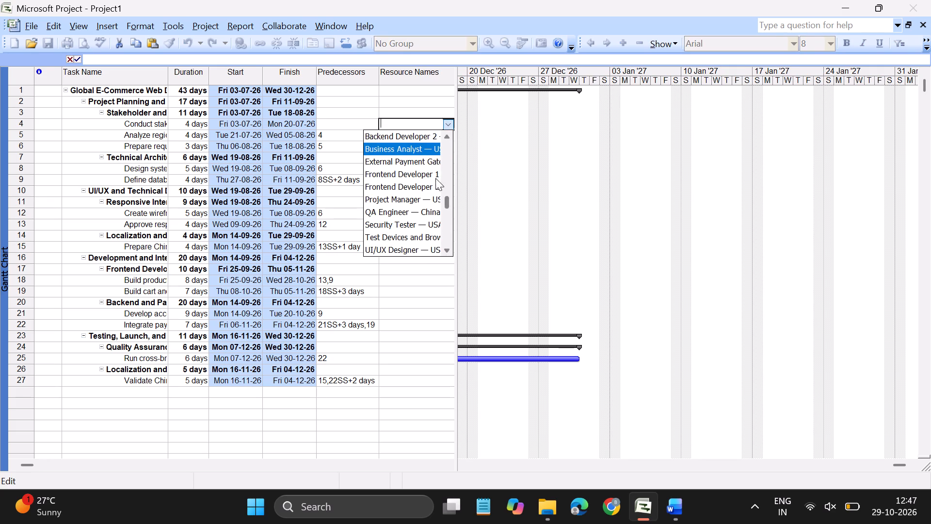
drag(435, 178, 442, 126)
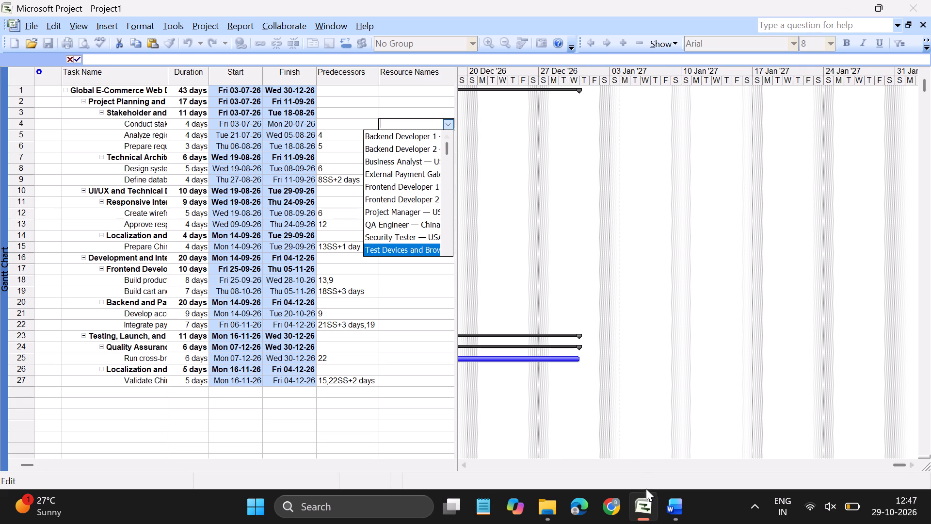
Switch to the Word question and compare the Resource Assignment Challenges with the resource table's R1 to R11 names.
click(676, 510)
scroll(408, 235, up, 1)
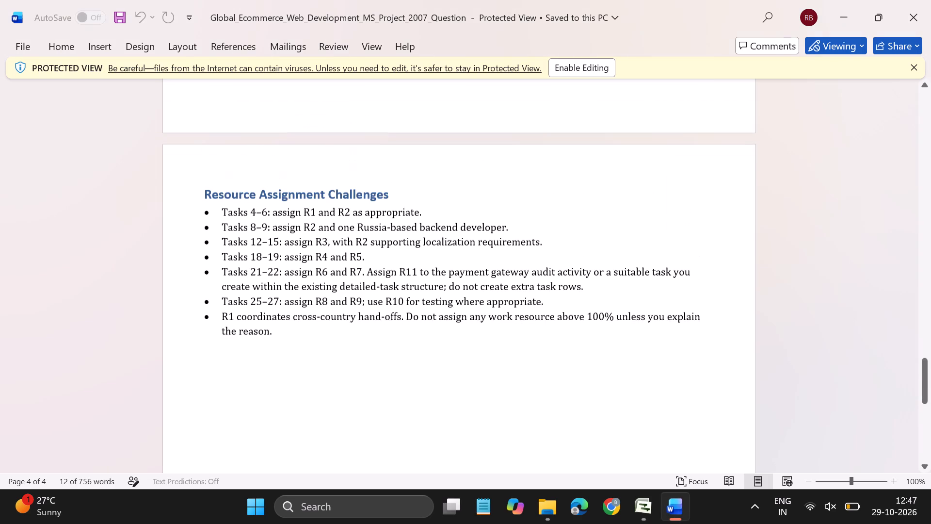
scroll(408, 235, up, 1)
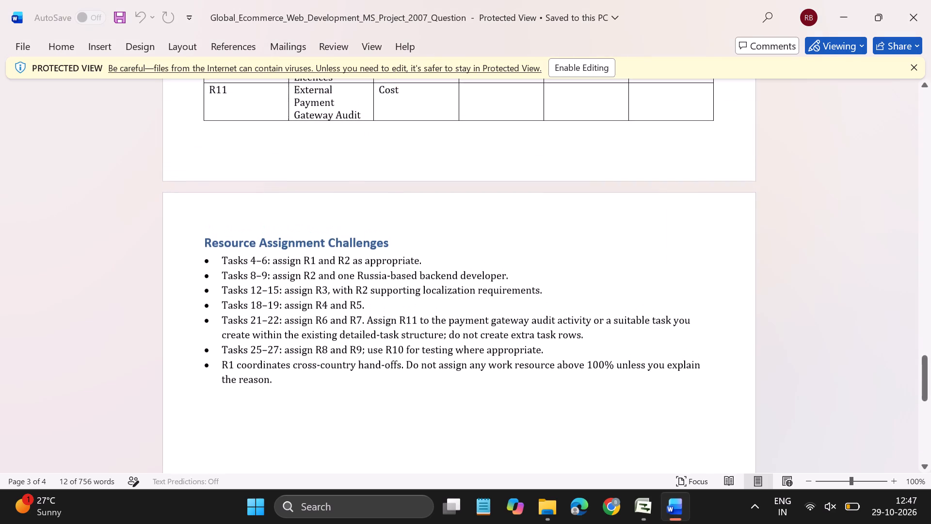
scroll(408, 235, up, 2)
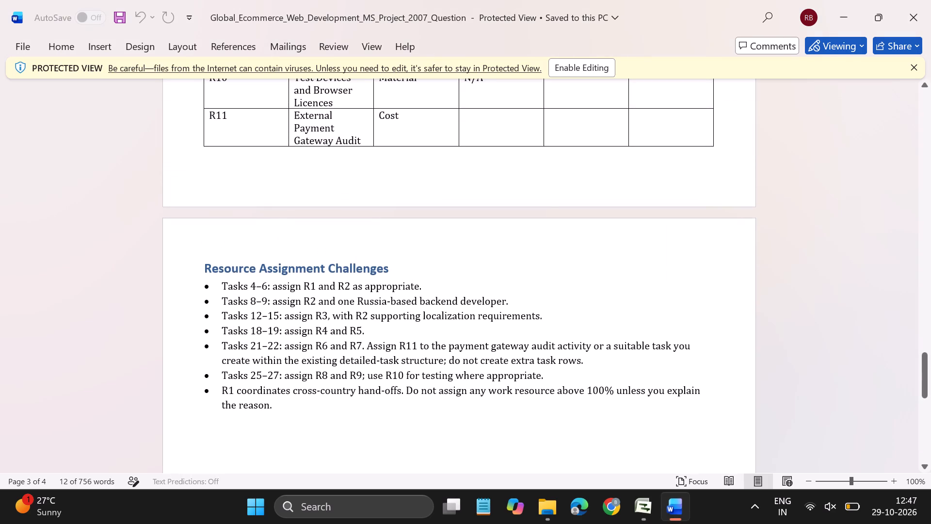
scroll(408, 235, up, 1)
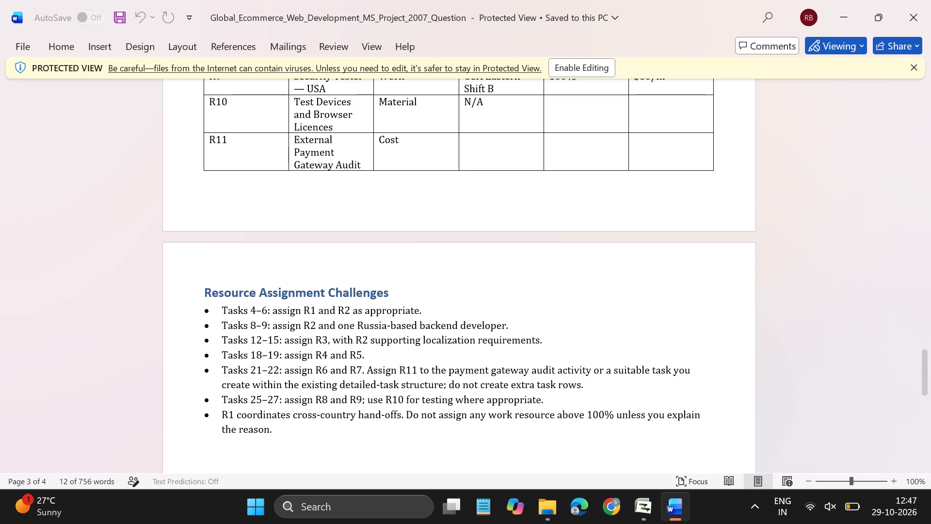
scroll(408, 235, up, 3)
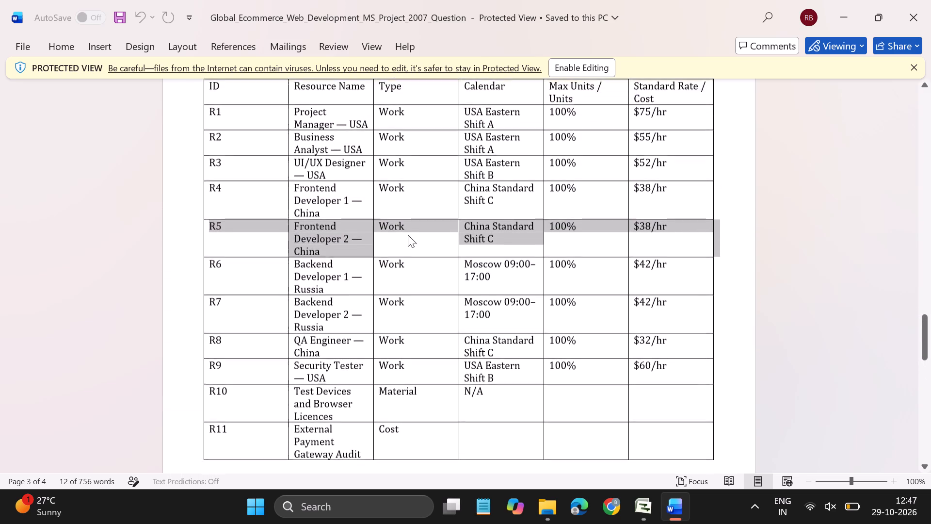
scroll(408, 235, up, 1)
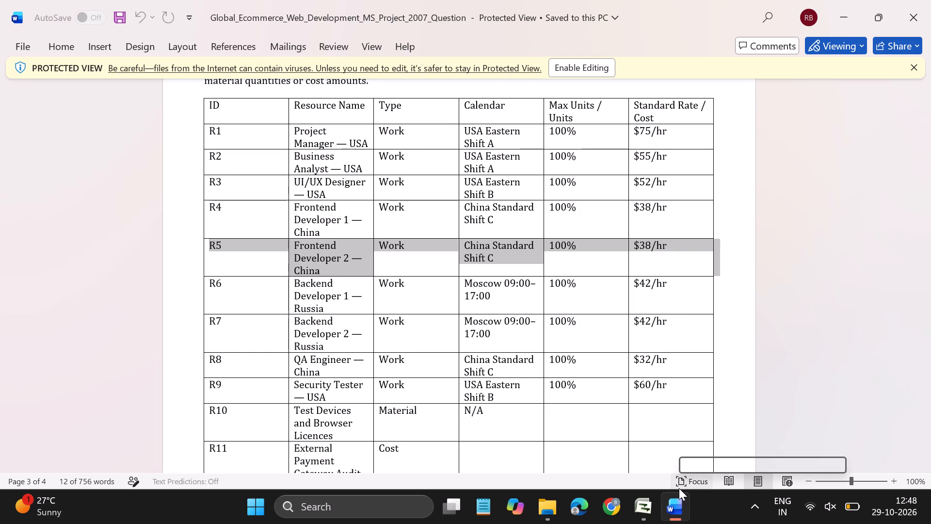
Switch to Microsoft Project and assign Project Manager — USA to task 4 and Business Analyst — USA to task 5.
click(647, 508)
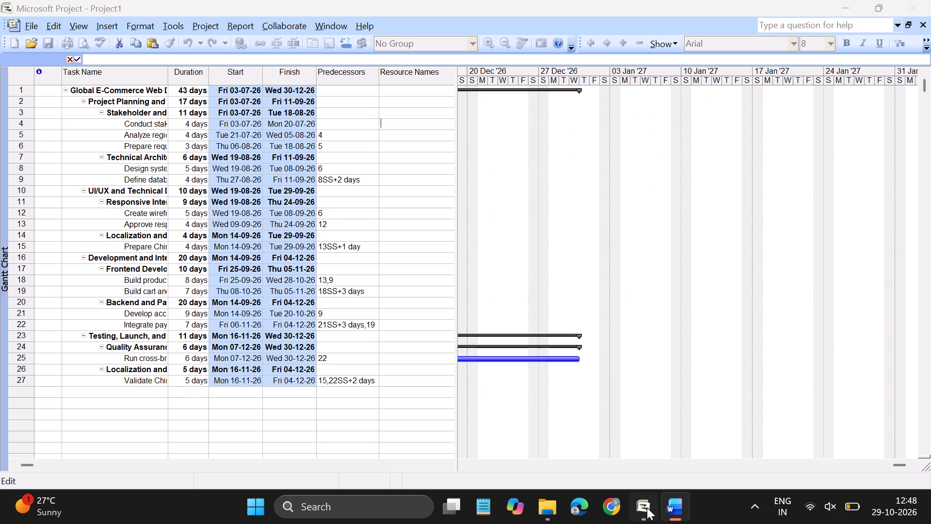
click(449, 123)
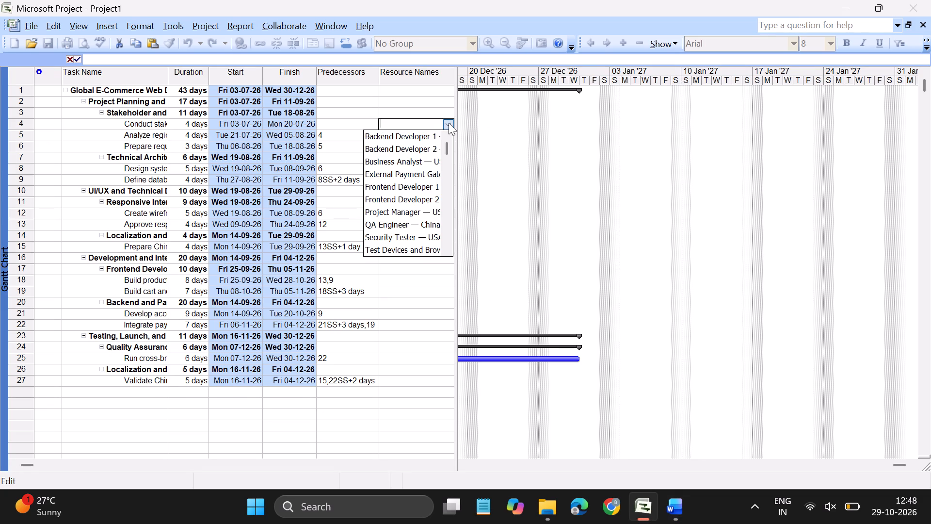
scroll(408, 222, down, 1)
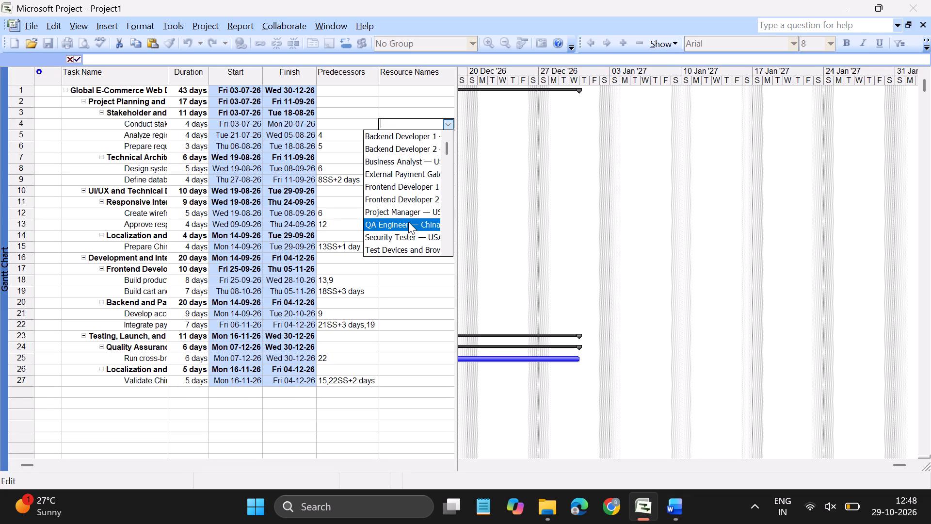
scroll(408, 222, down, 1)
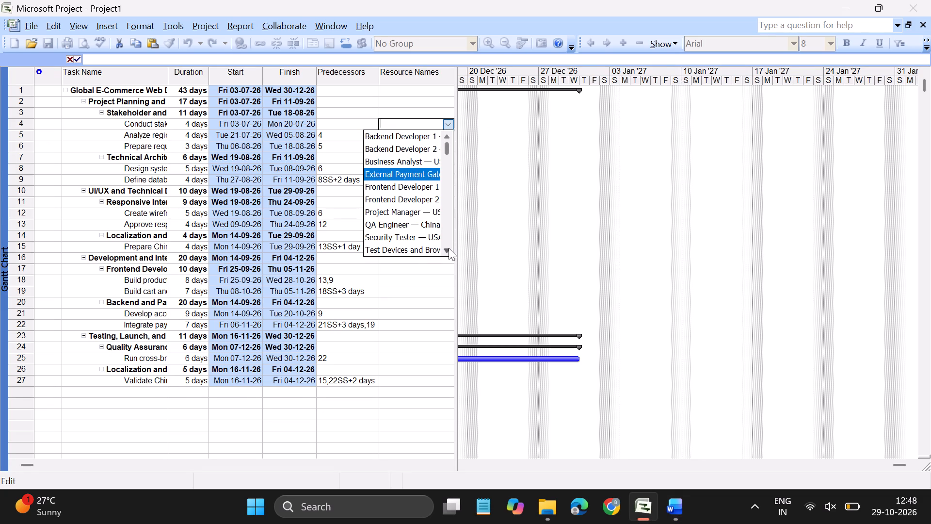
click(448, 249)
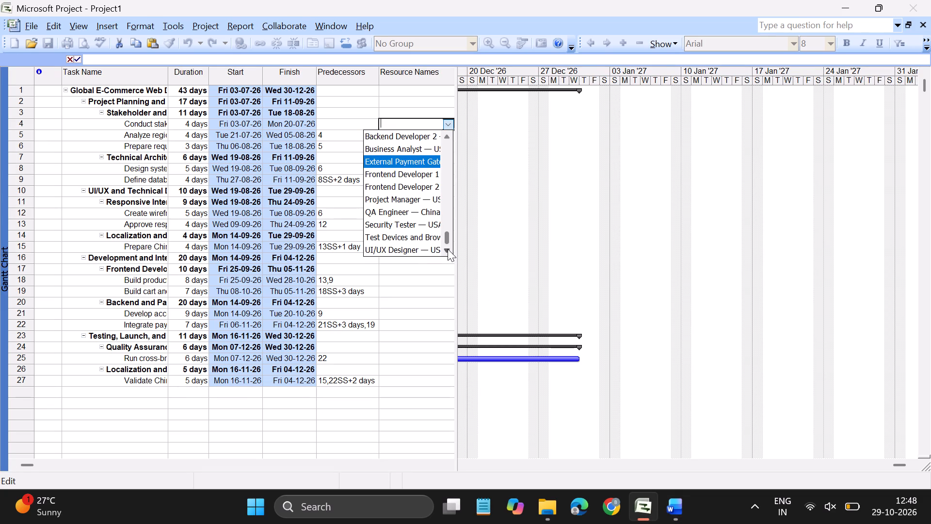
click(393, 200)
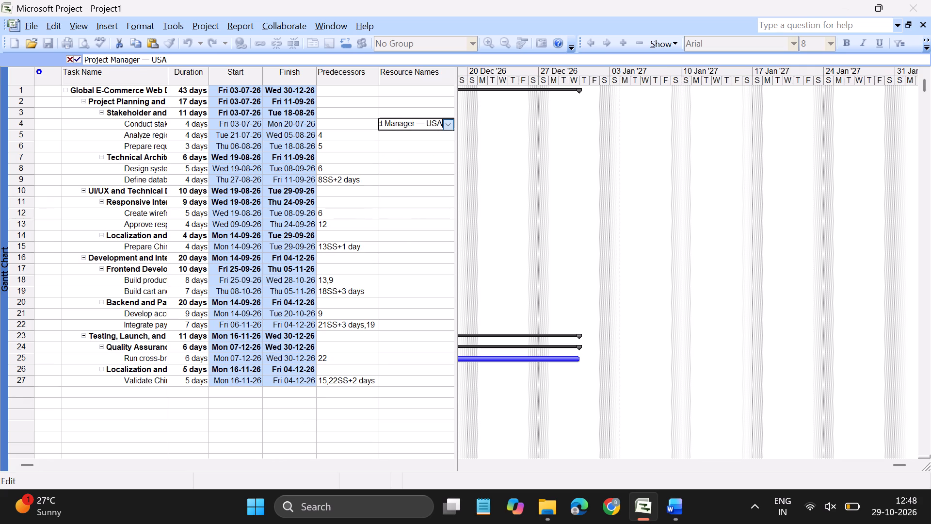
click(417, 135)
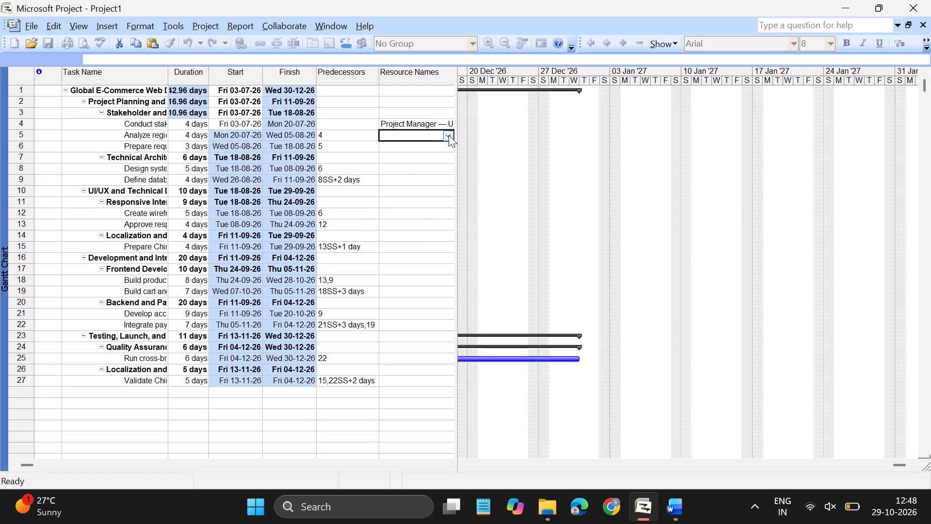
click(449, 135)
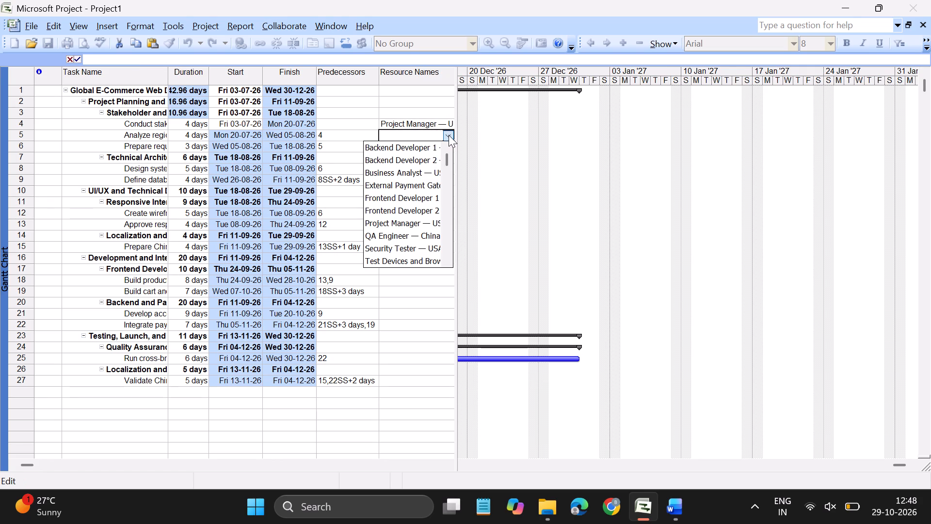
click(411, 171)
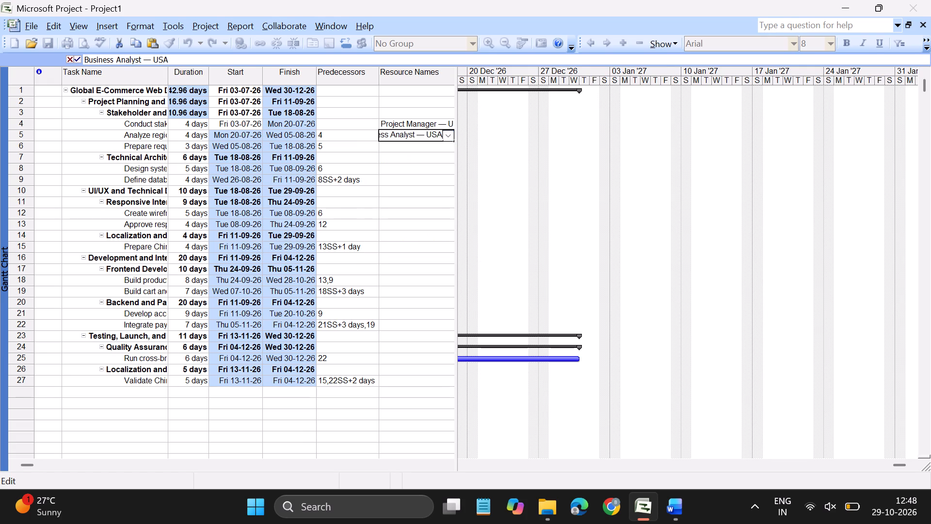
click(408, 149)
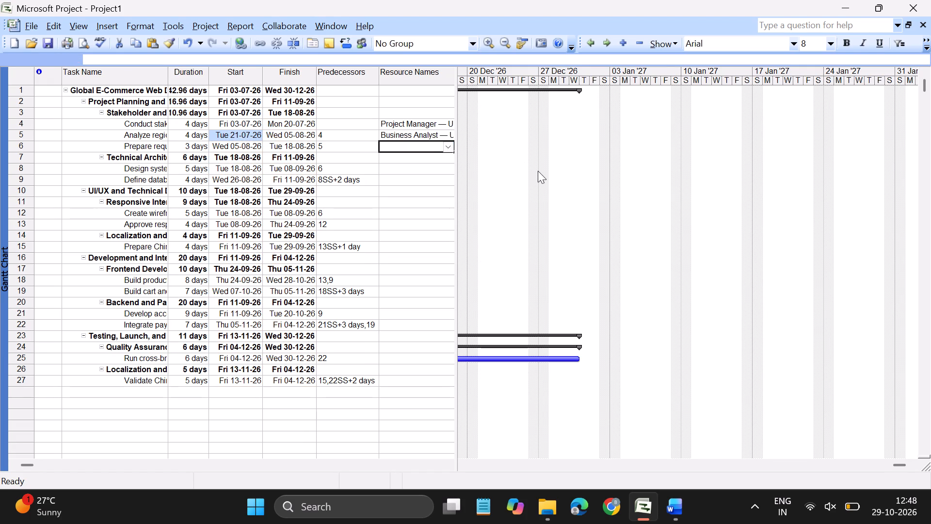
Set the project information to schedule from the Project Start Date.
scroll(538, 171, right, 2)
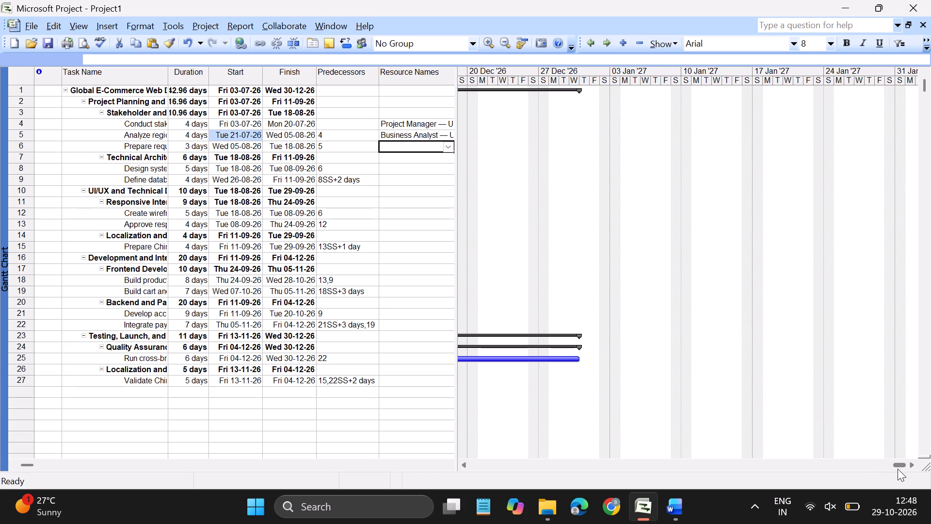
drag(898, 462, 456, 455)
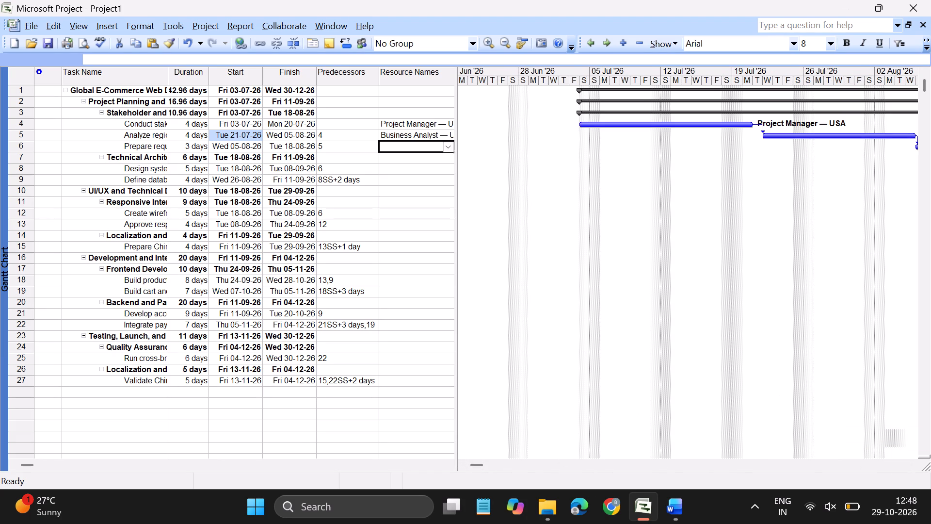
click(206, 30)
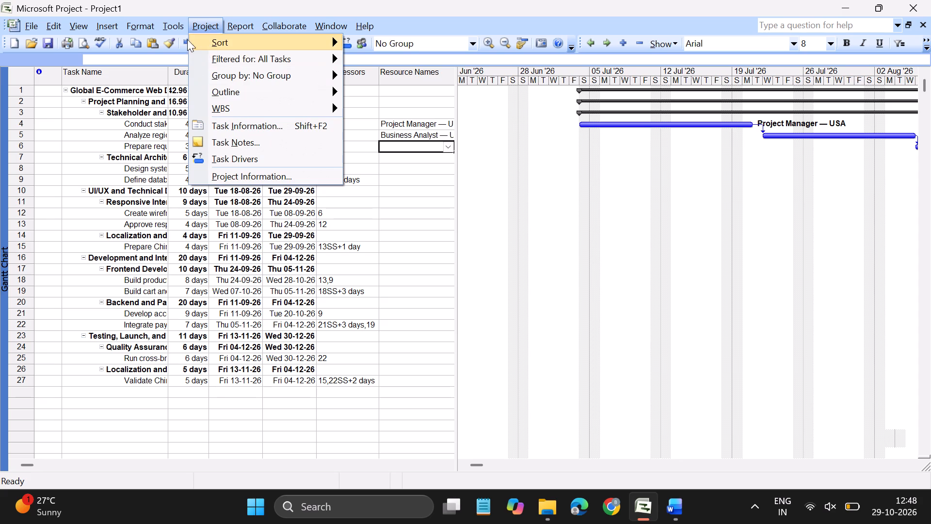
click(227, 177)
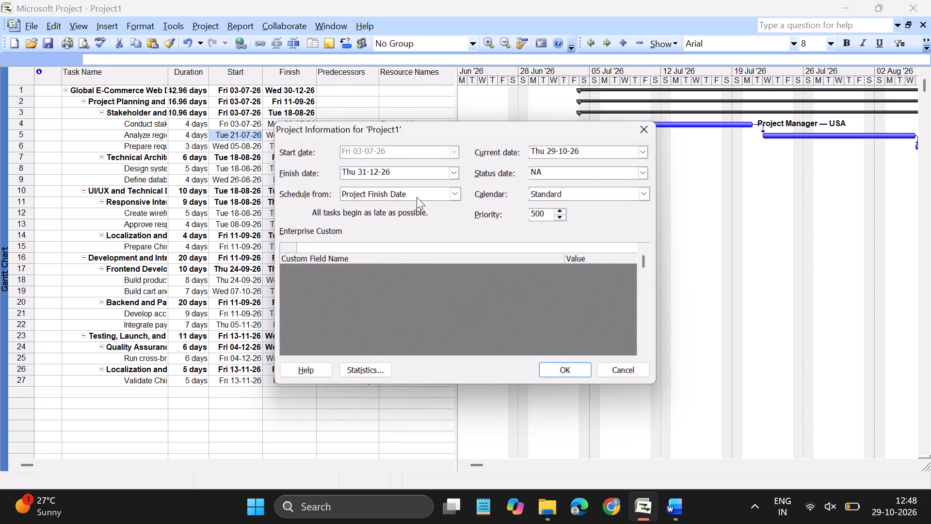
click(459, 193)
click(434, 203)
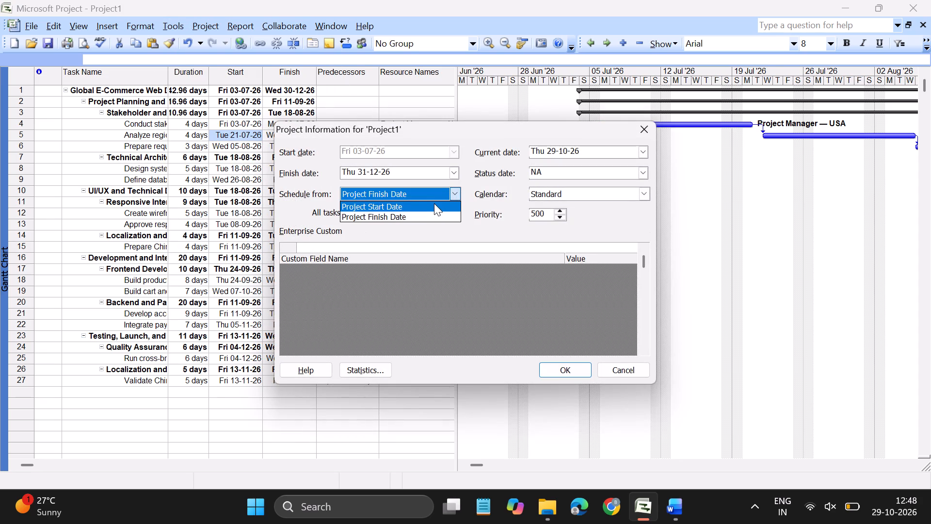
Check the Project Requirements in the Word question and set the project's start date to Mon 02-11-26 in Microsoft Project.
click(455, 148)
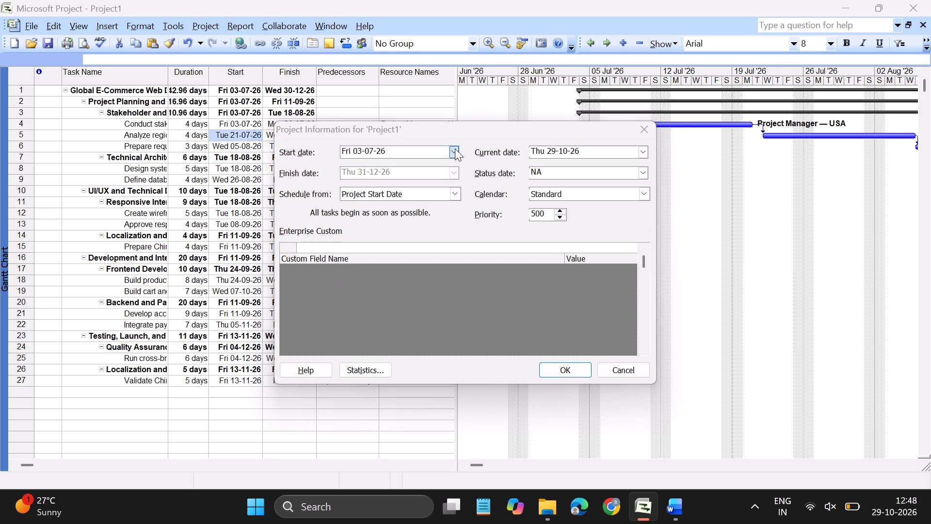
click(662, 504)
scroll(463, 280, up, 7)
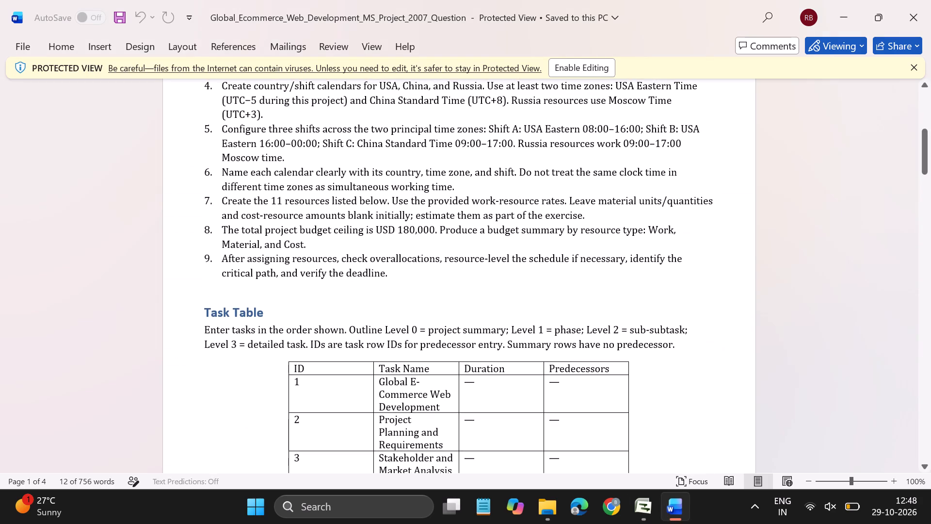
scroll(463, 280, up, 1)
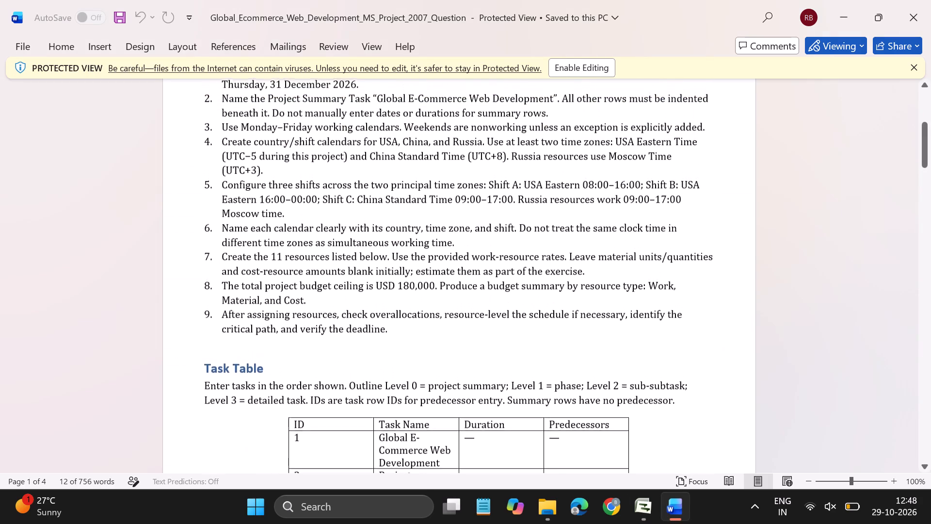
scroll(463, 280, up, 1)
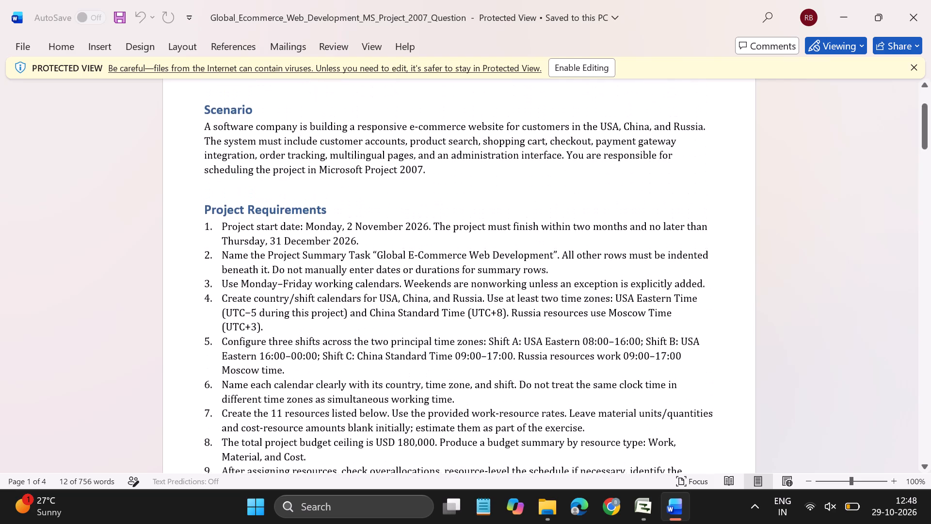
click(646, 501)
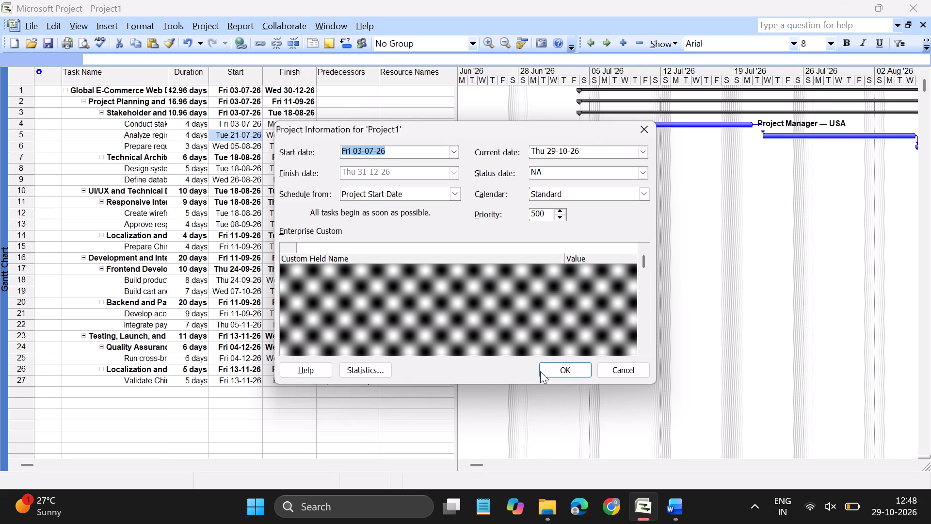
click(456, 150)
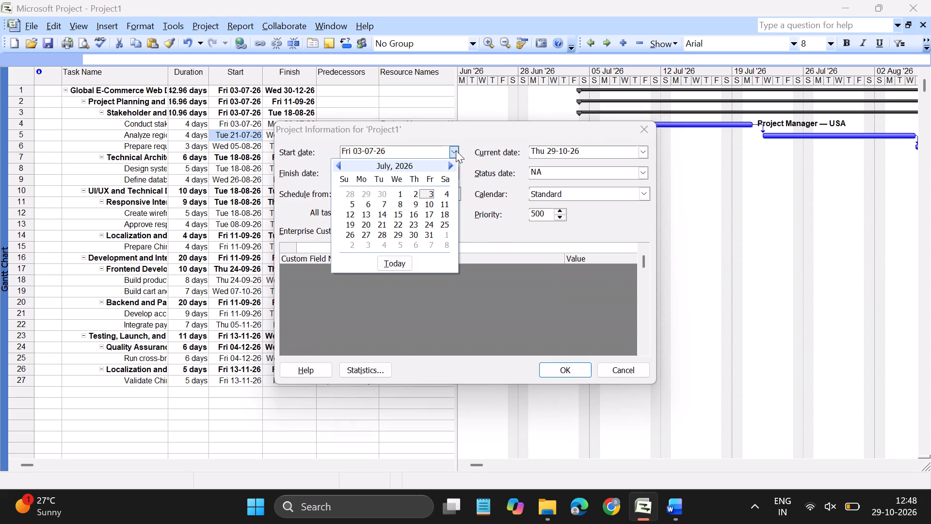
click(451, 166)
click(451, 166)
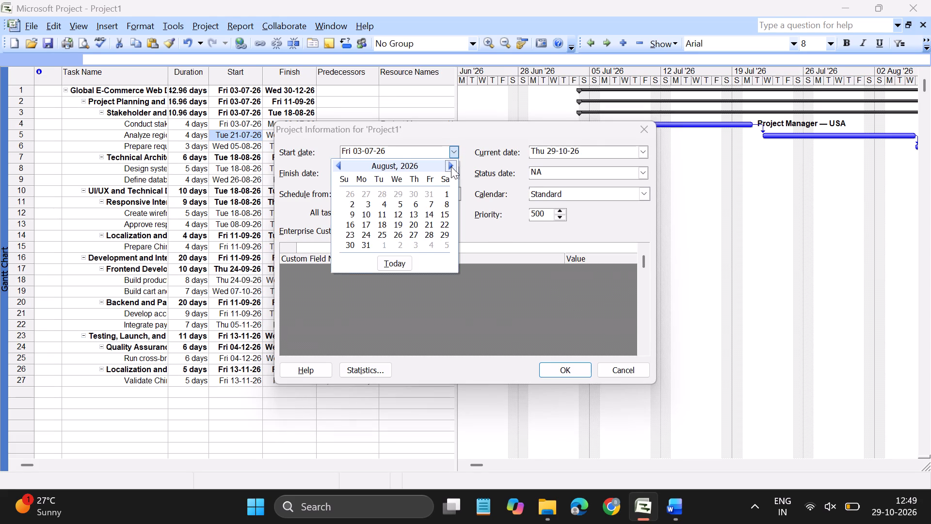
click(451, 166)
click(451, 166)
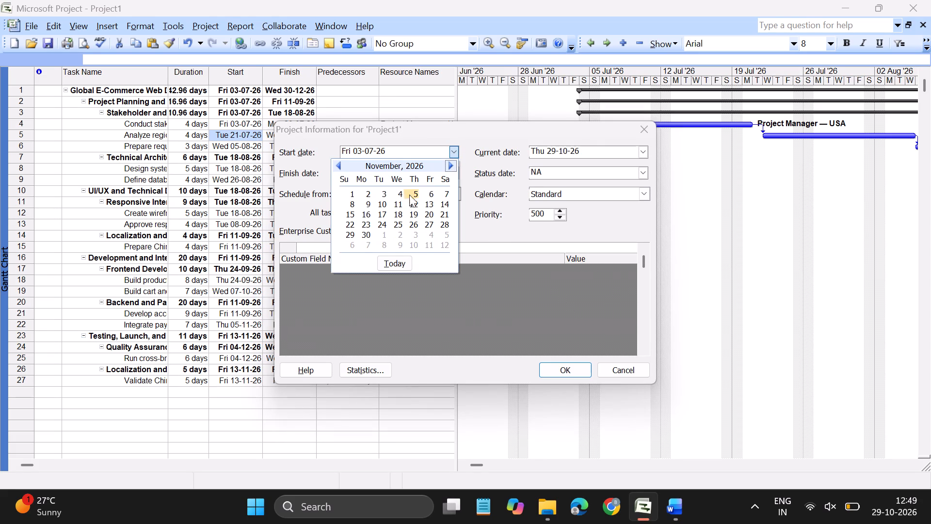
click(366, 193)
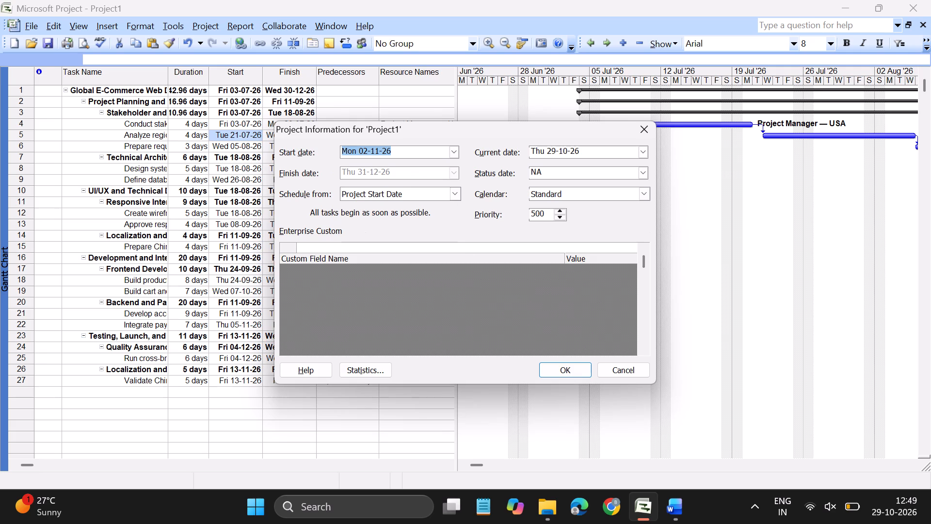
click(573, 367)
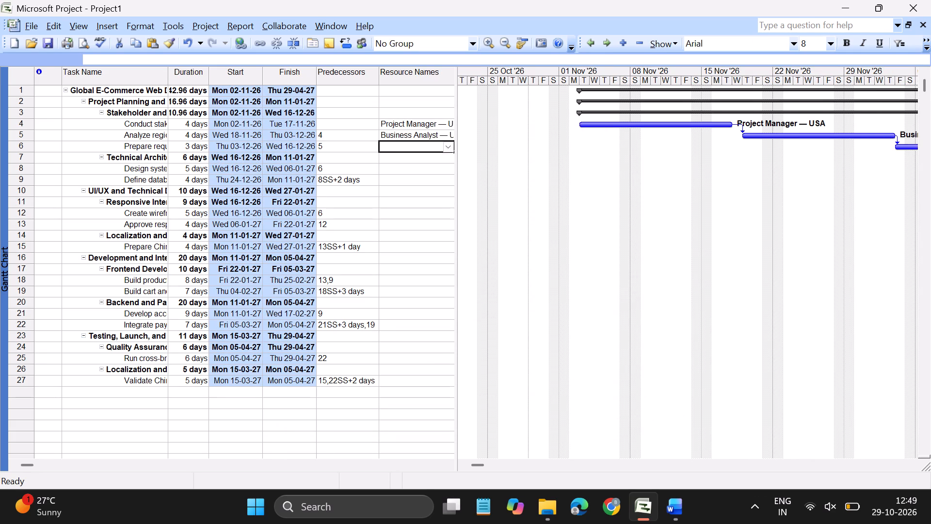
Assign Business Analyst — USA to task 6.
click(449, 149)
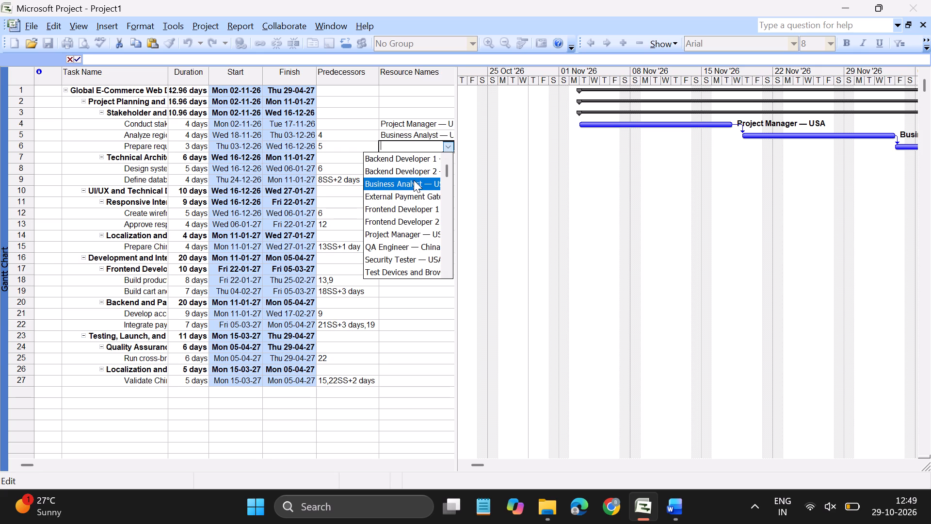
click(414, 180)
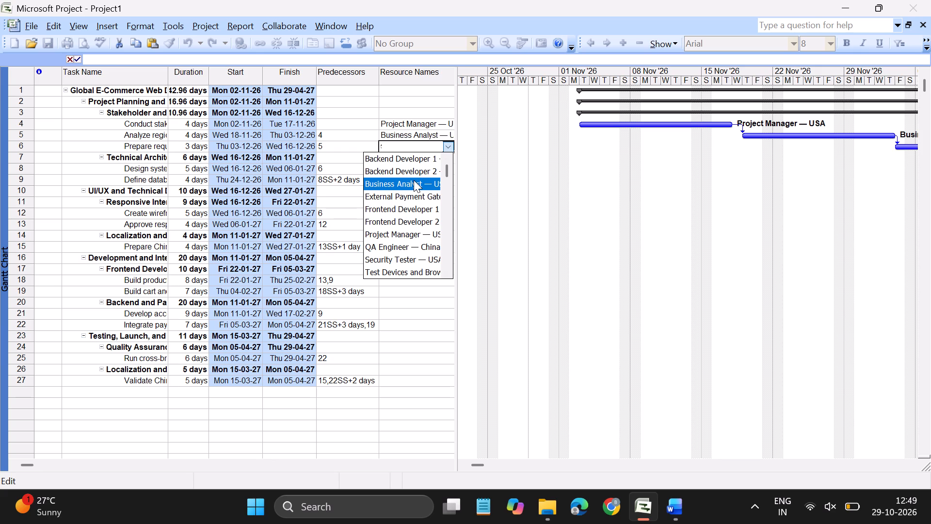
click(415, 168)
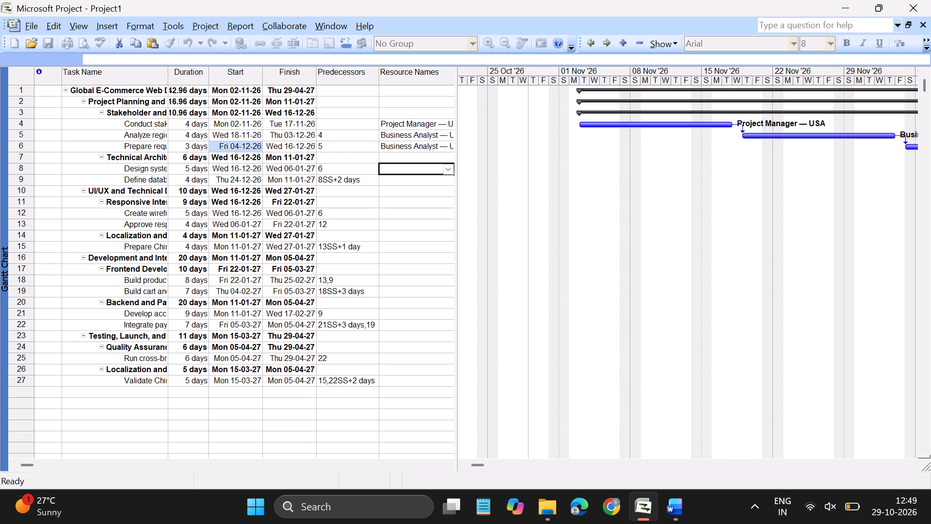
Check the Resource Assignment Challenges in the Word question and assign Business Analyst — USA to task 8 in Microsoft Project.
click(683, 517)
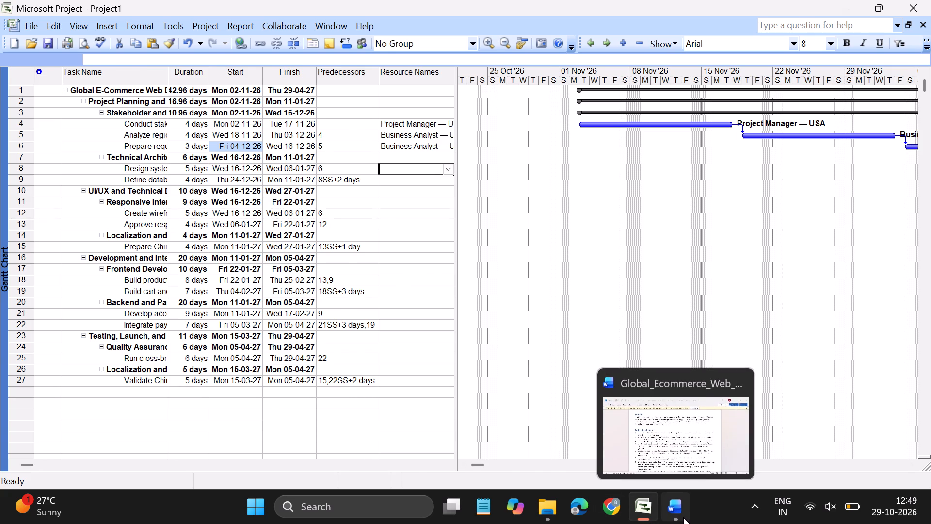
scroll(433, 320, down, 6)
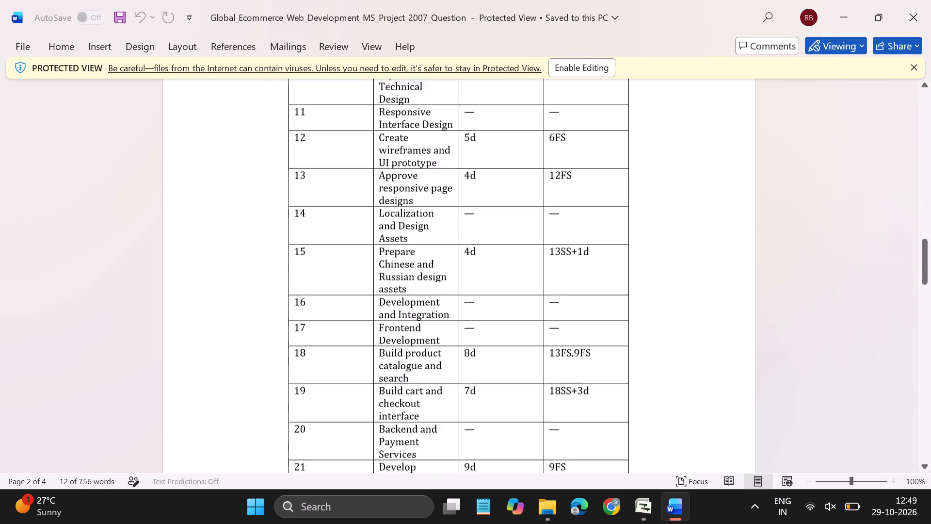
scroll(433, 320, down, 5)
scroll(433, 320, up, 2)
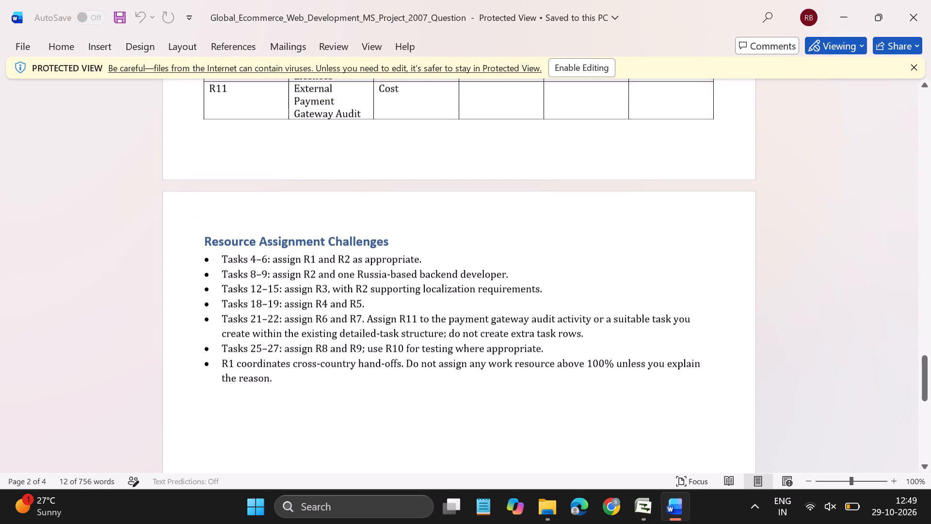
click(645, 514)
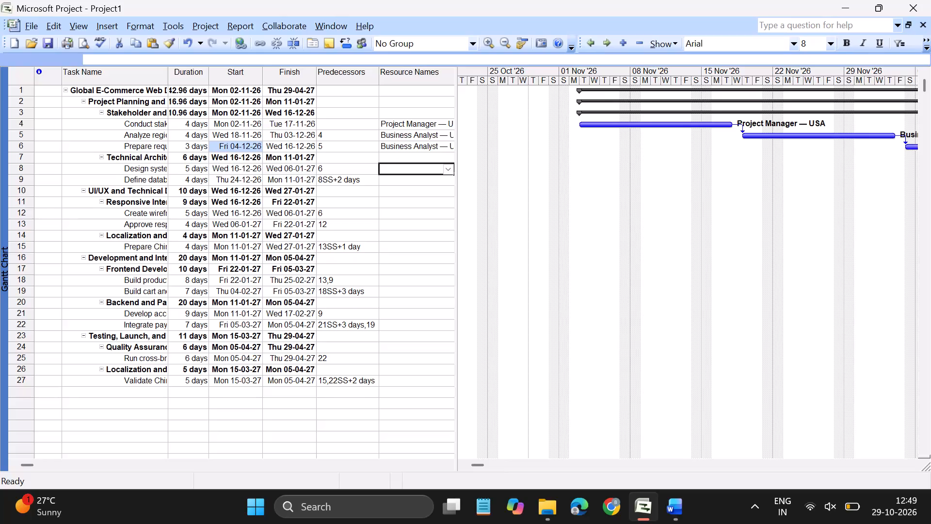
click(669, 510)
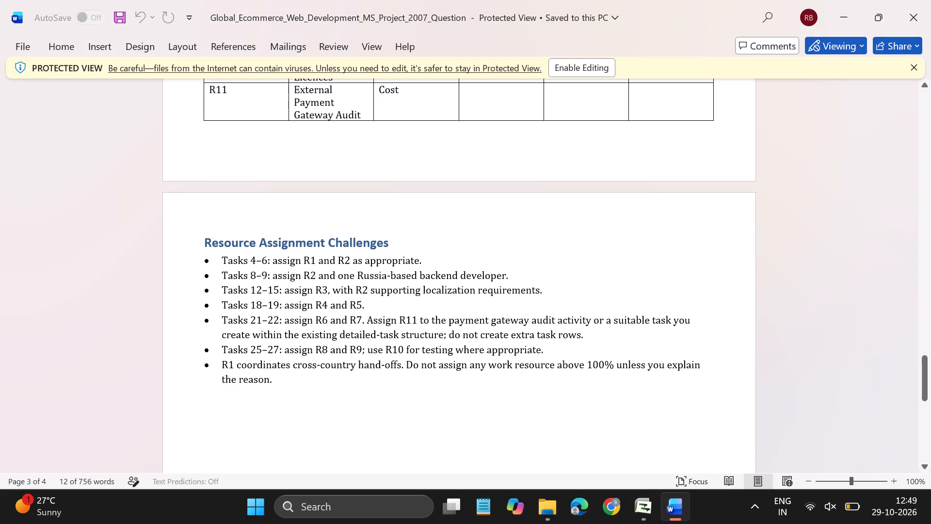
click(641, 508)
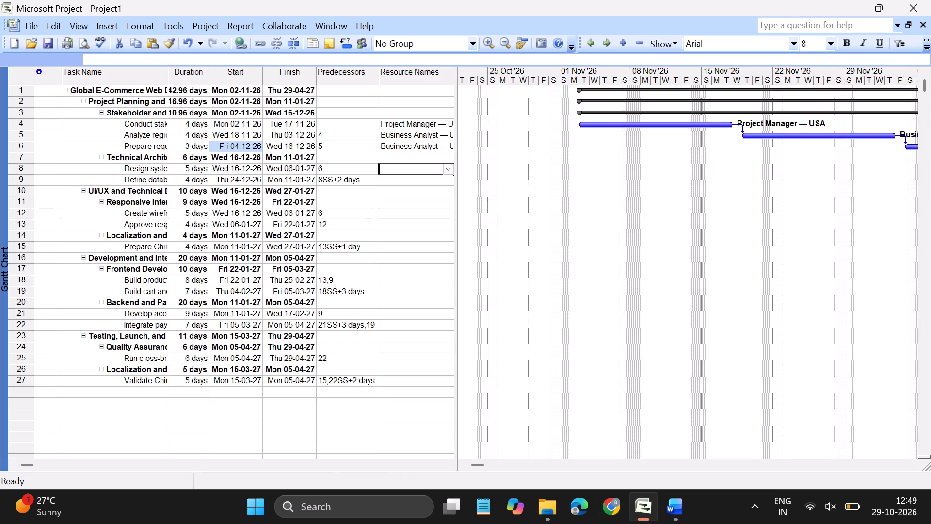
click(448, 171)
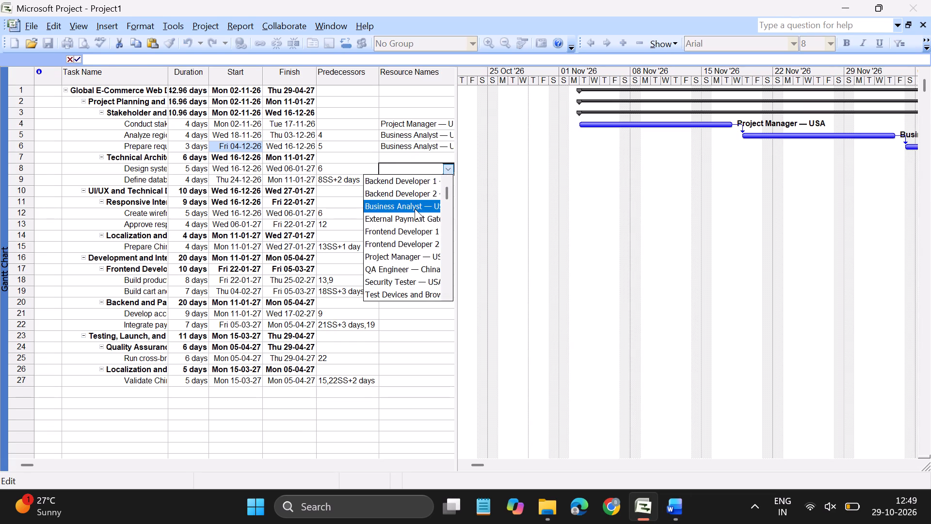
click(415, 209)
Check the resource table in the Word question and assign Backend Developer 1 — Russia to task 9 in Microsoft Project.
click(429, 181)
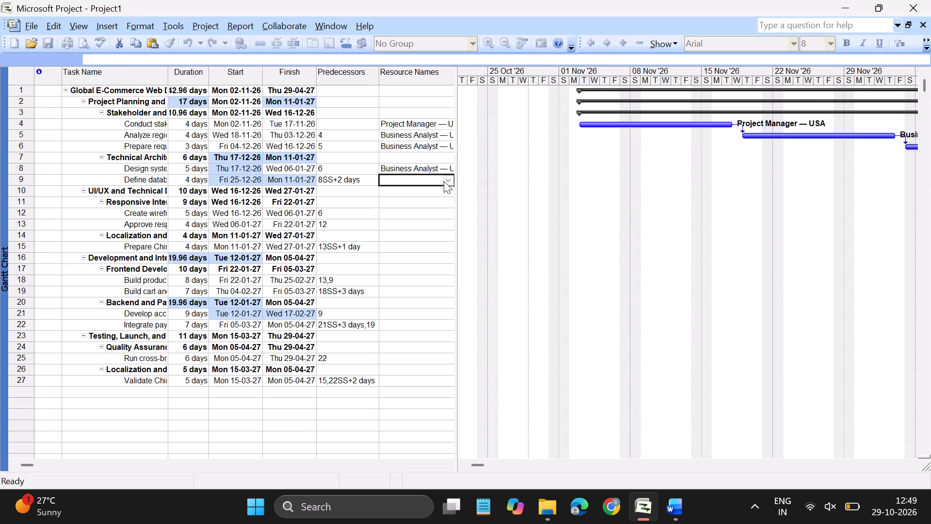
click(449, 180)
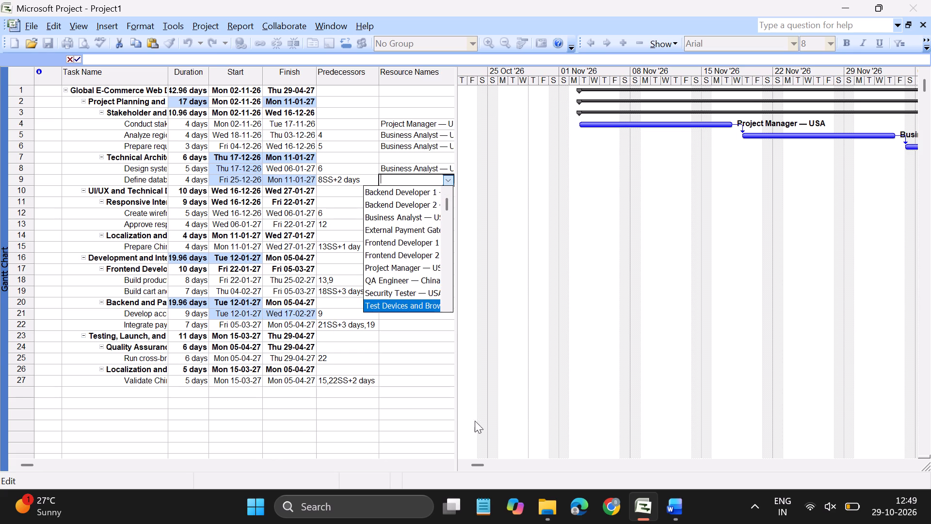
click(672, 512)
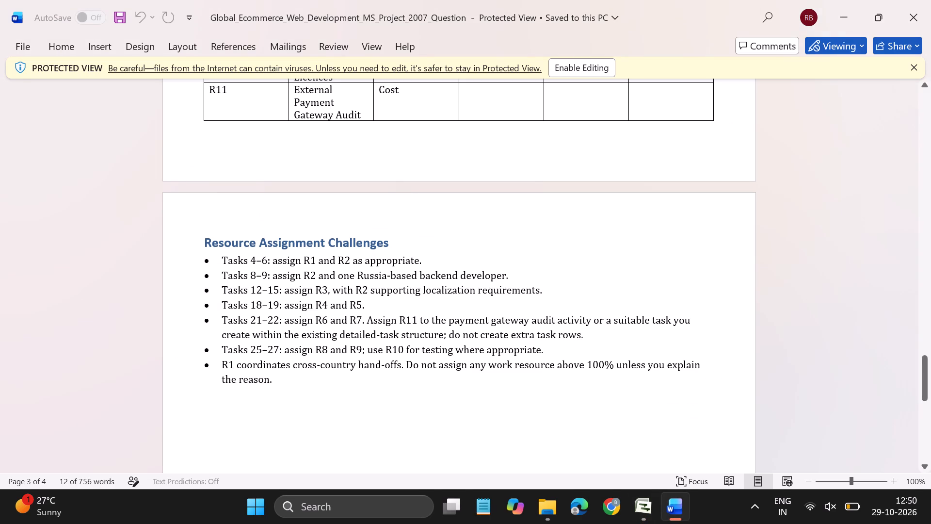
scroll(366, 283, up, 2)
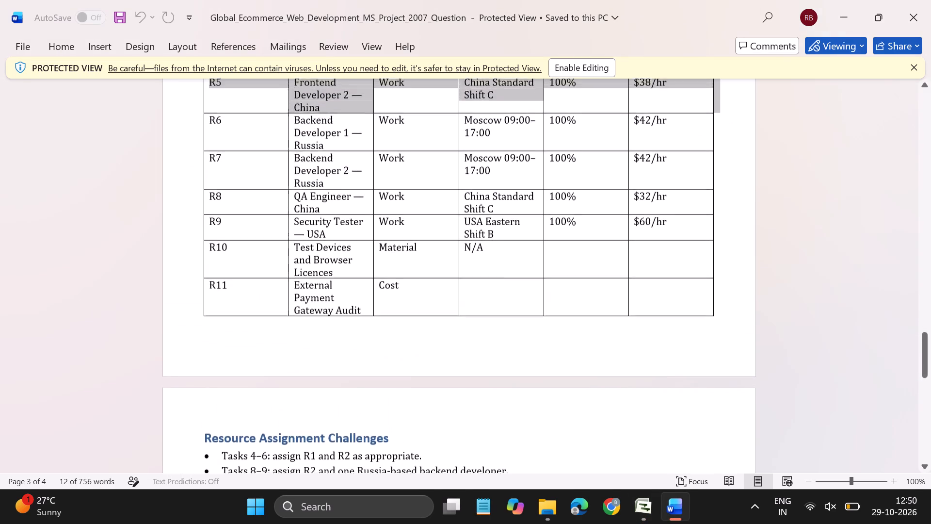
scroll(366, 283, up, 1)
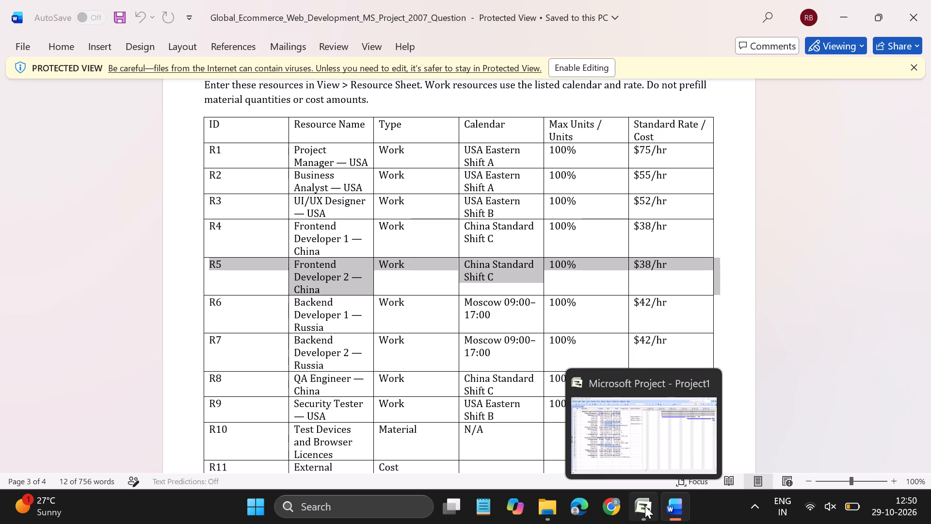
scroll(437, 372, down, 4)
scroll(437, 372, up, 2)
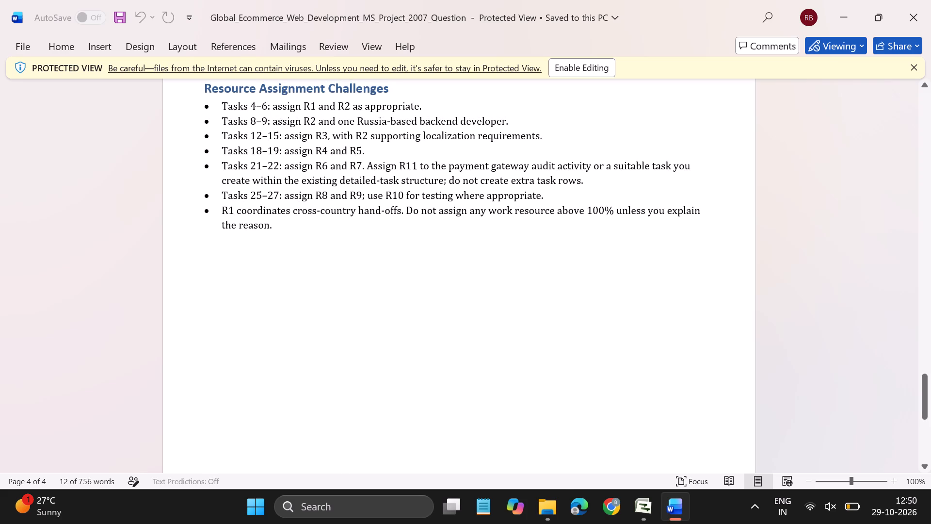
click(643, 508)
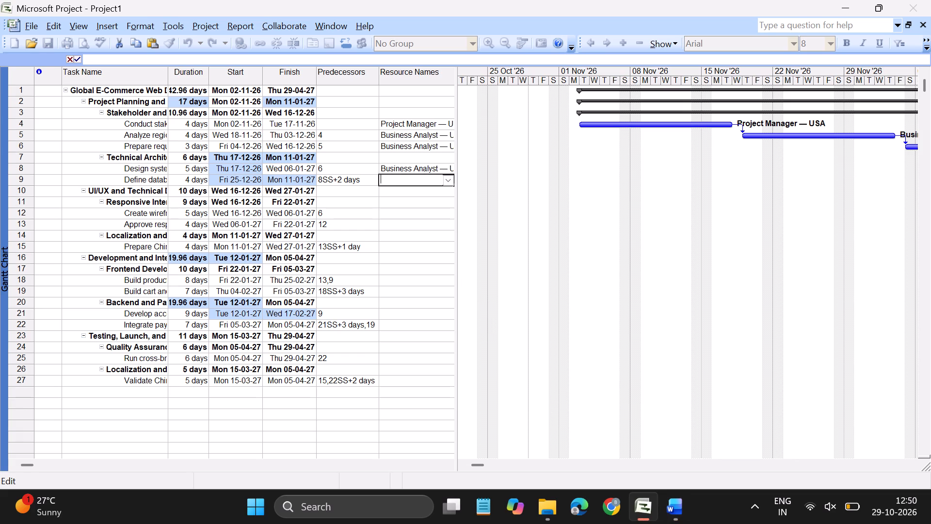
click(448, 184)
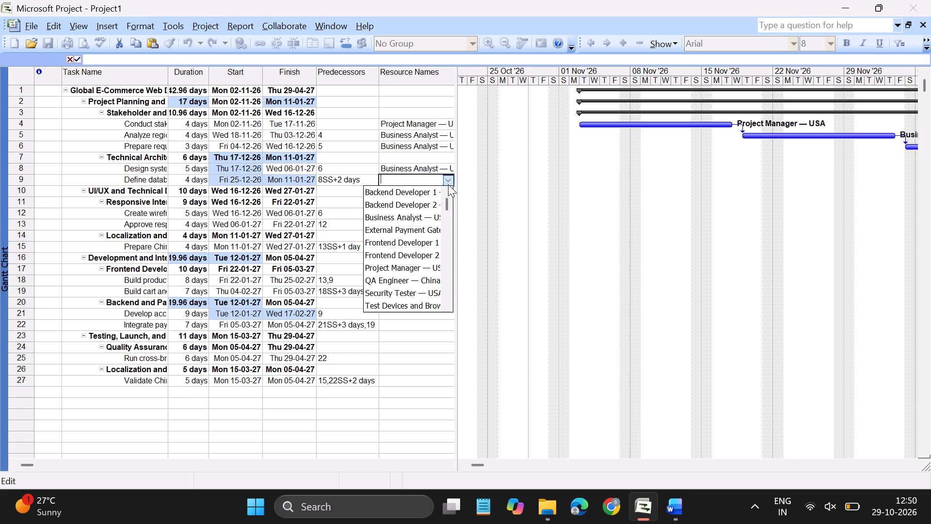
click(414, 194)
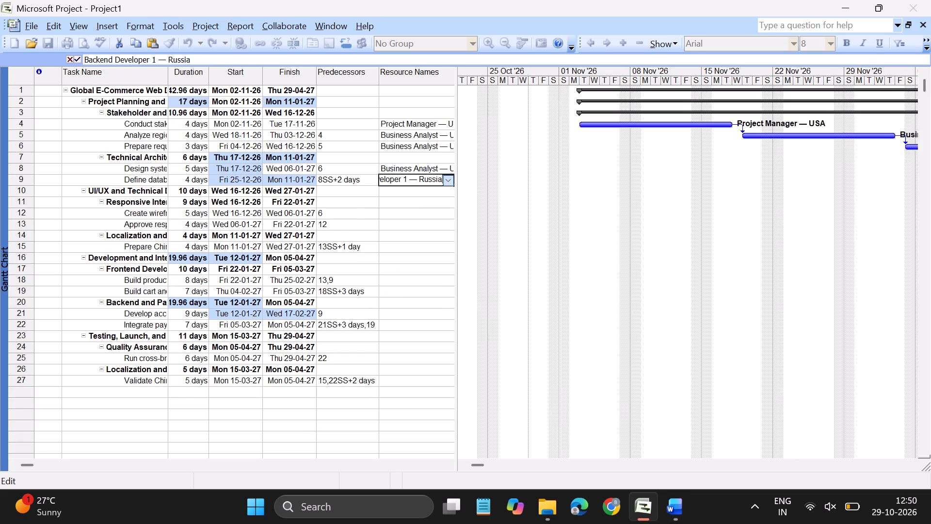
click(392, 213)
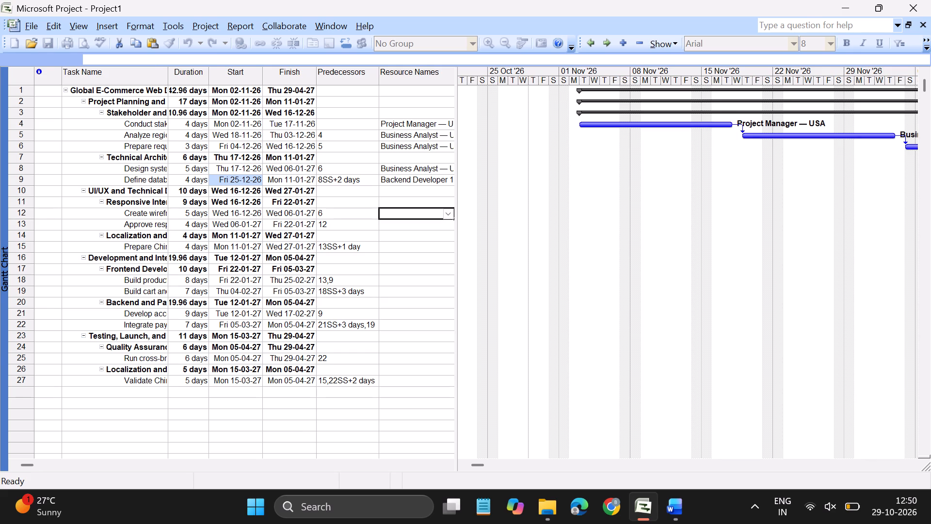
Switch to the Word question and compare the Resource Assignment Challenges with the resource IDs R1 to R11 in the resource table.
click(675, 507)
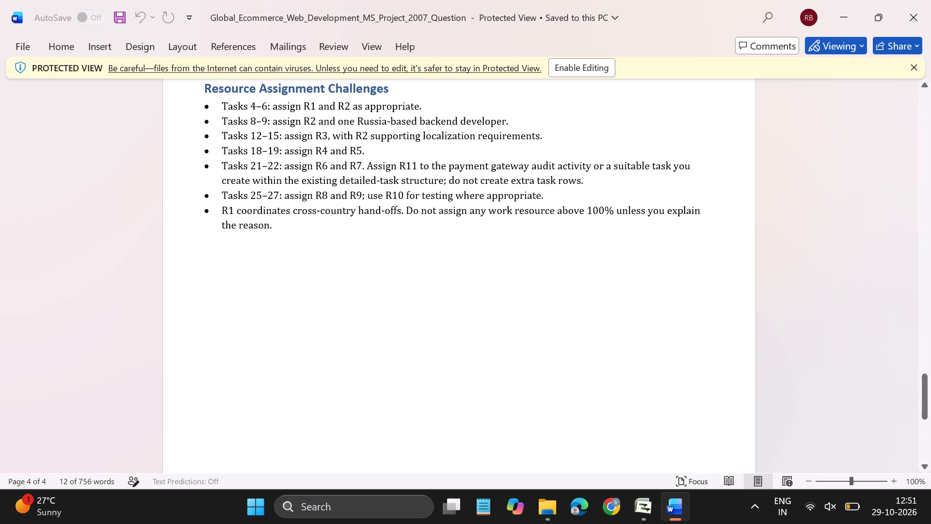
scroll(522, 255, up, 3)
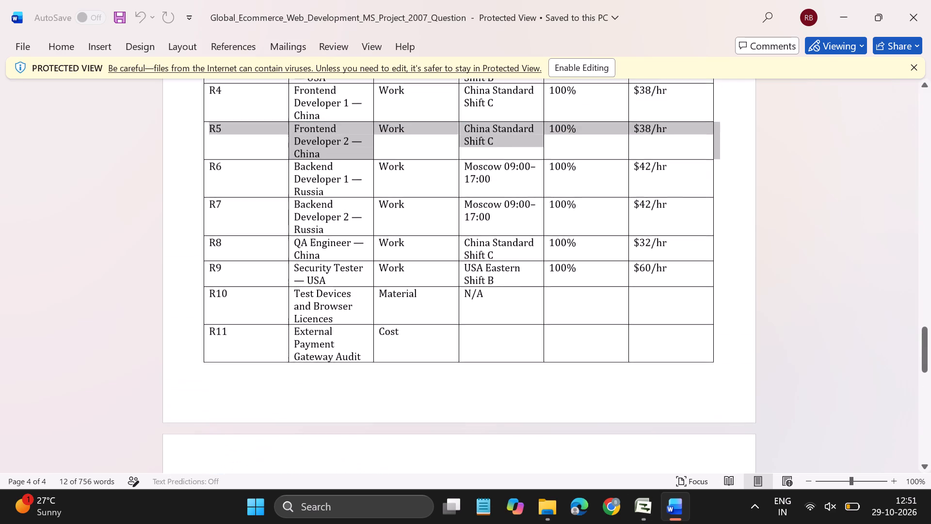
scroll(522, 255, up, 2)
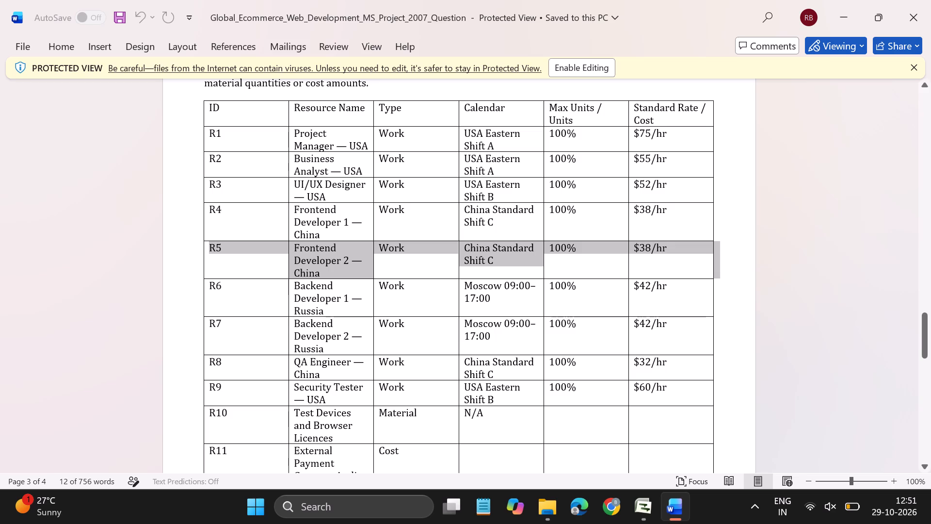
scroll(476, 288, down, 3)
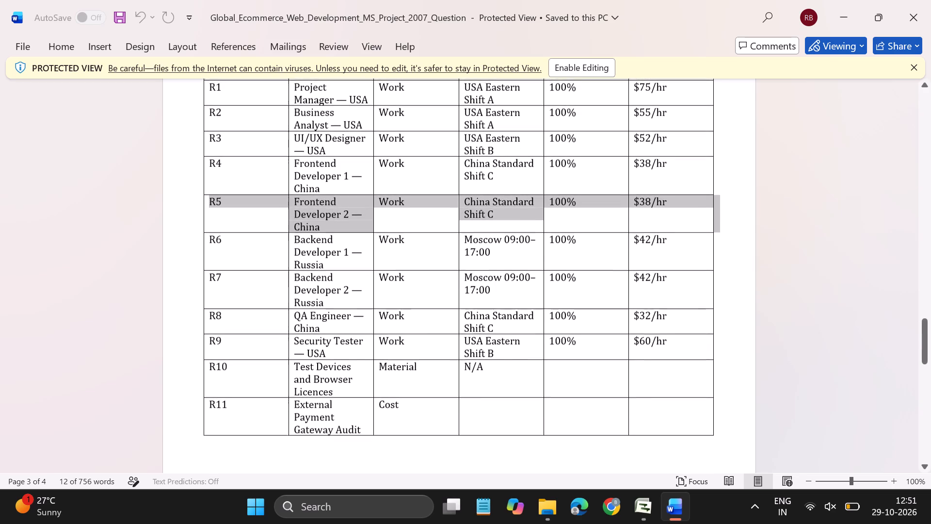
scroll(476, 288, down, 12)
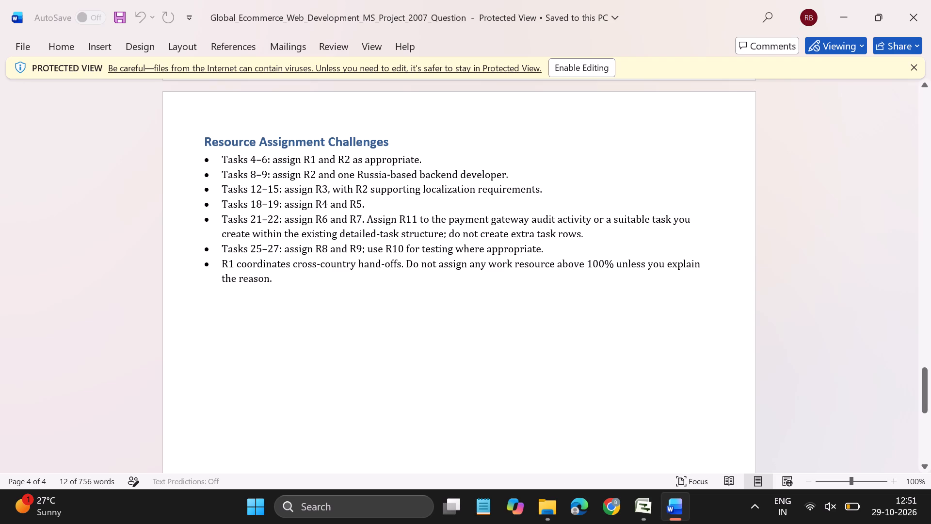
scroll(550, 353, up, 3)
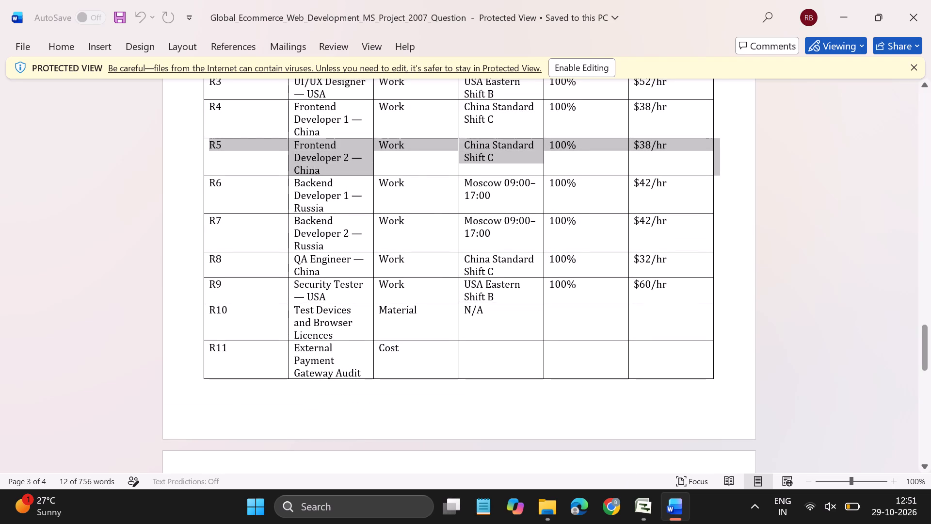
scroll(474, 417, down, 3)
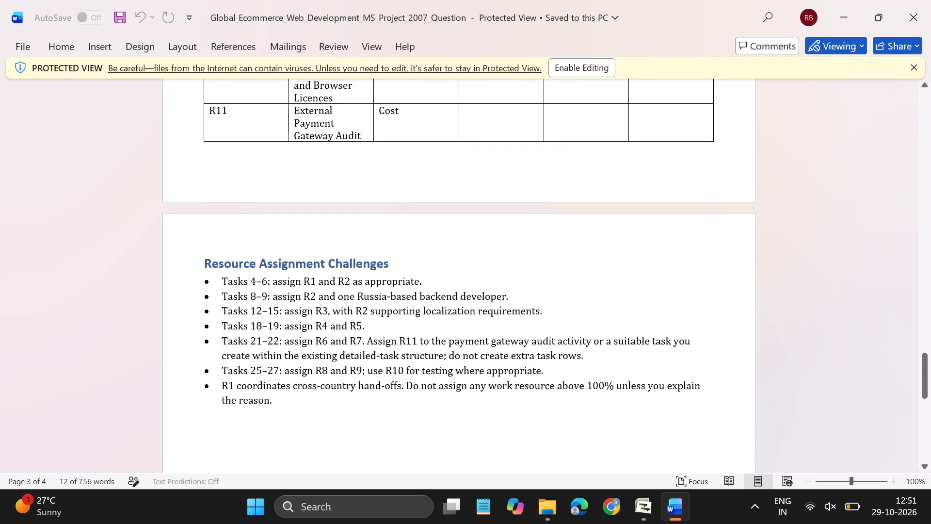
scroll(341, 341, up, 1)
Switch to Microsoft Project and assign Backend Developer 1 — Russia to task 21 and Backend Developer 2 — Russia to task 22.
click(640, 514)
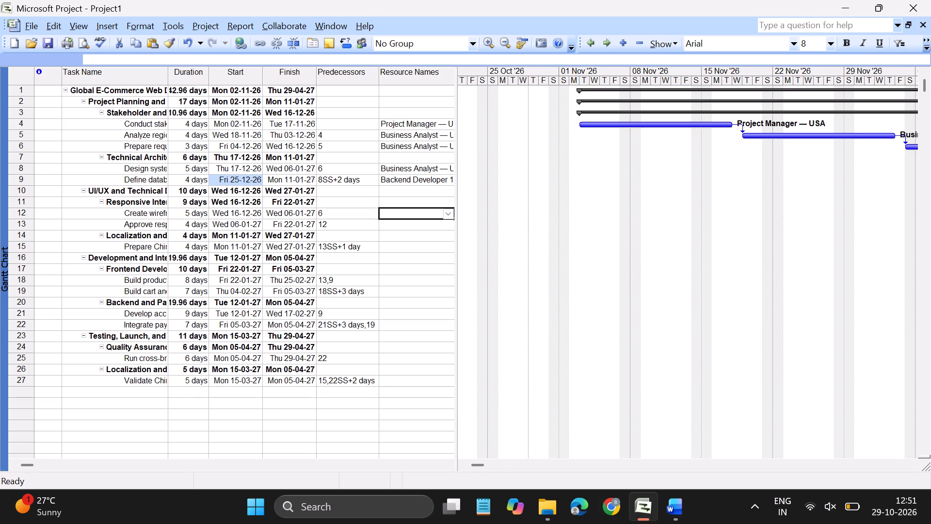
click(398, 315)
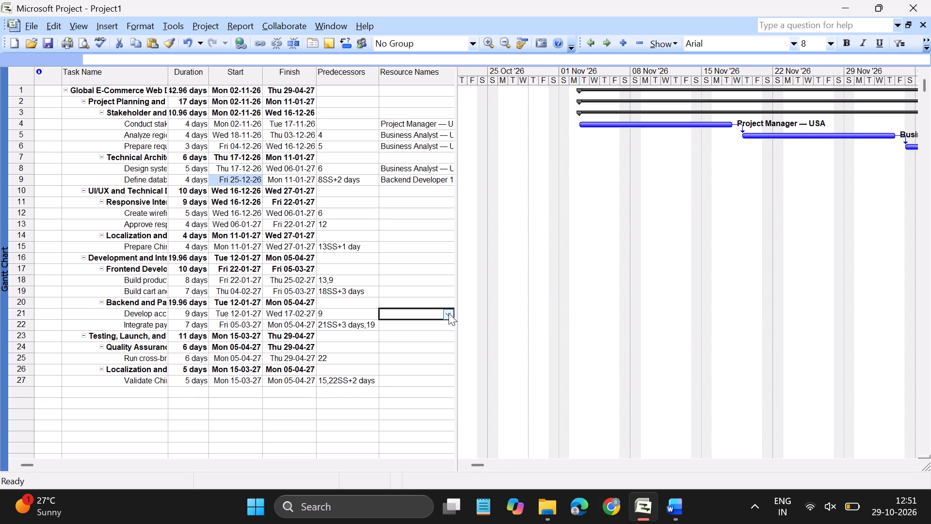
click(452, 313)
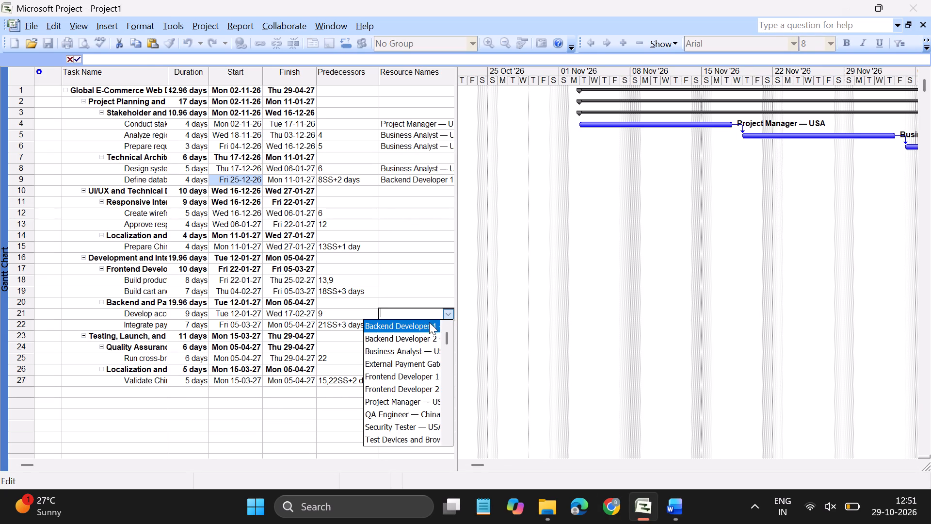
click(424, 325)
click(430, 325)
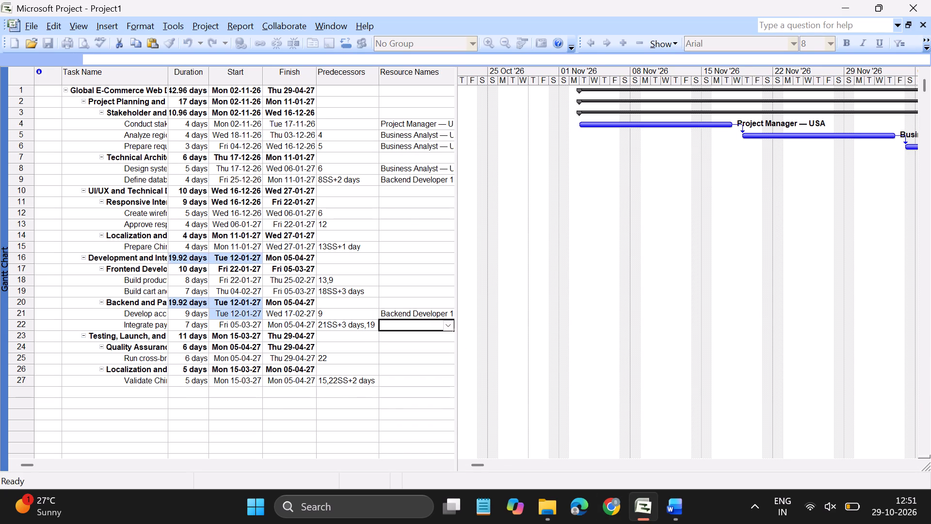
click(451, 326)
click(422, 346)
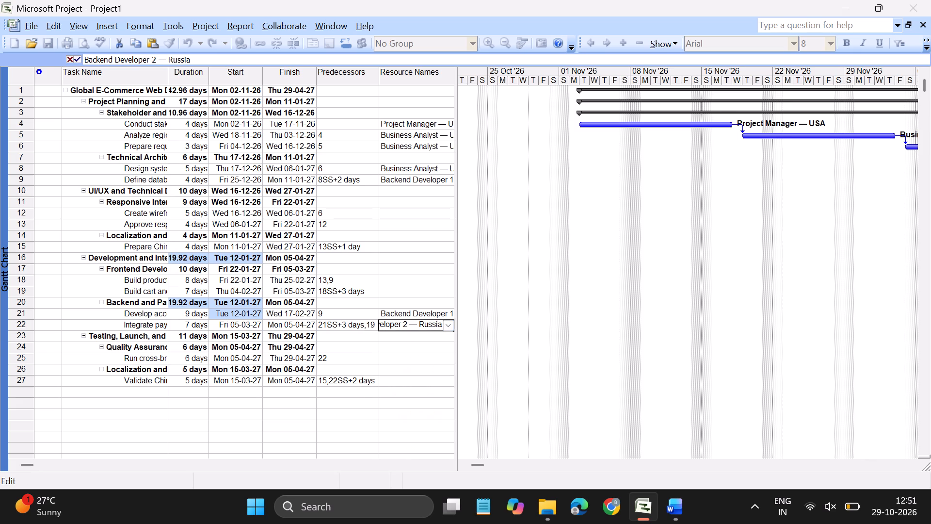
click(412, 350)
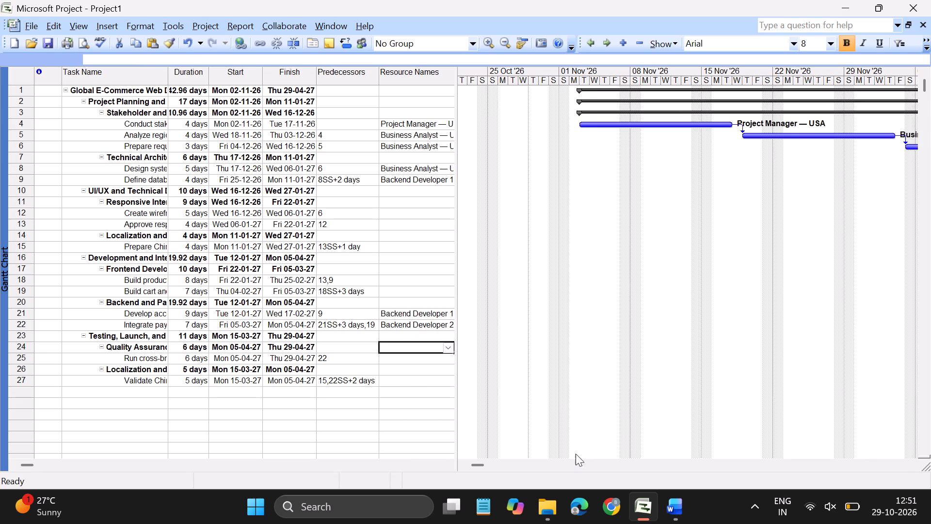
Switch to the Word question and compare the assignment rule for tasks 25–27 with the resource table to identify R8, R9 and R10.
click(666, 504)
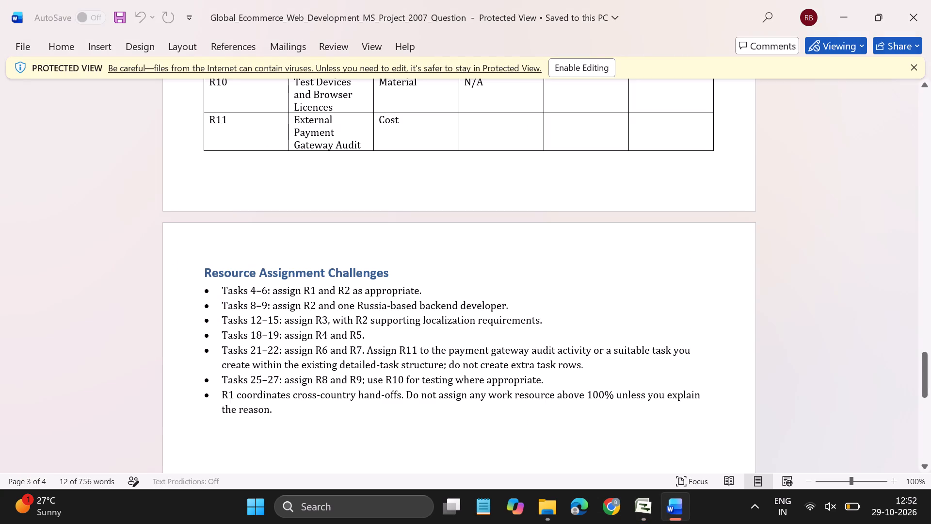
click(636, 507)
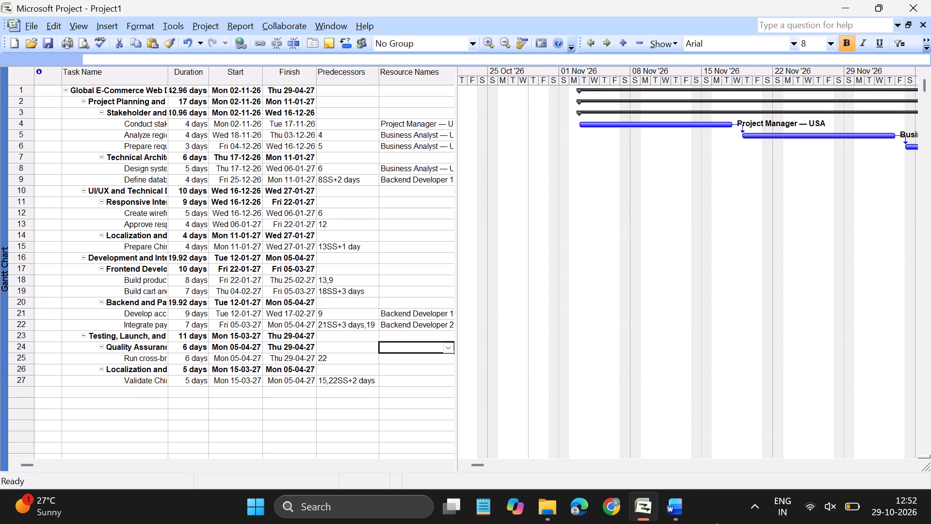
click(678, 508)
scroll(404, 253, up, 3)
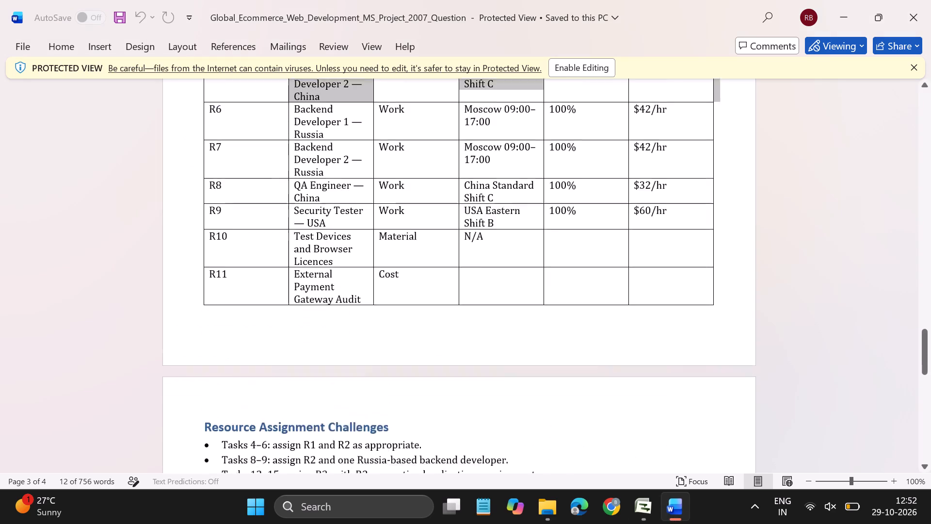
scroll(404, 253, up, 2)
scroll(404, 253, down, 1)
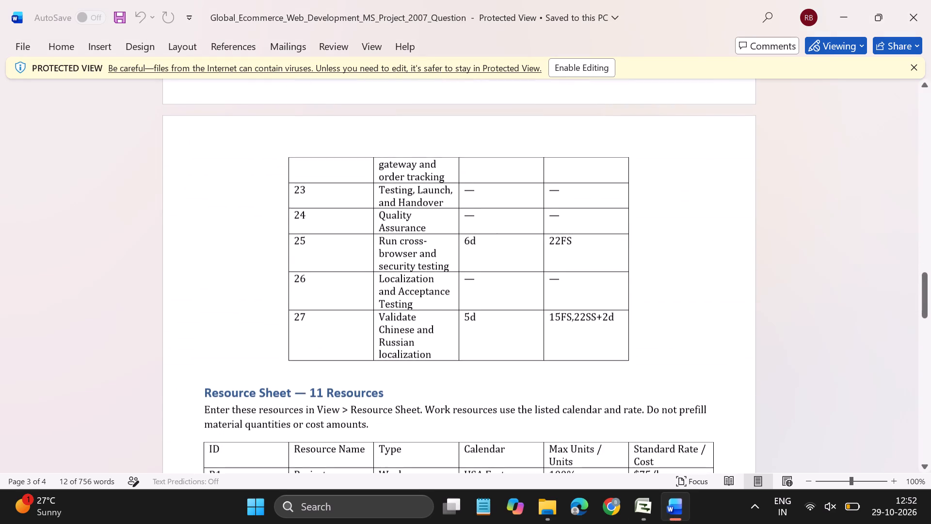
scroll(531, 329, down, 2)
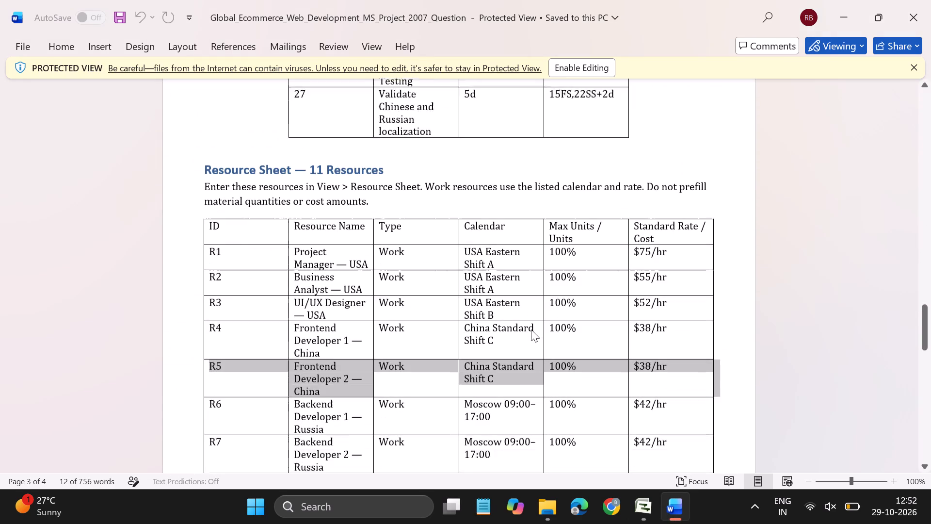
scroll(531, 329, down, 1)
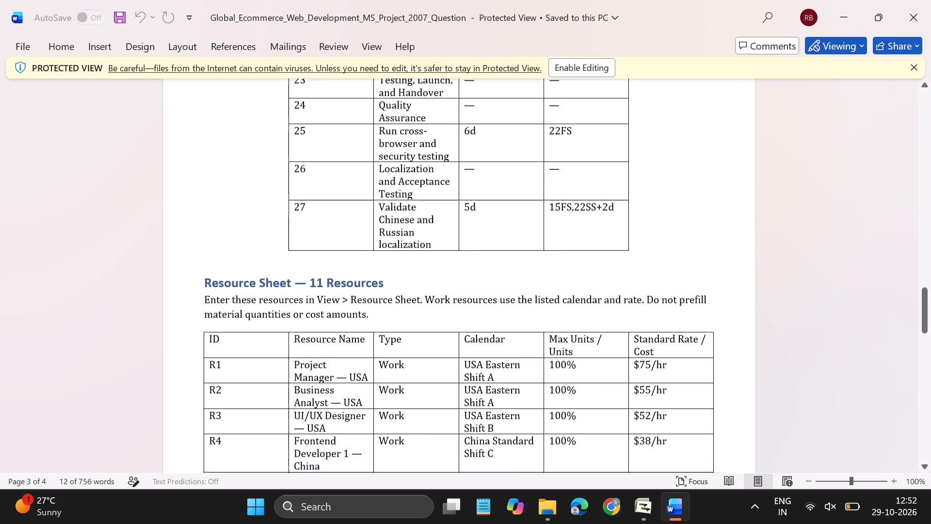
scroll(531, 329, down, 1)
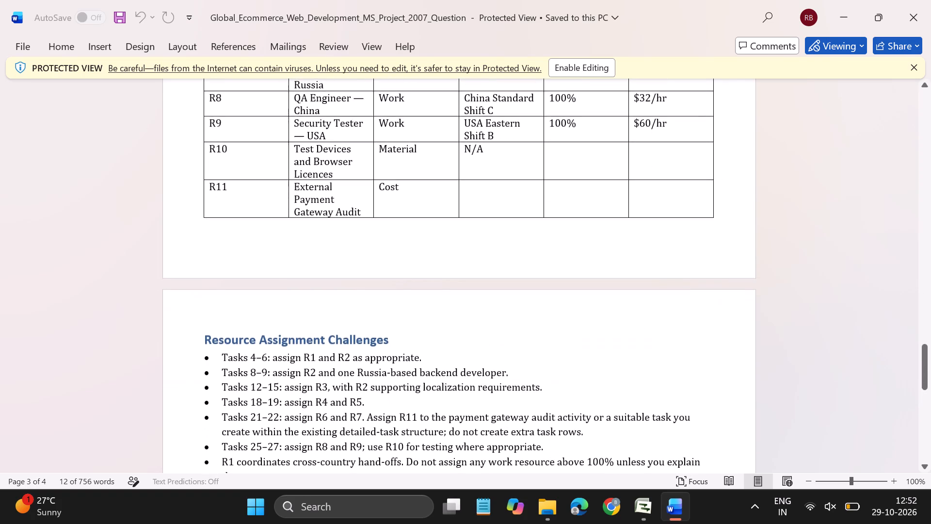
scroll(531, 329, down, 2)
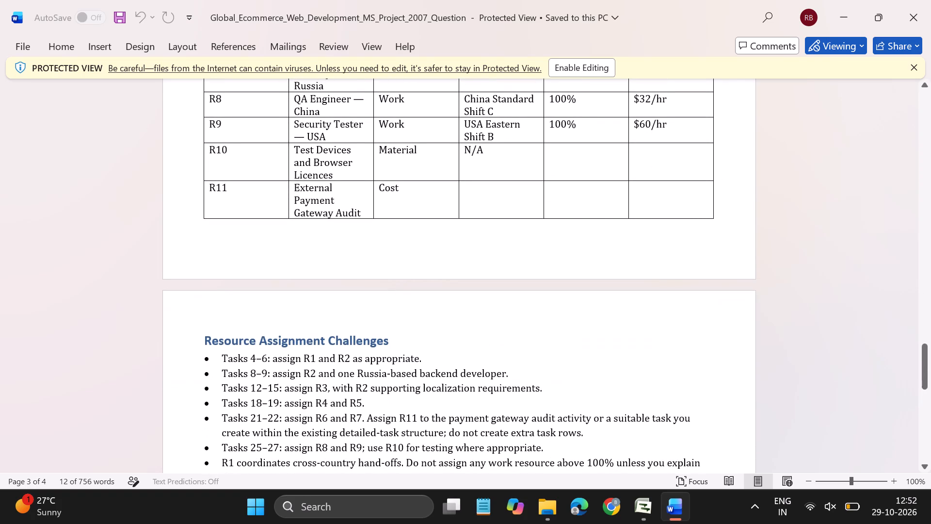
scroll(531, 329, down, 2)
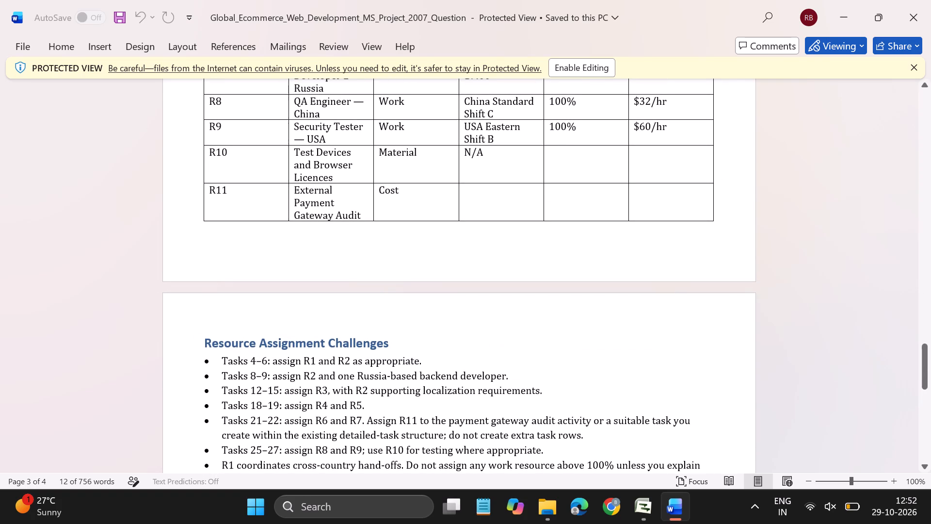
scroll(531, 329, down, 4)
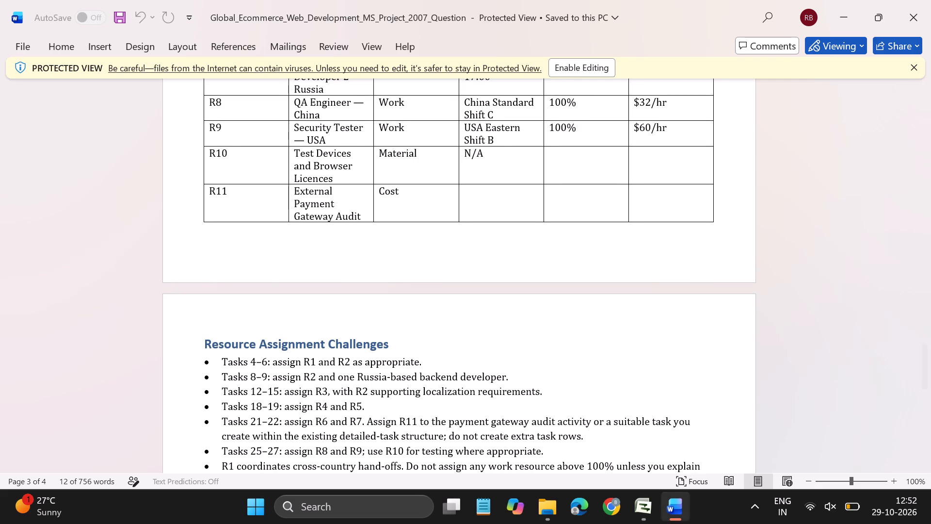
scroll(430, 312, up, 2)
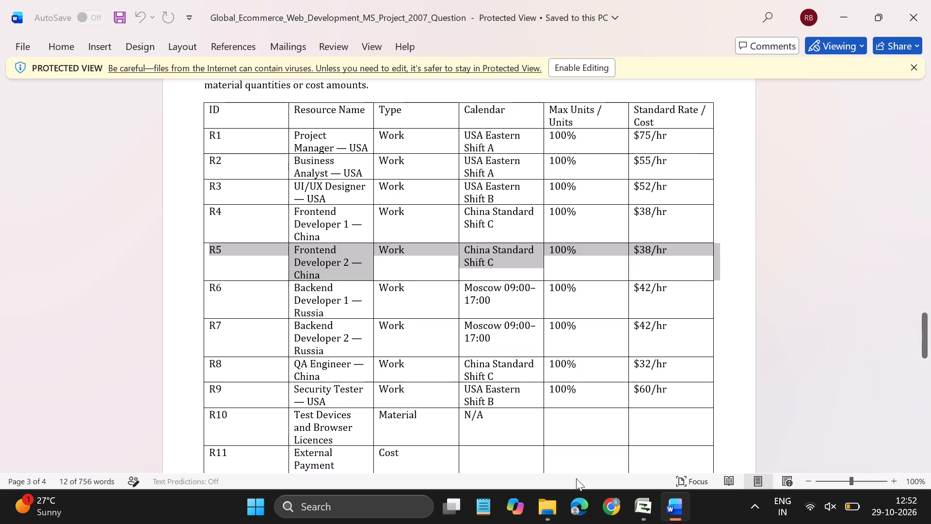
Switch to Microsoft Project and assign QA Engineer — China to task 25 and Security Tester — USA to task 27.
click(638, 506)
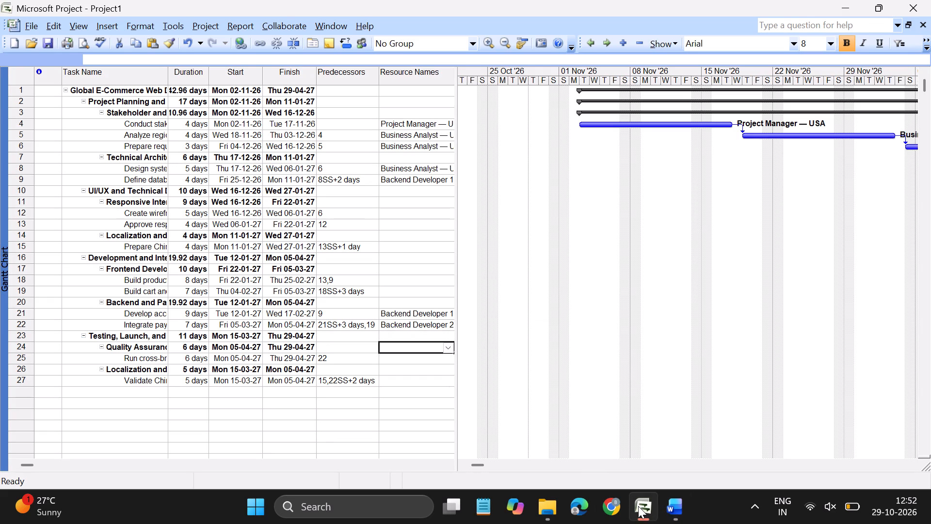
click(392, 360)
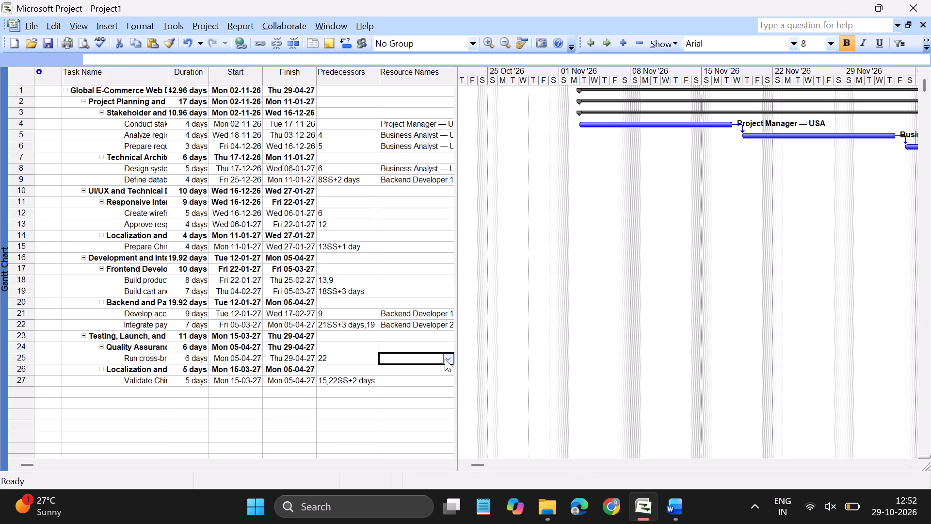
click(447, 359)
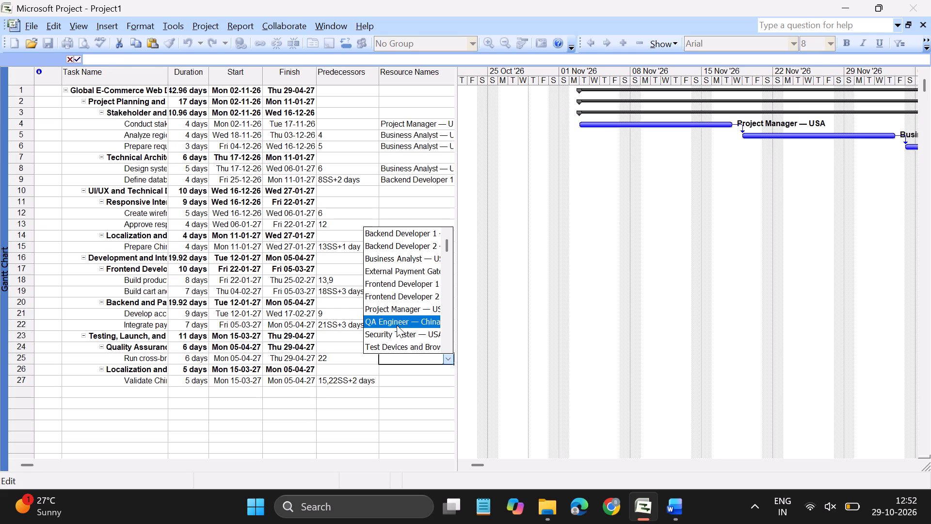
click(397, 325)
click(403, 380)
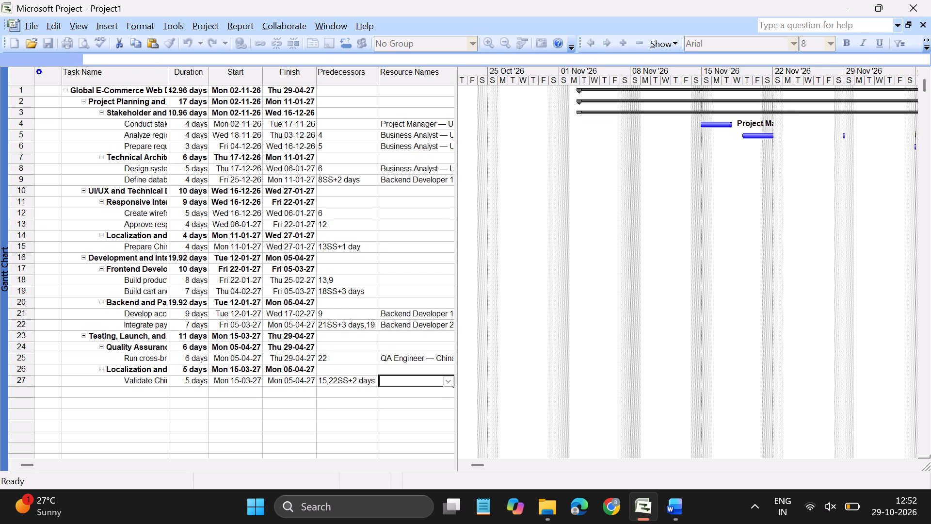
click(447, 381)
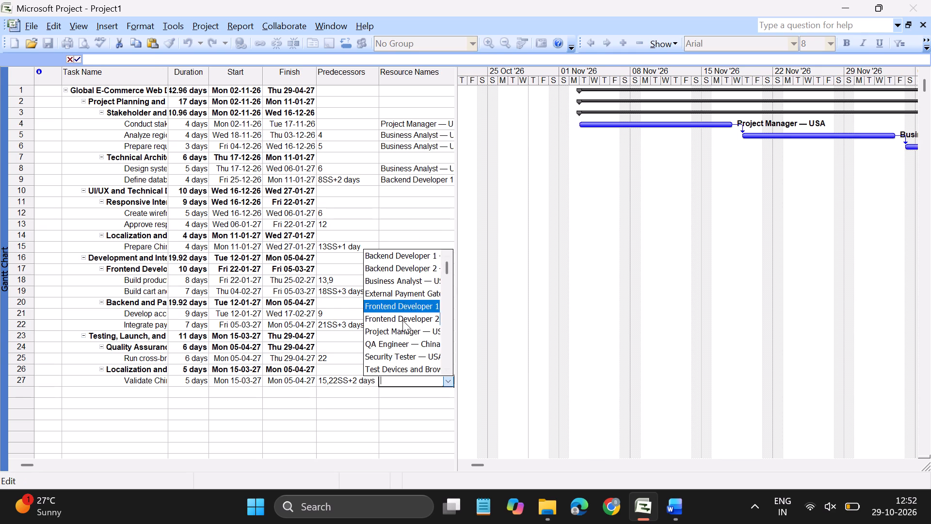
click(401, 357)
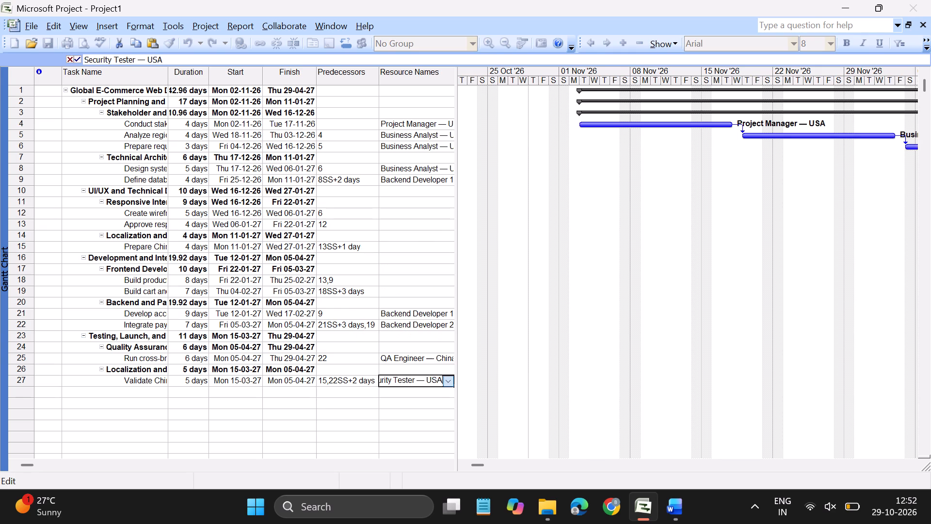
Switch to the Word question and recheck the tasks 25–27 assignment rule and the R8 to R11 resource table entries.
click(666, 508)
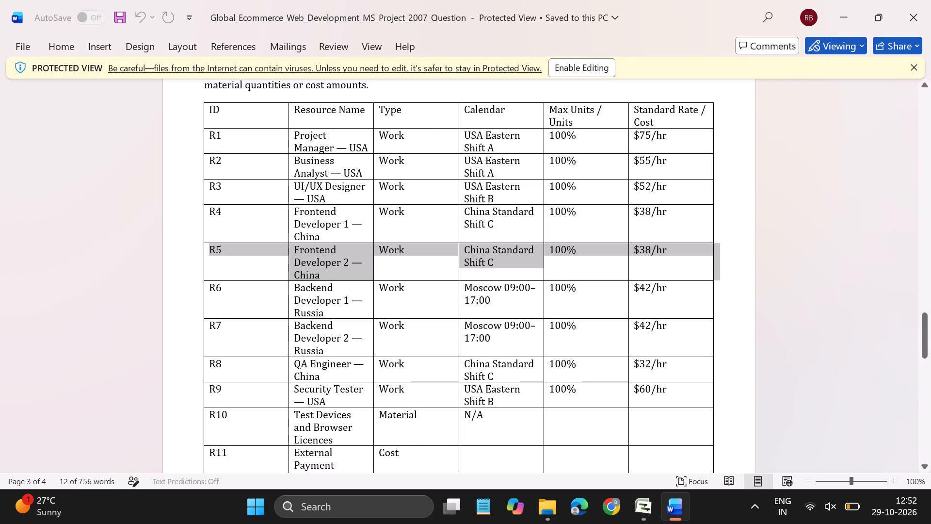
scroll(456, 389, down, 3)
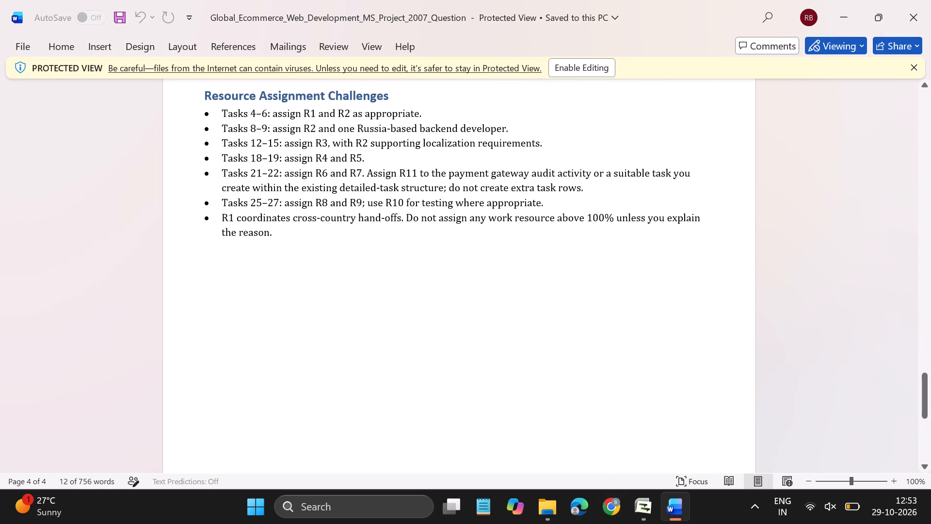
scroll(391, 218, up, 3)
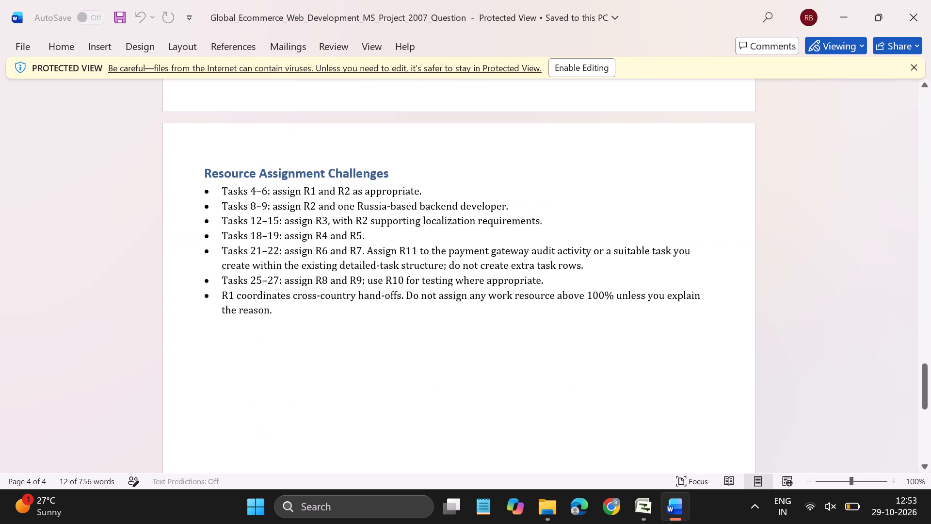
scroll(591, 423, up, 1)
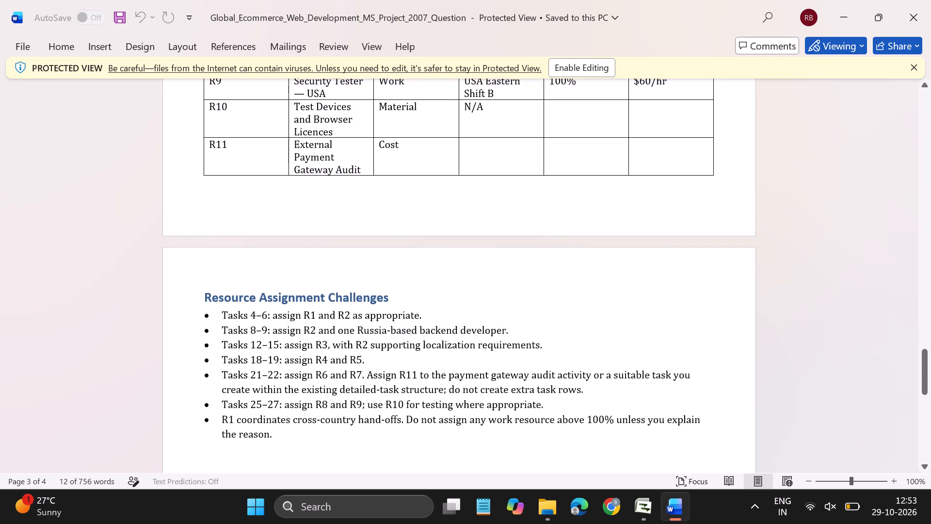
scroll(539, 402, up, 2)
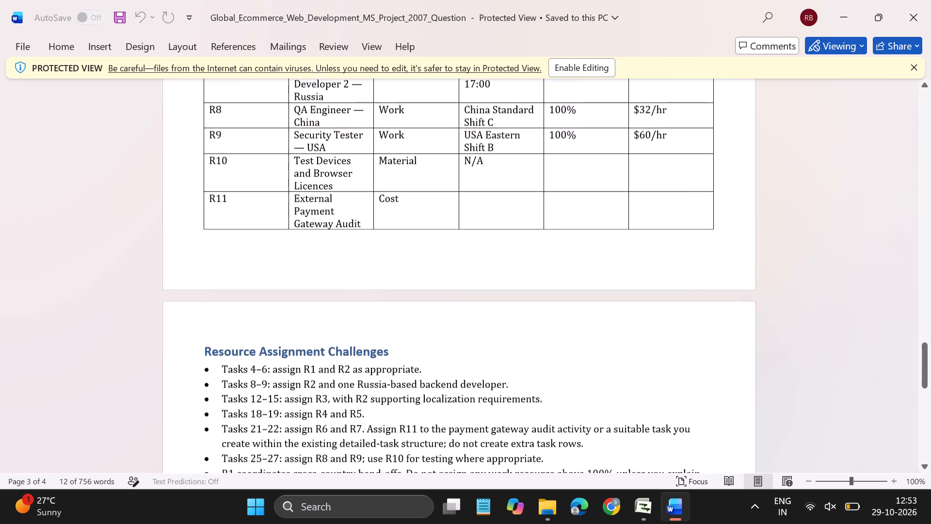
scroll(539, 402, up, 2)
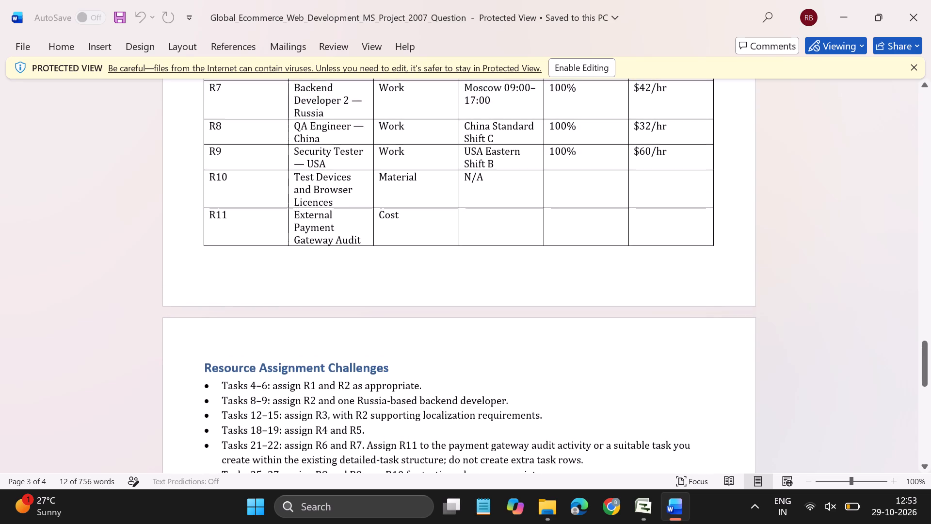
Switch to Microsoft Project and add Test Devices and Browser Licences as a second resource on task 25, Run cross-browser and security testing.
click(647, 518)
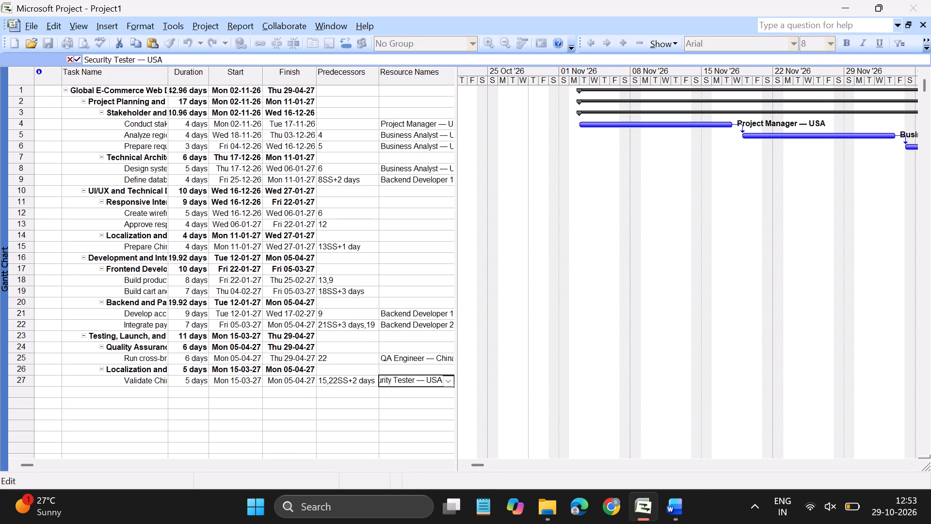
click(432, 359)
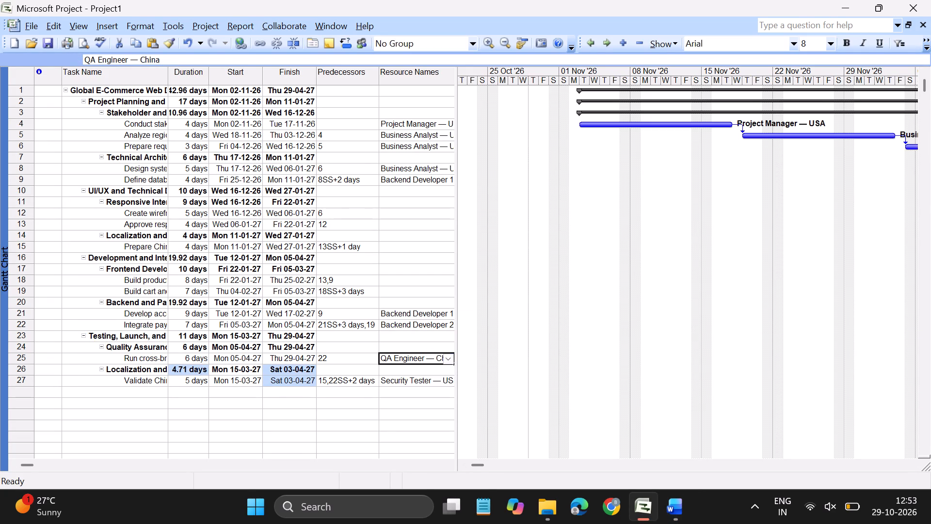
right_click(421, 359)
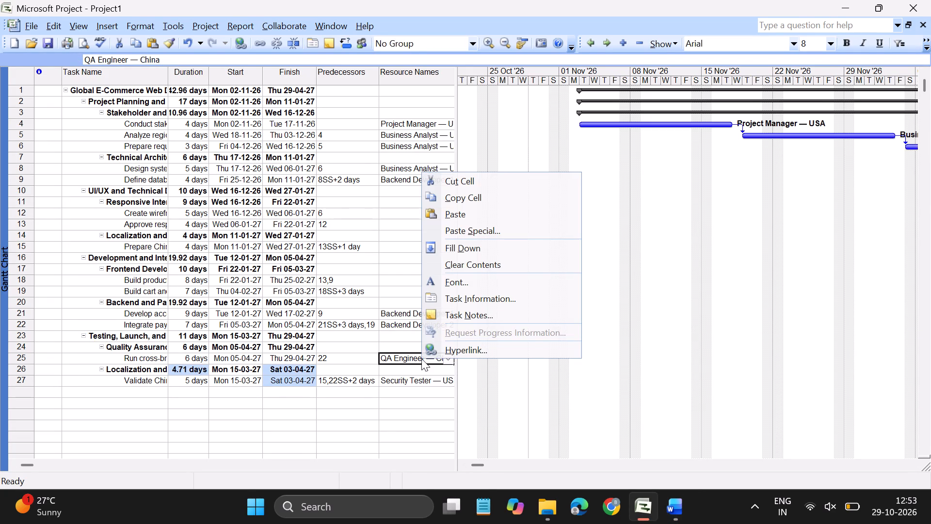
double_click(394, 354)
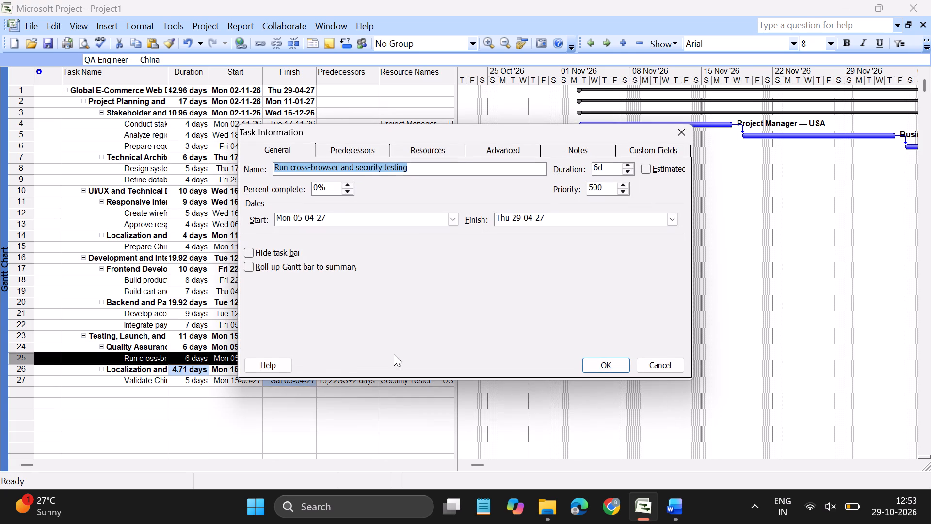
click(429, 151)
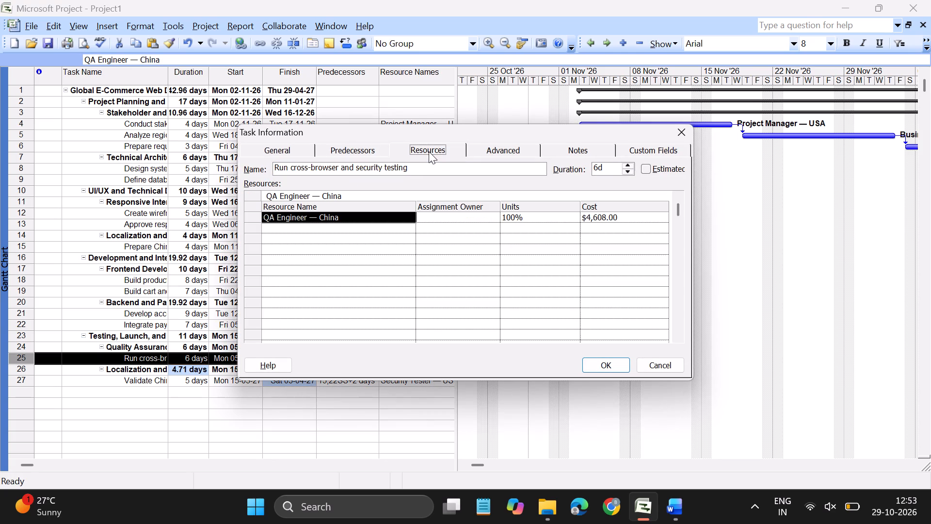
click(332, 228)
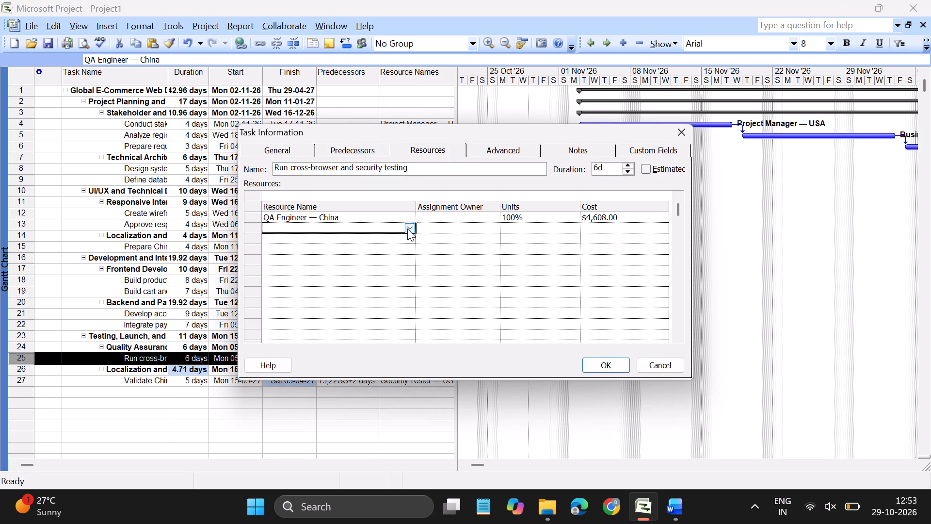
click(408, 229)
scroll(349, 263, down, 1)
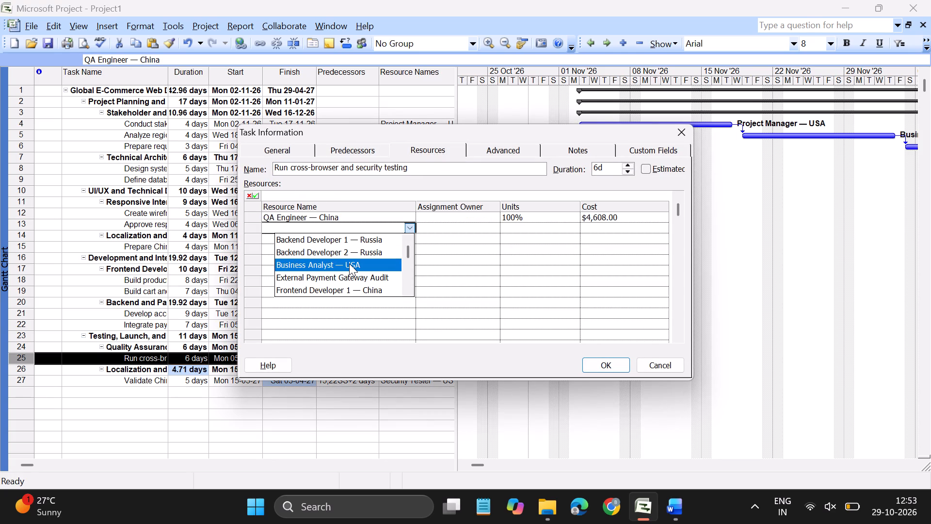
scroll(349, 263, down, 1)
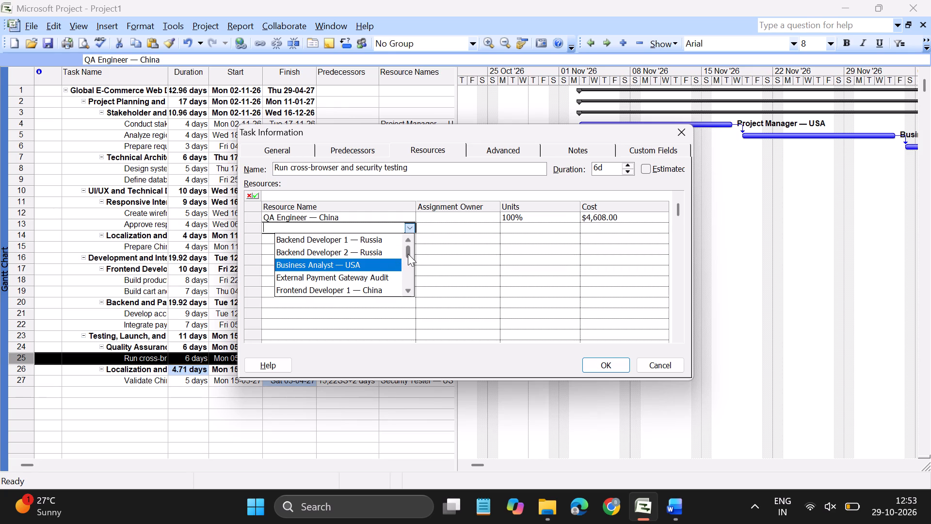
key(alt+Tab)
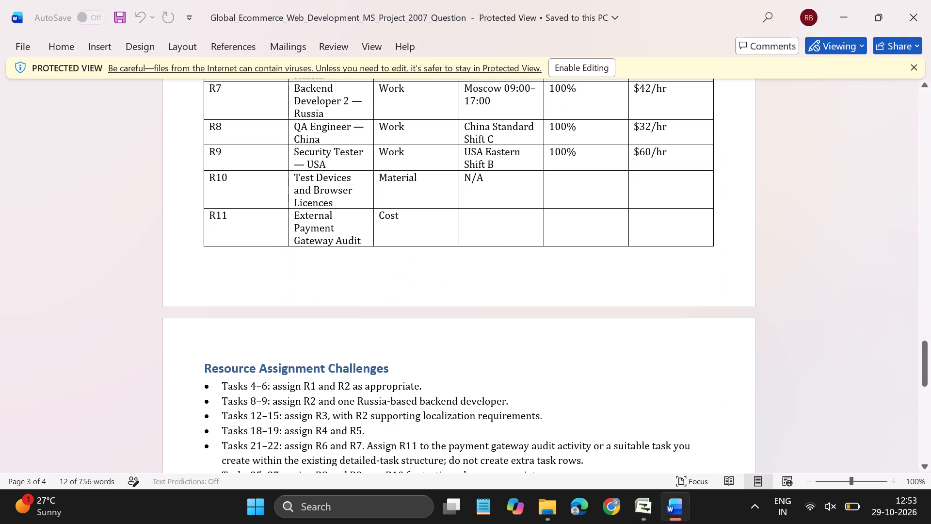
key(alt+Tab)
click(410, 228)
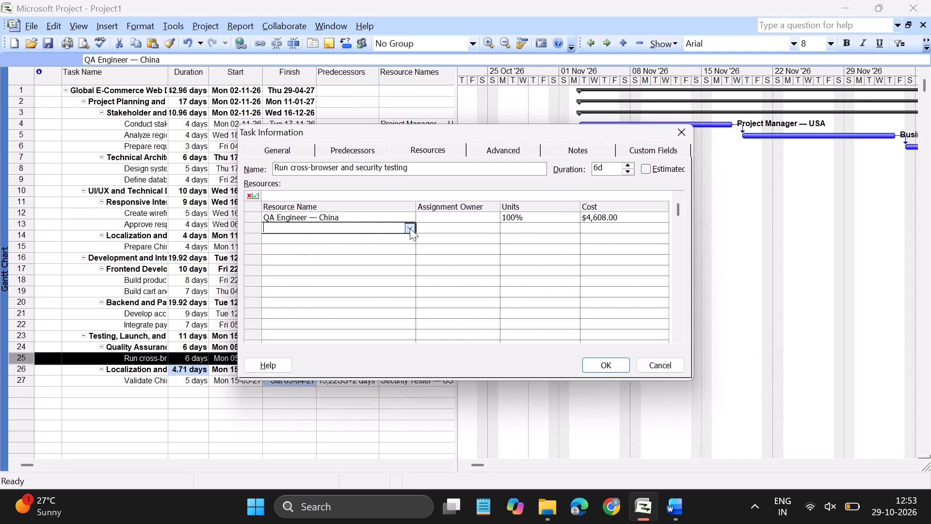
drag(408, 254, 408, 257)
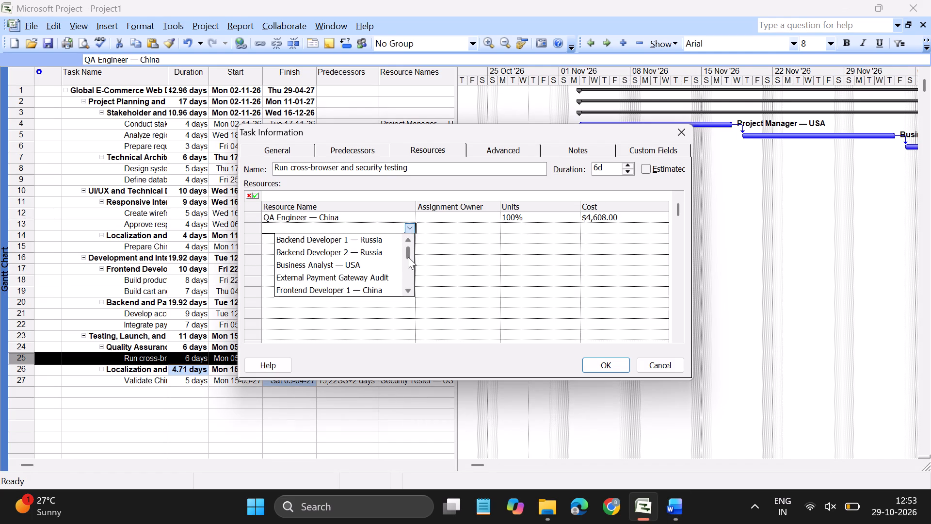
drag(408, 257, 408, 262)
click(407, 289)
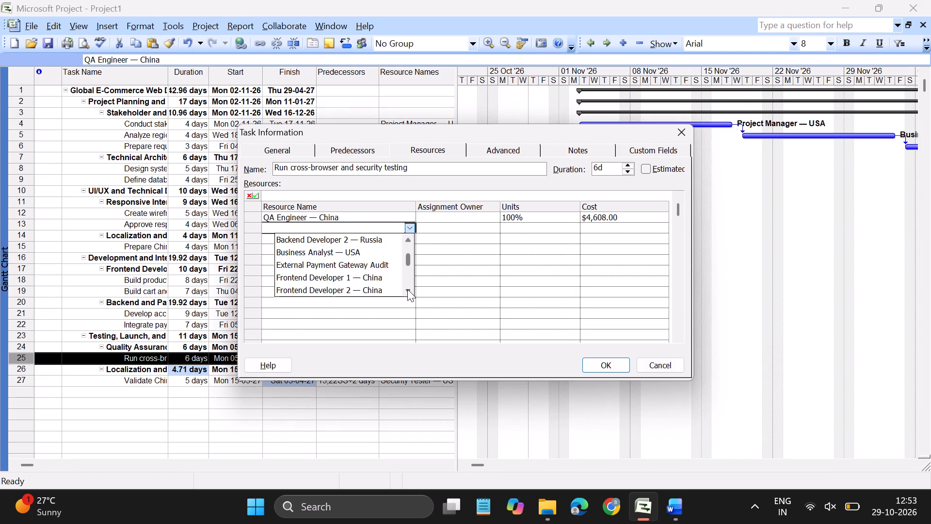
double_click(407, 289)
click(407, 289)
click(407, 289)
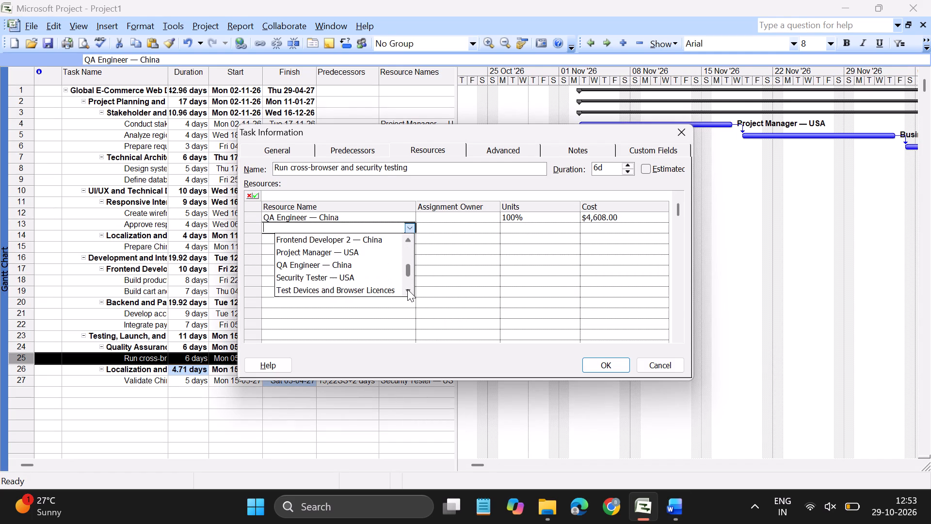
click(370, 290)
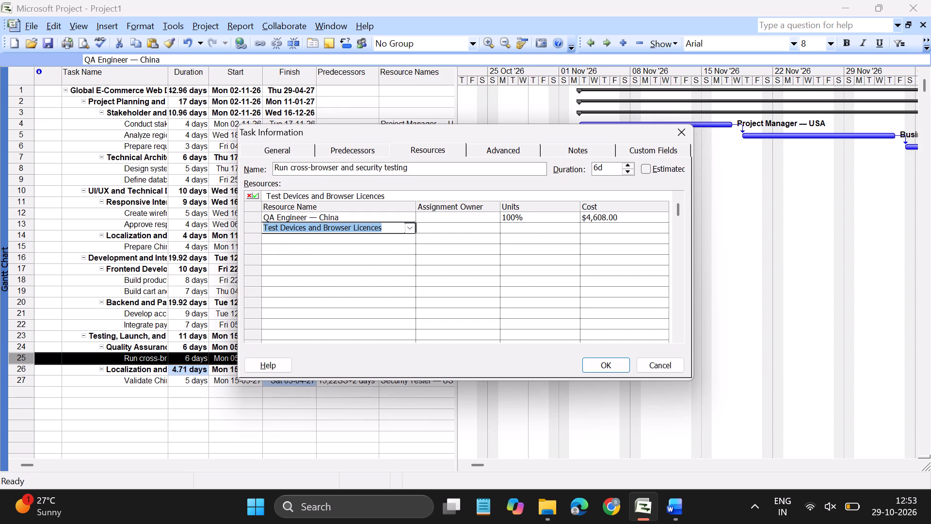
click(475, 276)
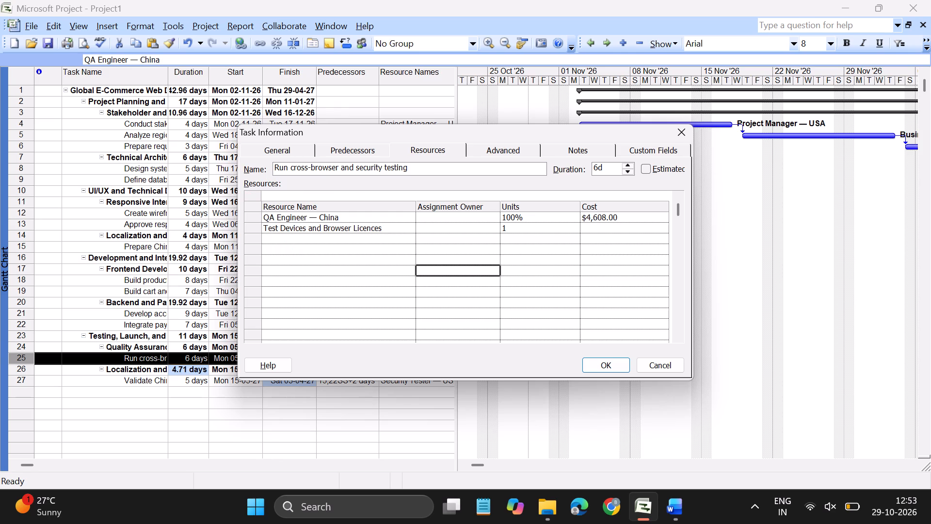
click(534, 213)
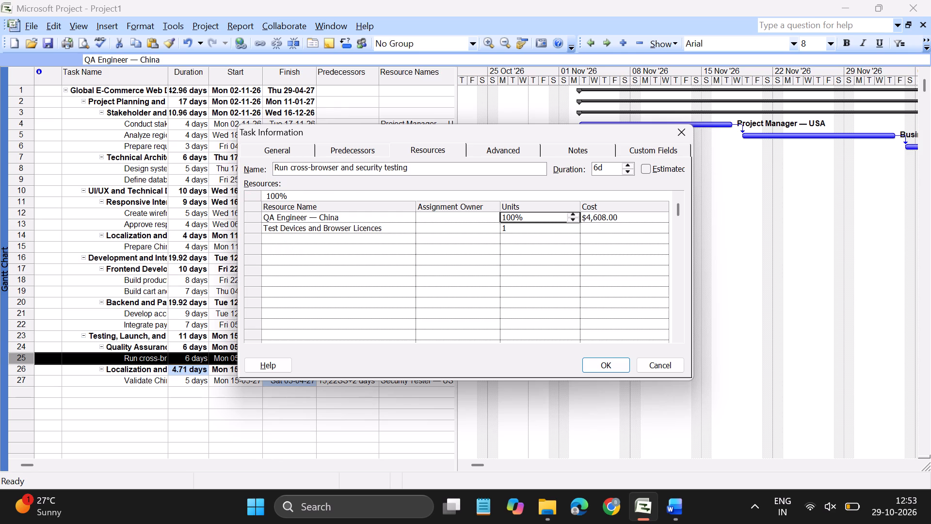
click(614, 366)
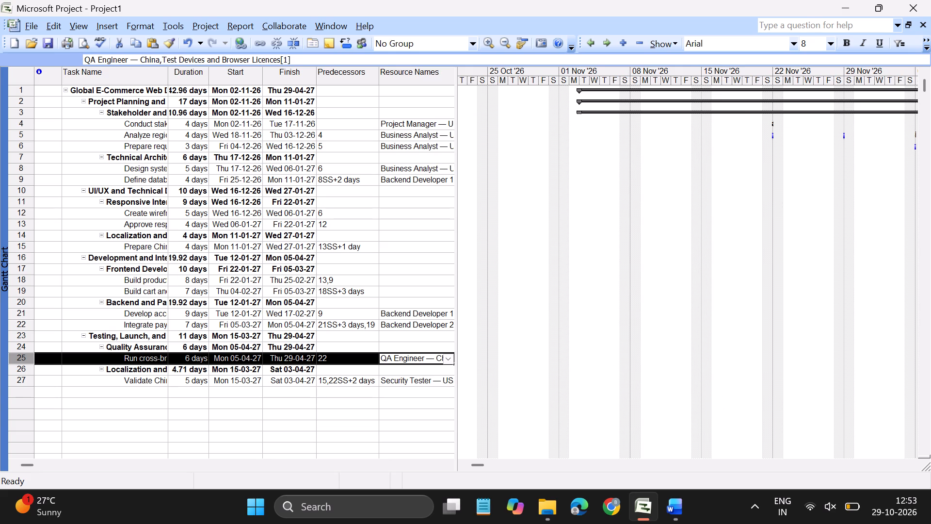
Check R4 and R5 in the Word question, and in Project assign Frontend Developer 1 — China to task 18 and Frontend Developer 2 — China to task 19.
click(661, 512)
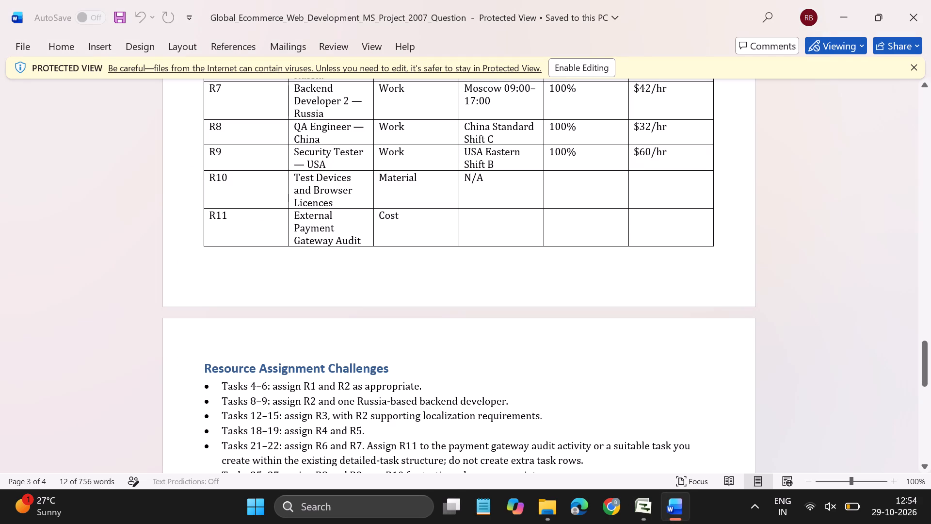
click(638, 510)
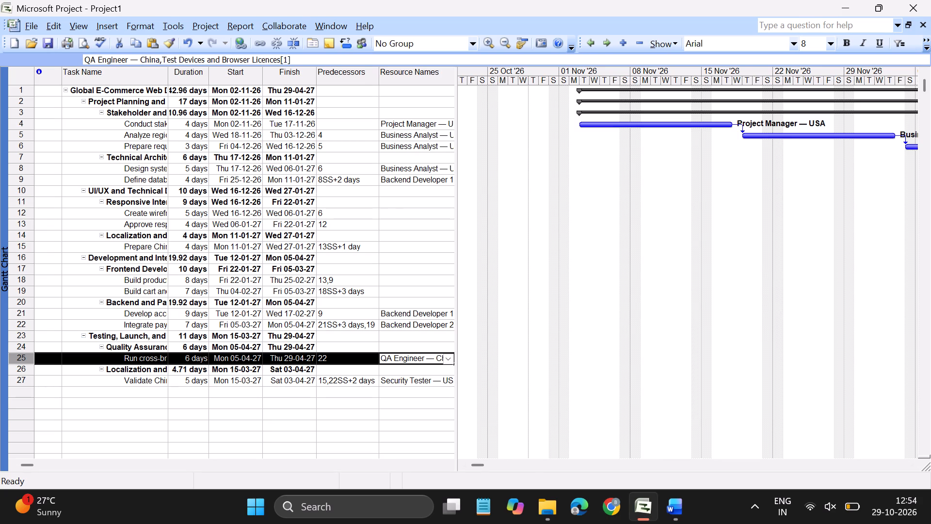
click(392, 281)
key(alt+Tab)
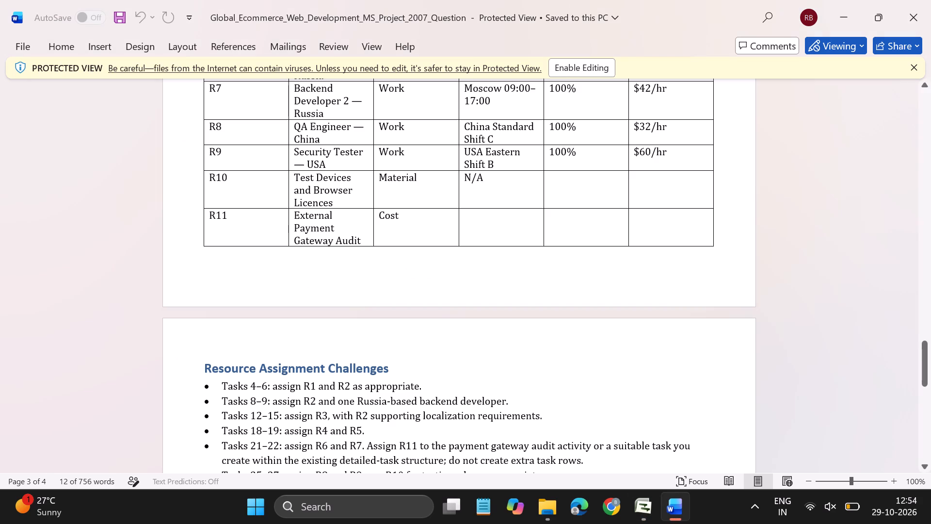
scroll(144, 272, up, 1)
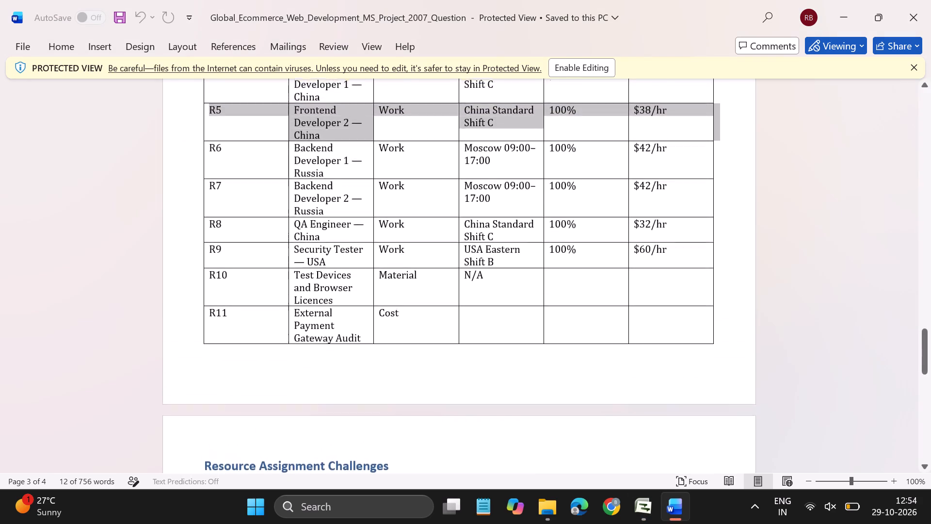
scroll(144, 272, up, 1)
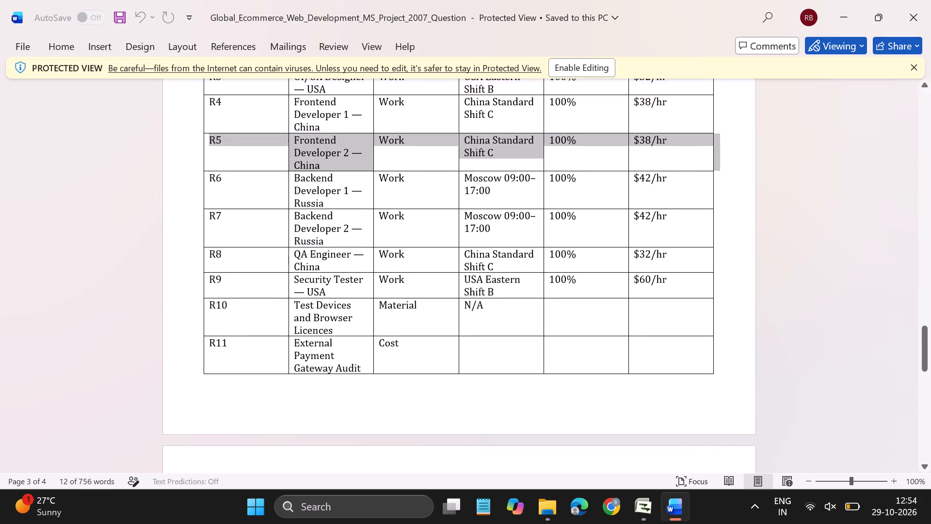
click(642, 504)
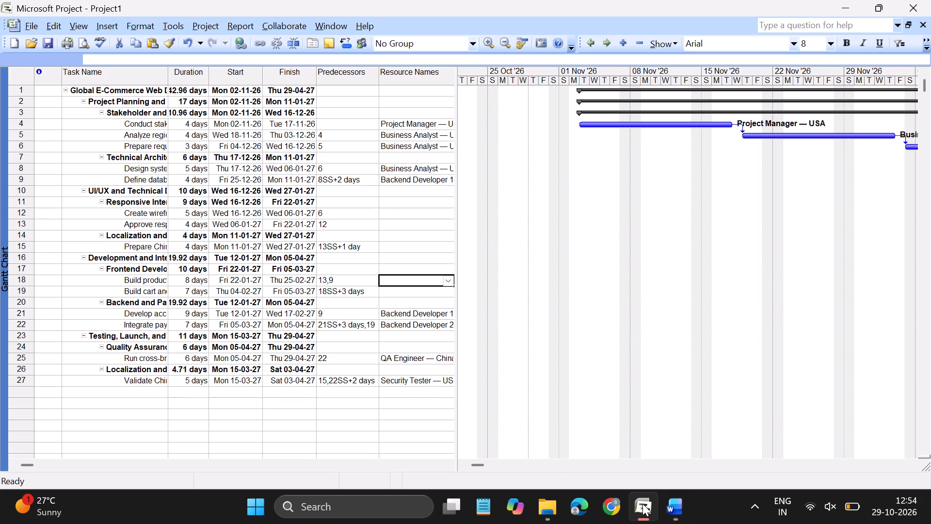
click(449, 279)
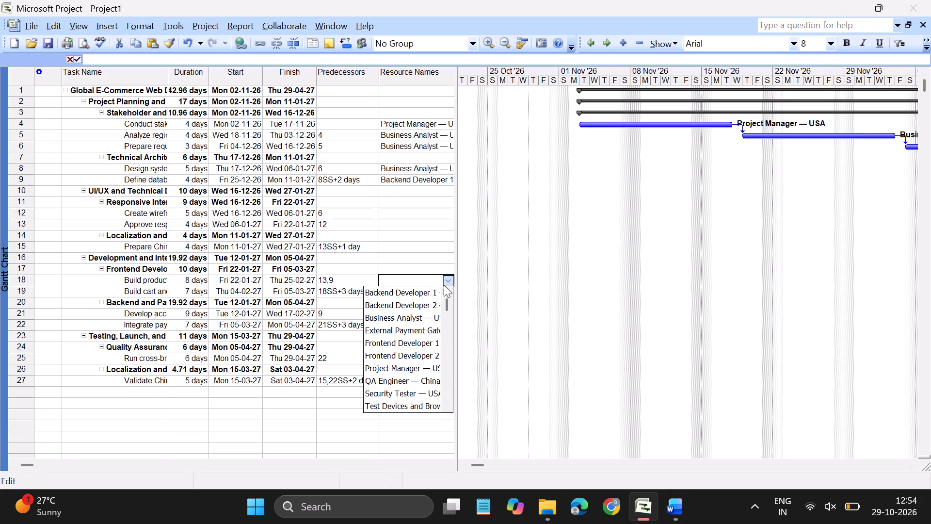
click(401, 341)
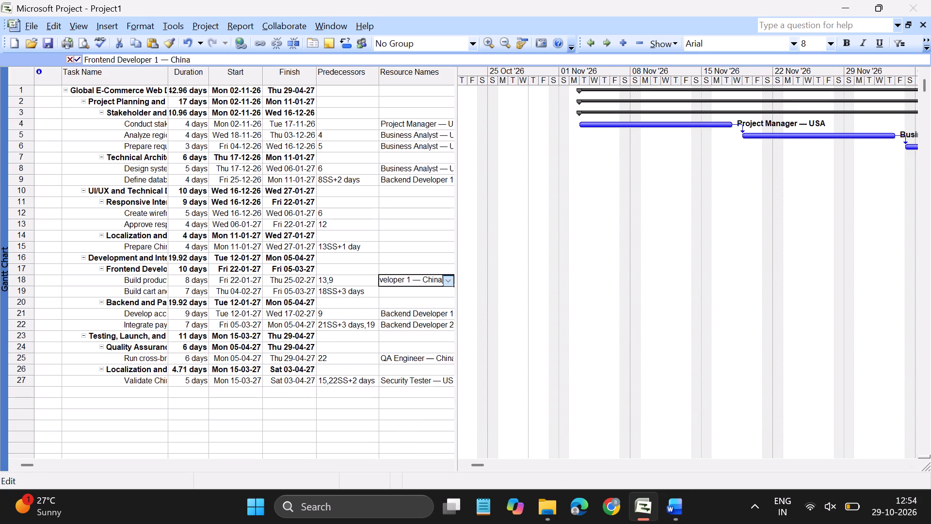
click(425, 293)
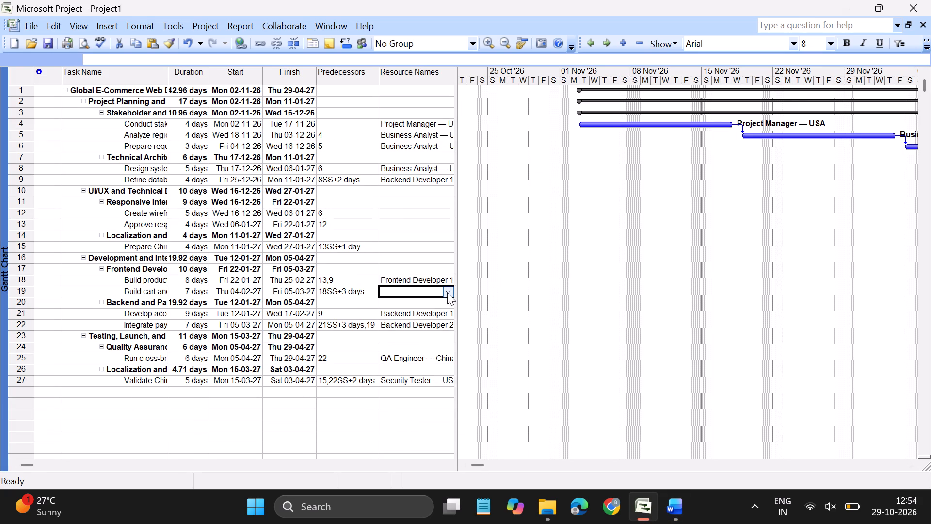
click(447, 293)
click(405, 364)
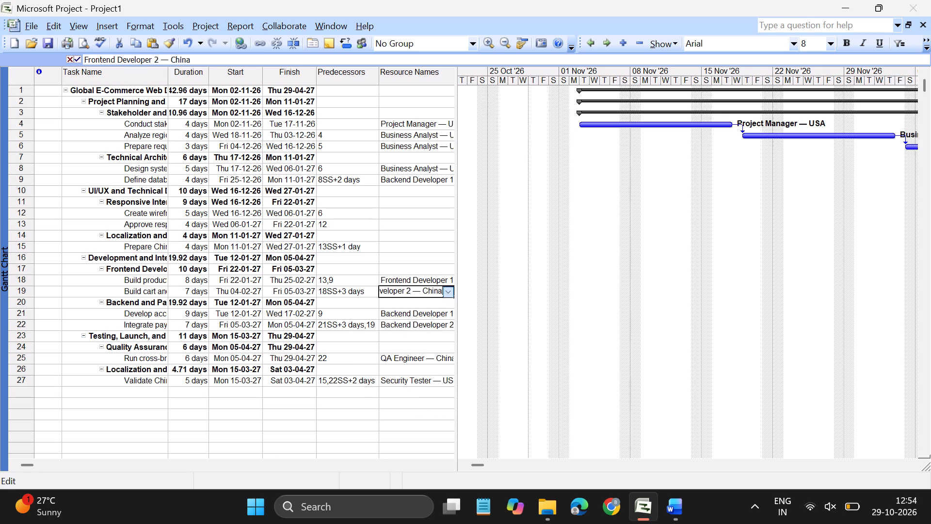
click(404, 250)
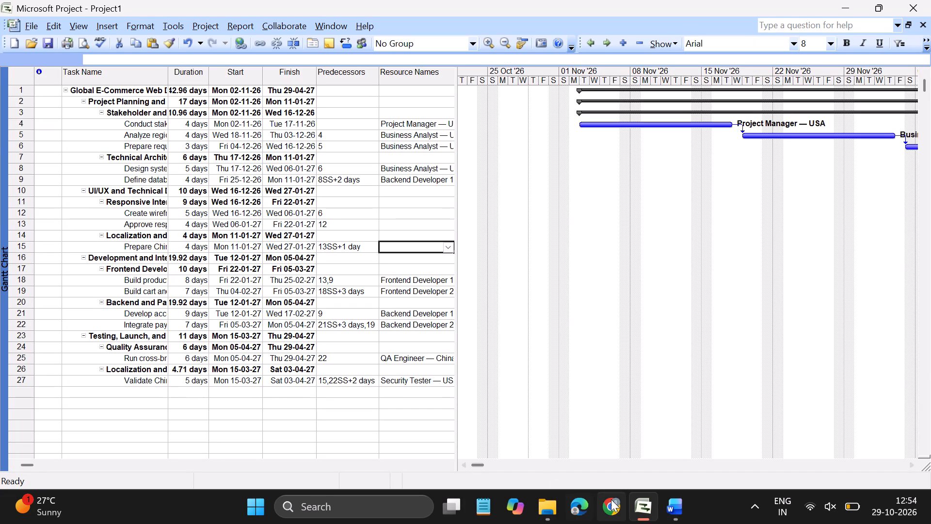
Switch to the Word question and review the tasks 12–15 assignment rule together with the resource table entries.
click(668, 509)
scroll(419, 331, down, 1)
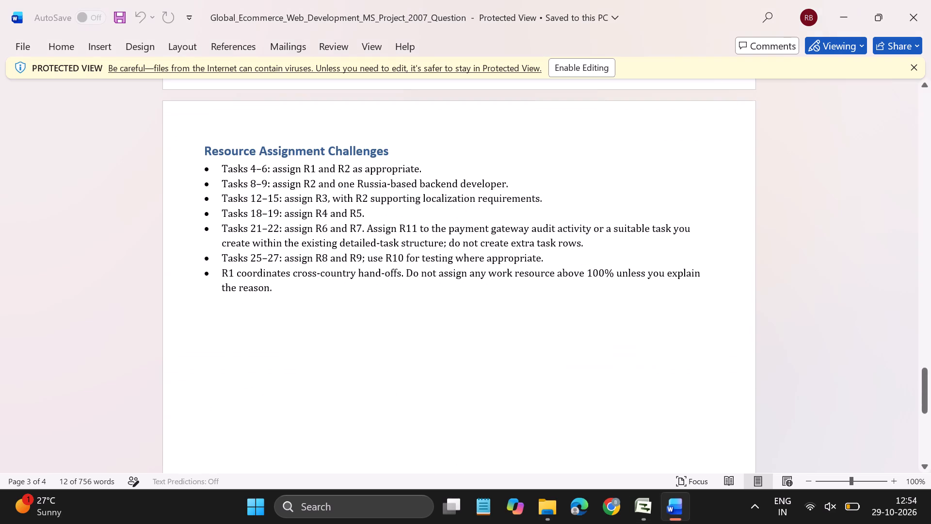
scroll(419, 331, down, 1)
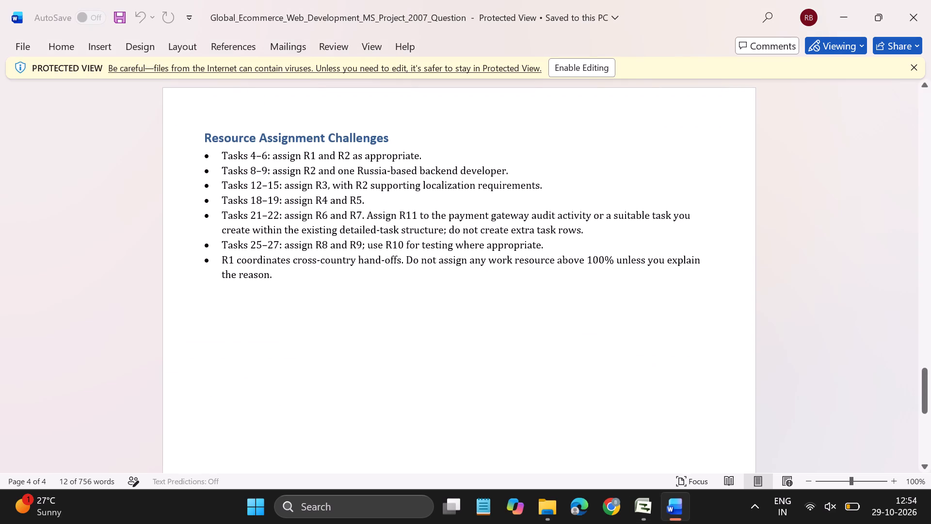
click(645, 507)
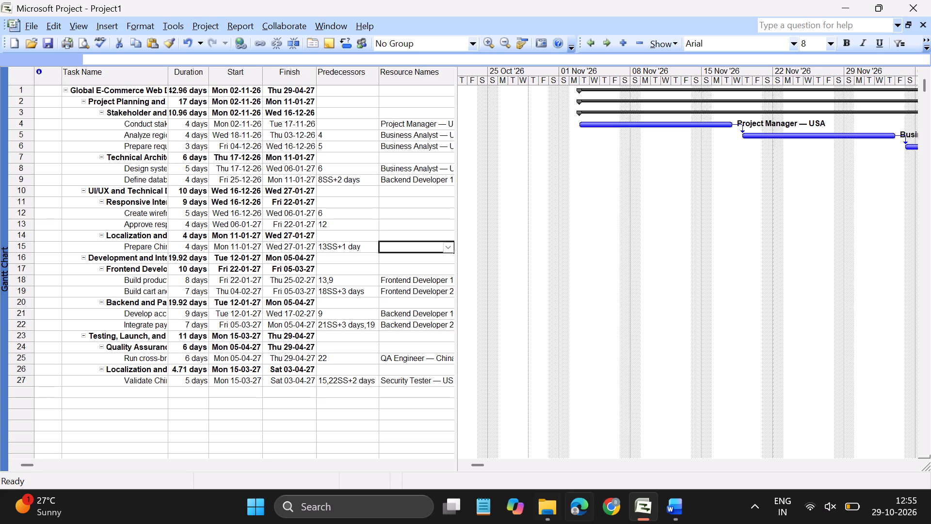
click(667, 510)
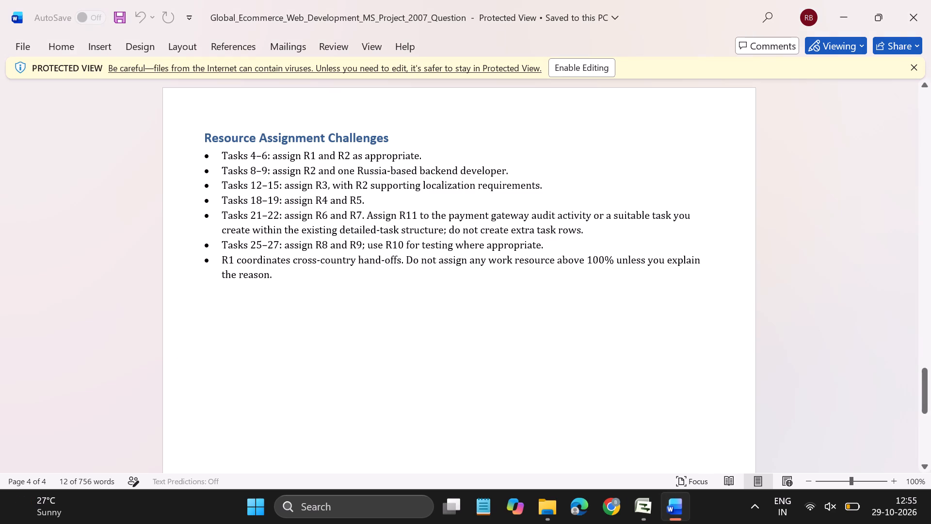
scroll(385, 318, up, 5)
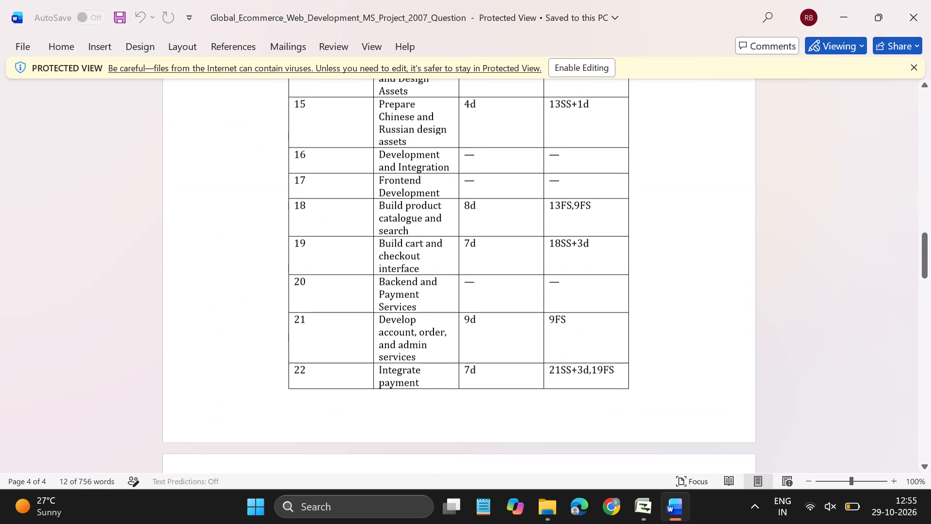
scroll(385, 318, up, 1)
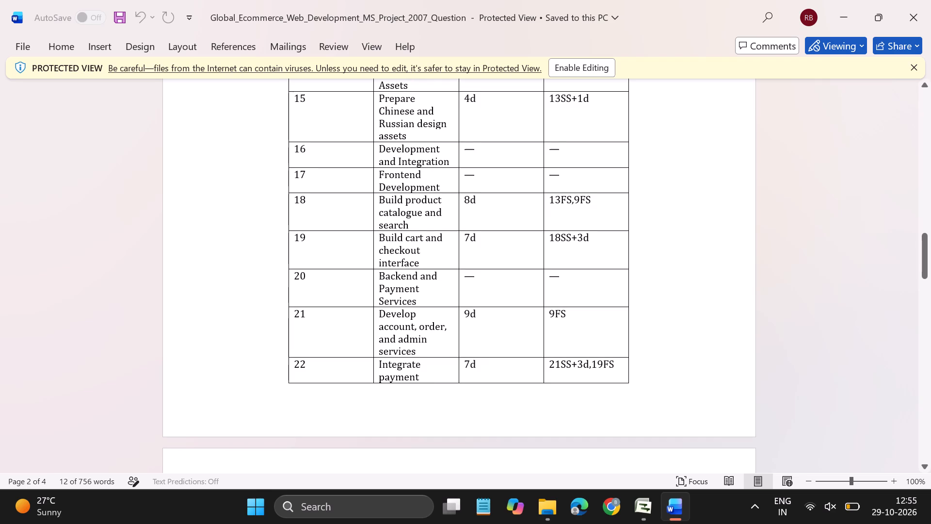
scroll(535, 353, down, 5)
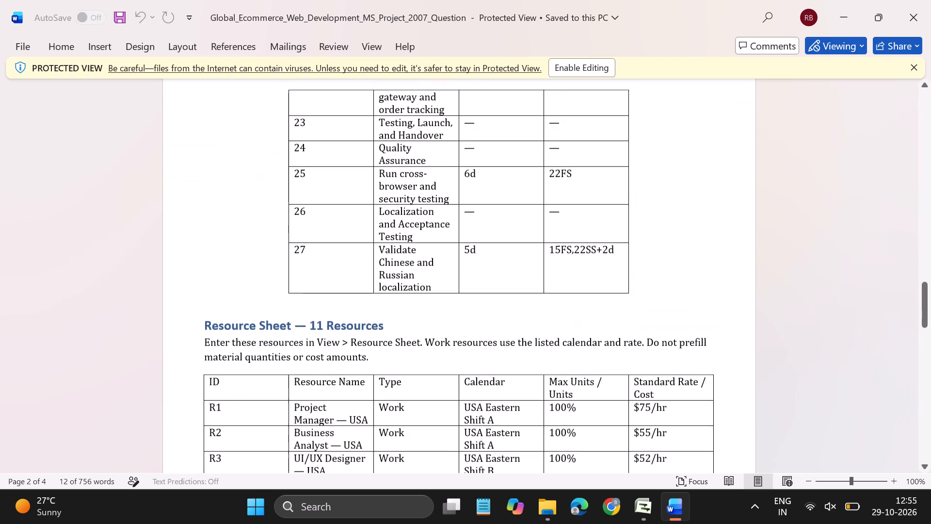
scroll(535, 353, down, 1)
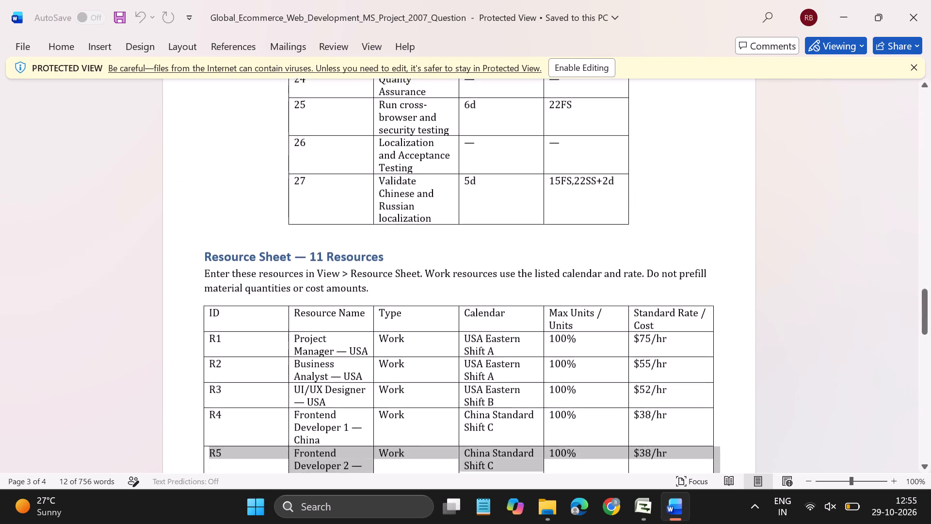
scroll(535, 353, down, 1)
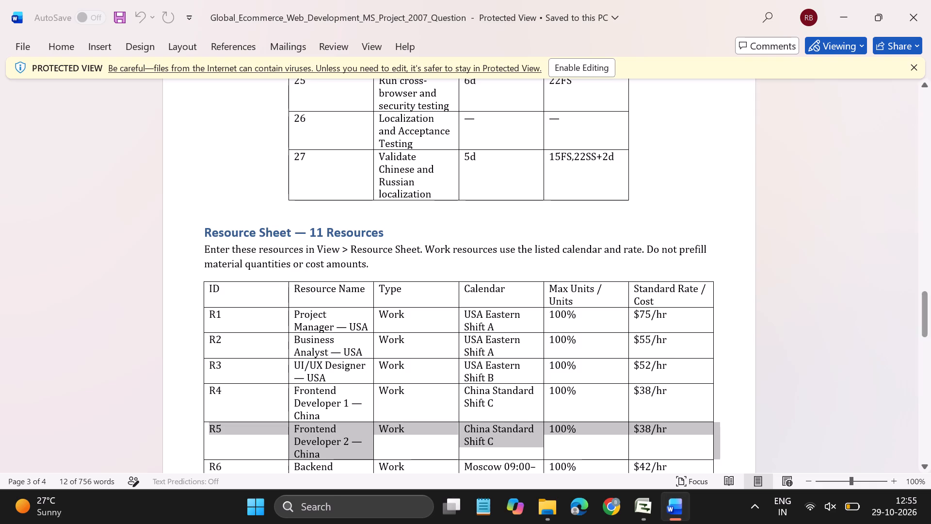
scroll(615, 402, down, 4)
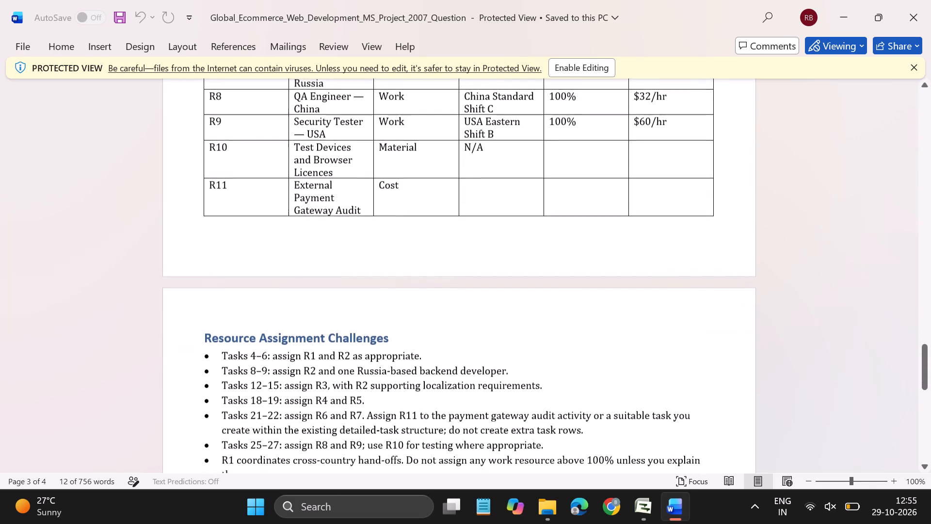
scroll(615, 402, down, 2)
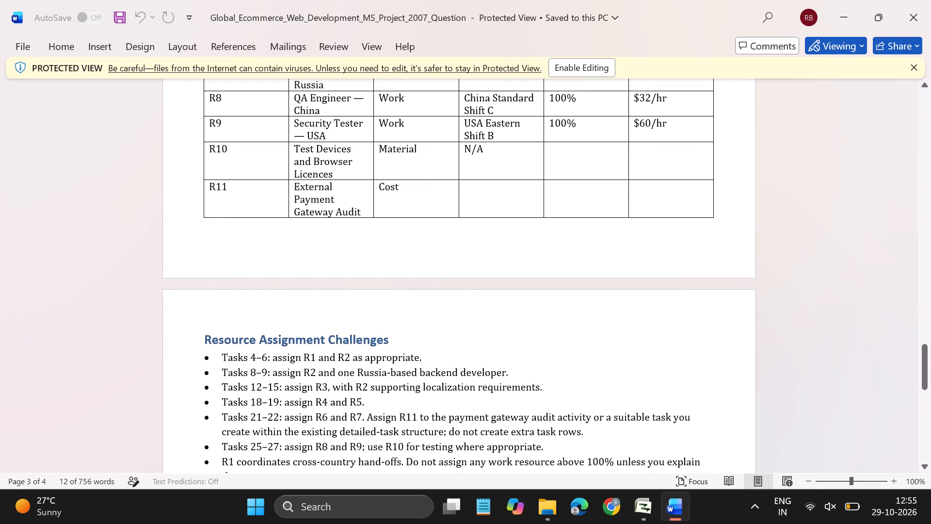
Review the resource table and the rows for tasks 12 to 15 in the Word question's task table.
scroll(580, 400, up, 1)
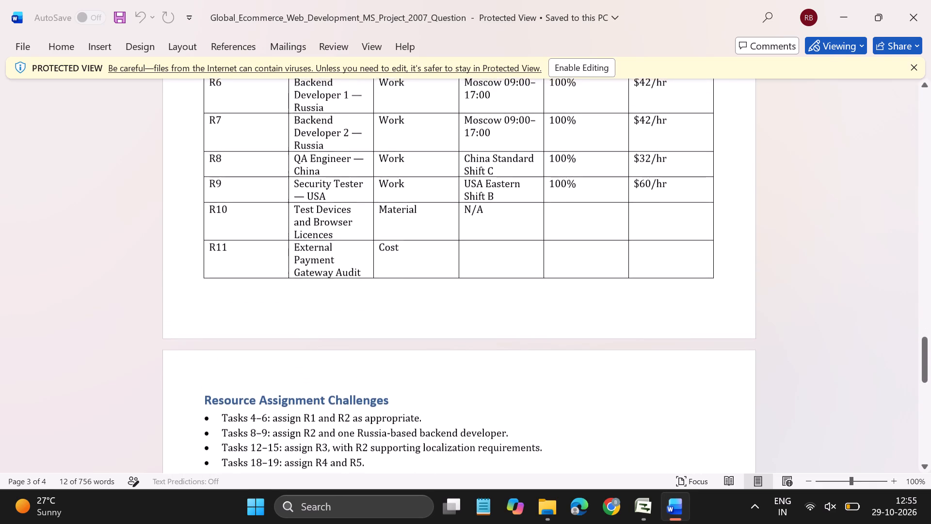
scroll(580, 400, up, 4)
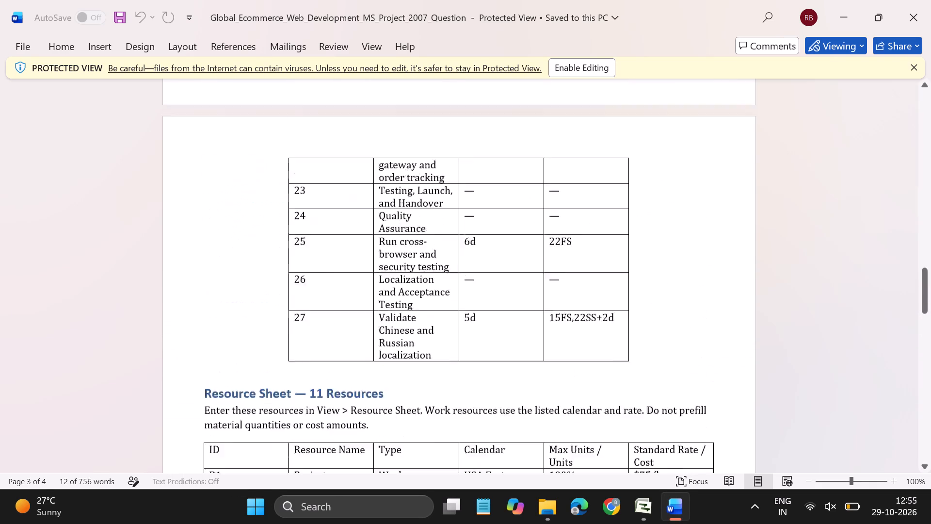
scroll(563, 404, up, 4)
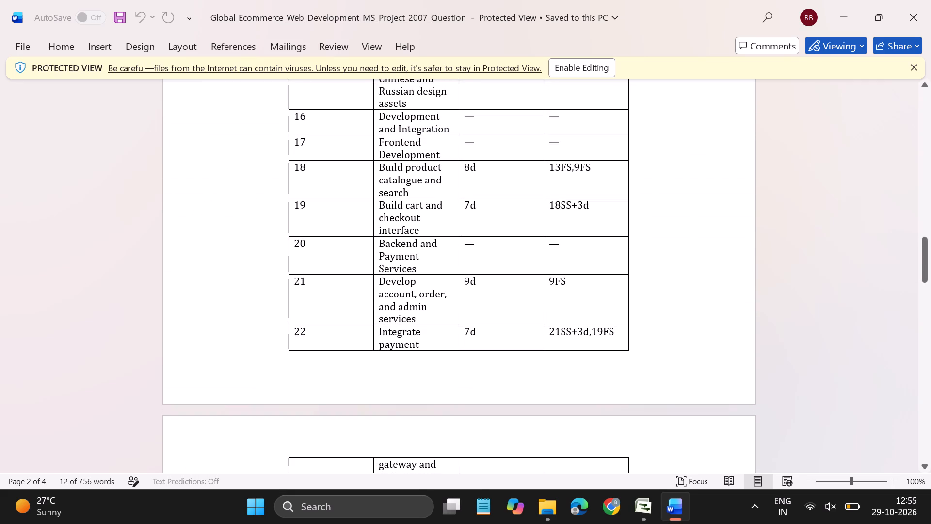
scroll(400, 175, up, 1)
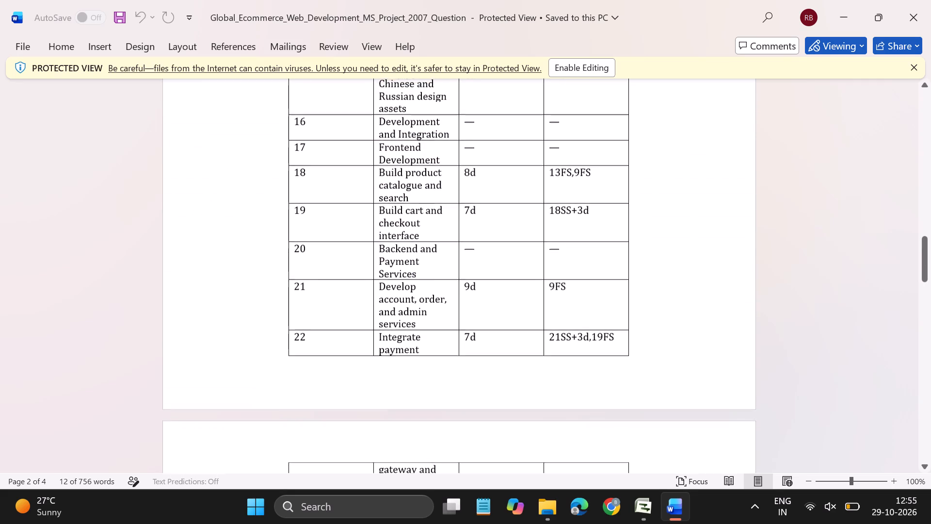
scroll(400, 175, up, 2)
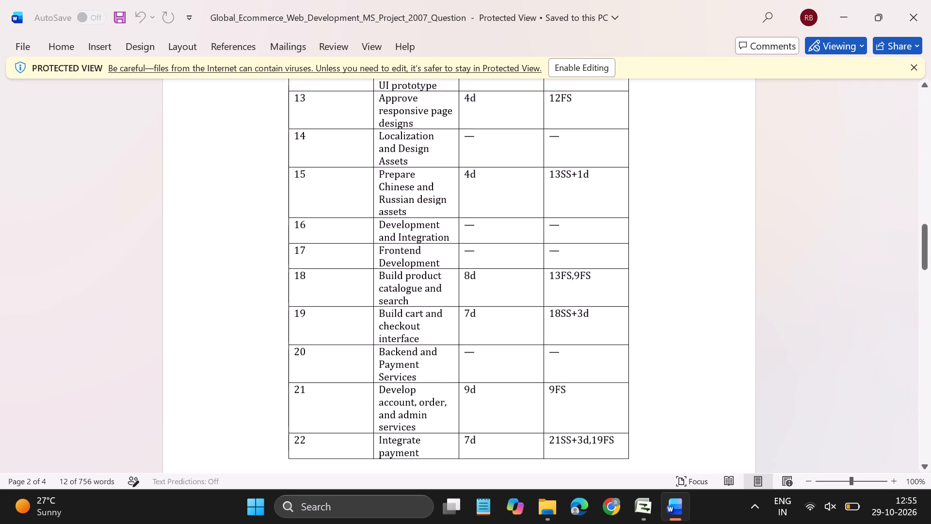
scroll(400, 175, up, 1)
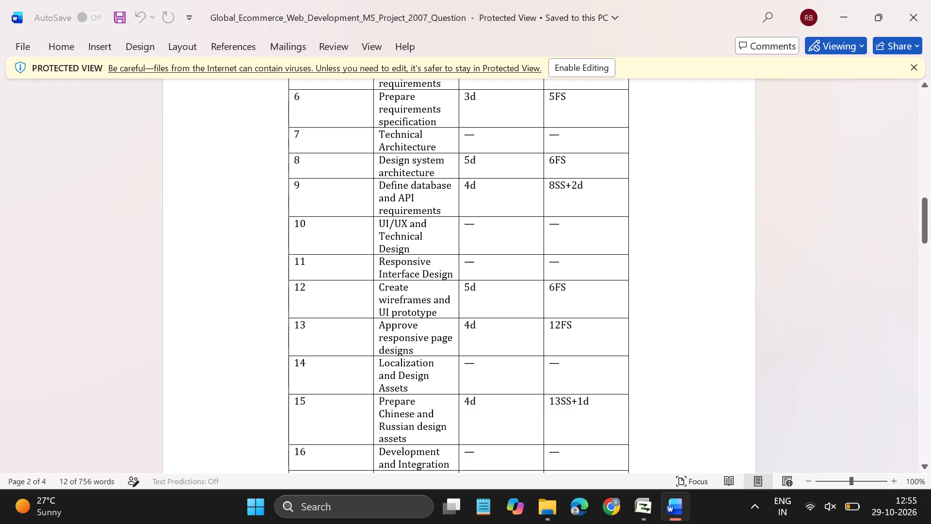
Switch to Microsoft Project and assign UI/UX Designer — USA to task 12, the wireframes, and task 13, the responsive page designs approval.
click(638, 504)
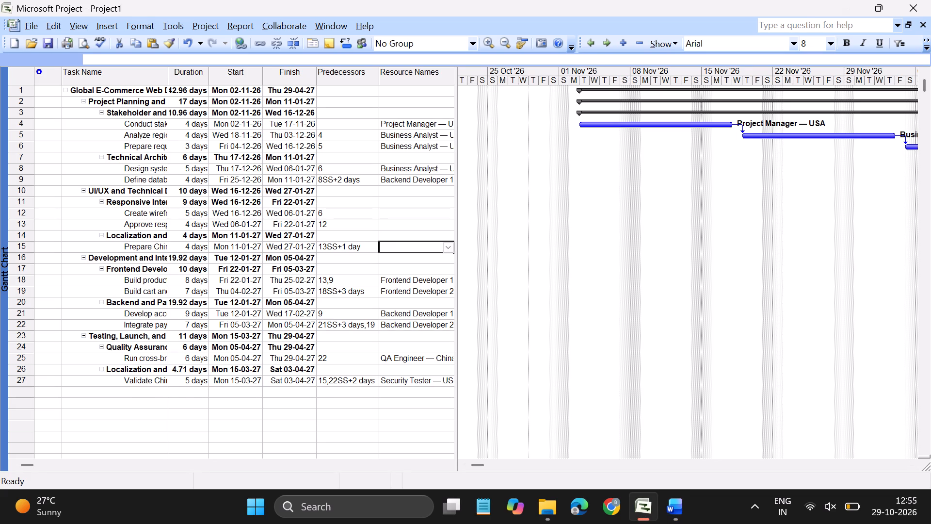
click(398, 214)
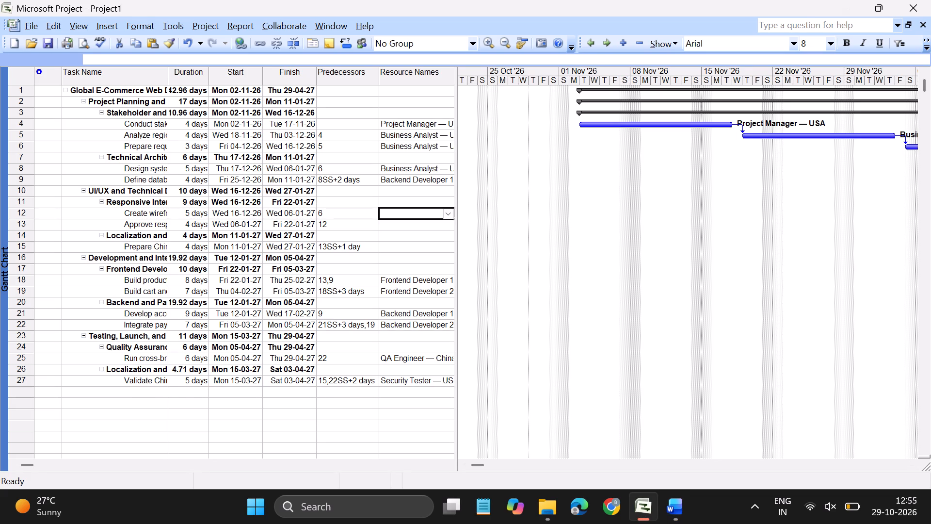
click(449, 213)
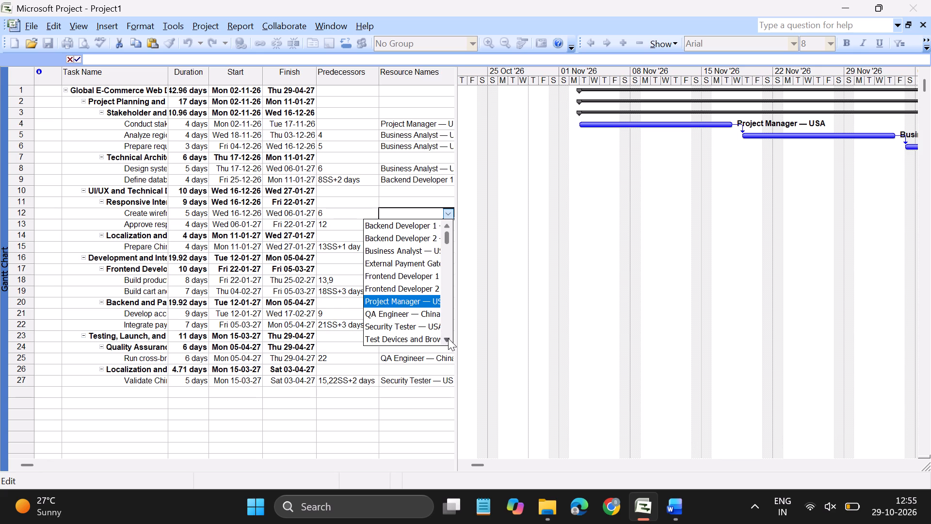
click(448, 338)
click(412, 338)
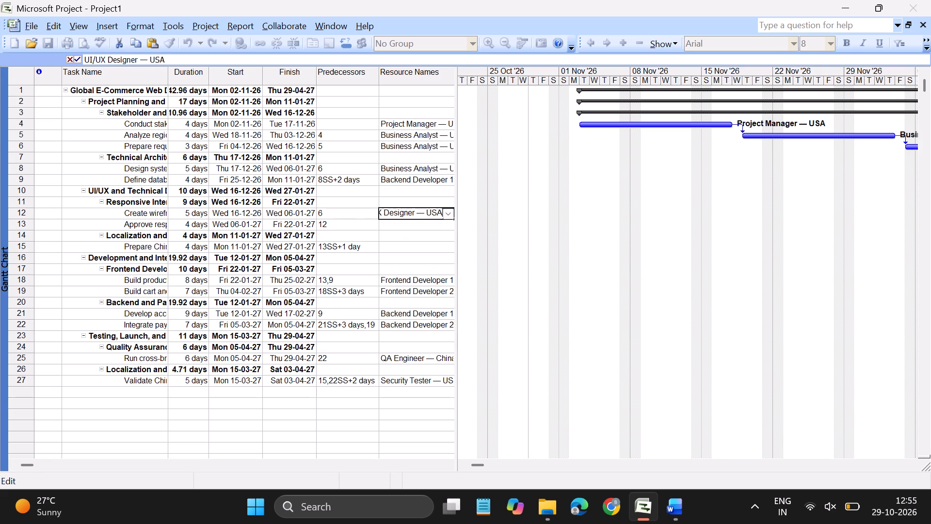
click(394, 223)
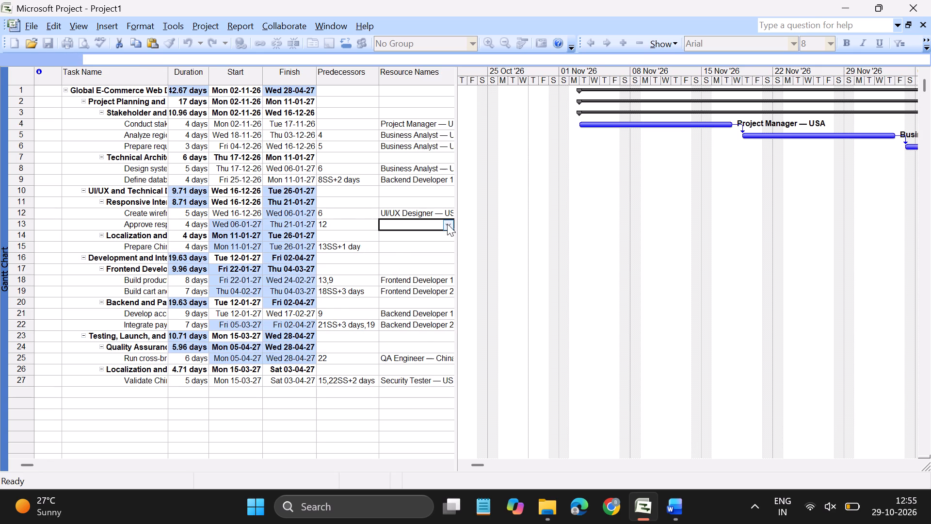
click(447, 224)
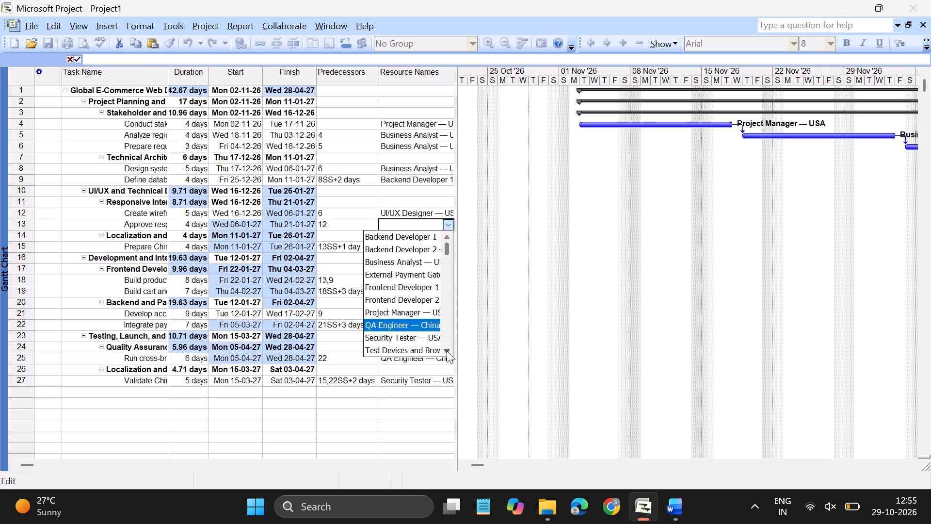
click(447, 351)
click(405, 352)
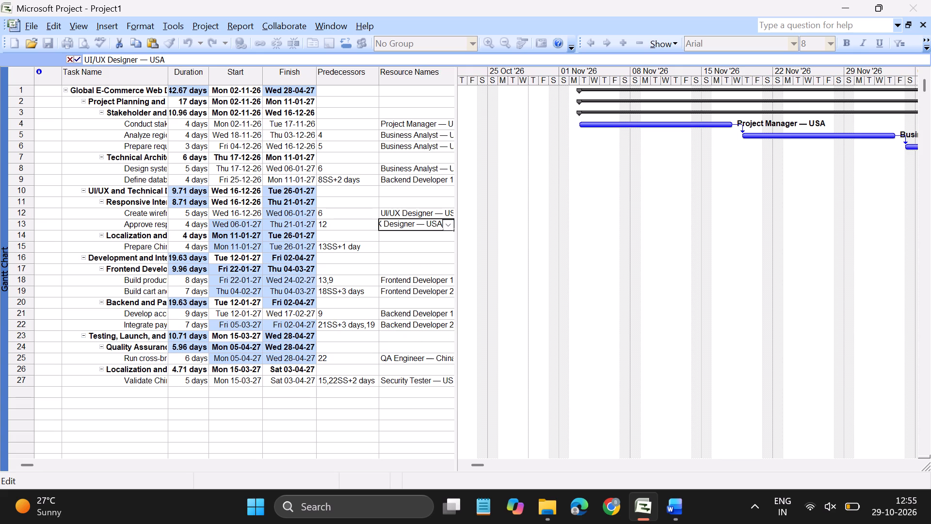
click(406, 244)
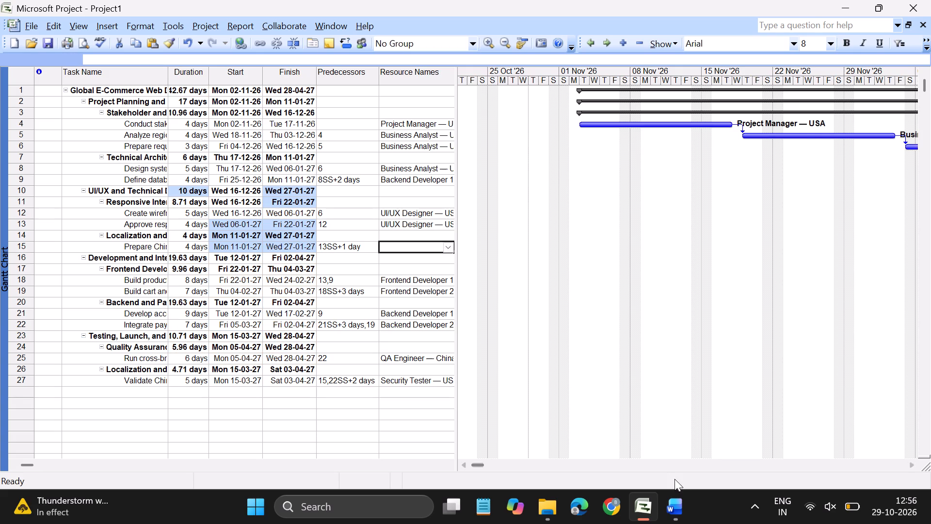
Glance at the Word task table, and in Project assign UI/UX Designer — USA to task 15, Prepare Chinese and Russian design assets.
click(677, 499)
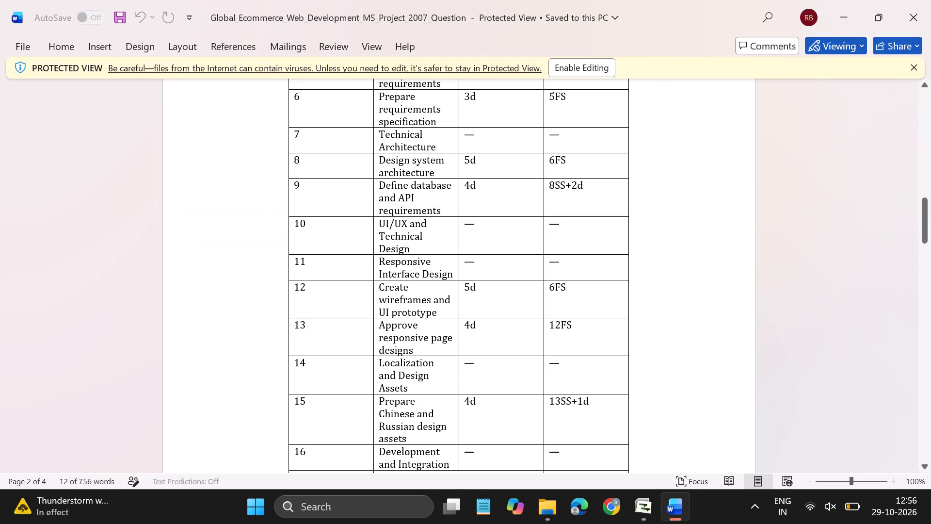
click(647, 515)
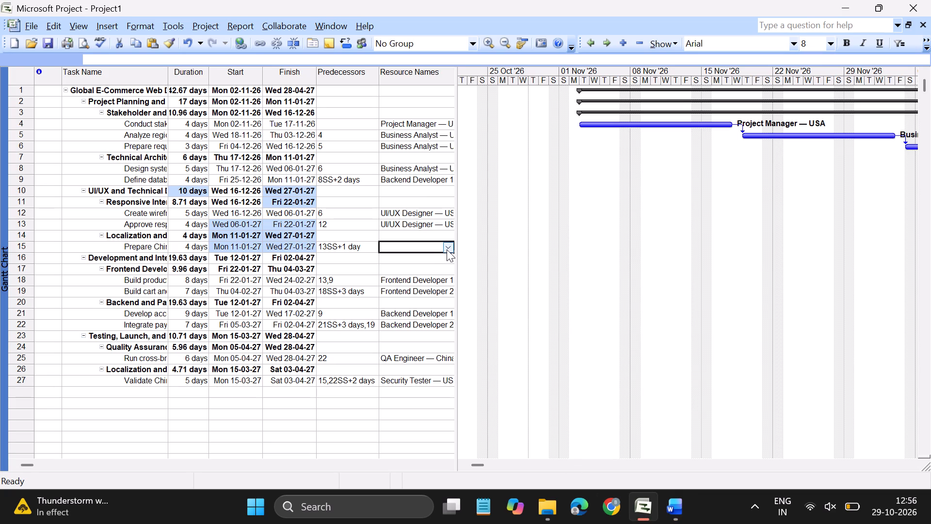
click(447, 249)
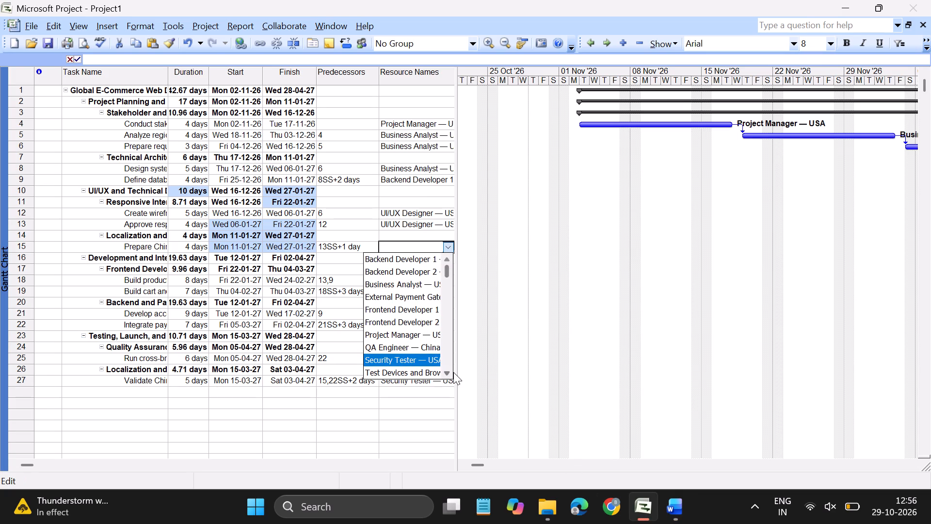
click(445, 374)
click(405, 370)
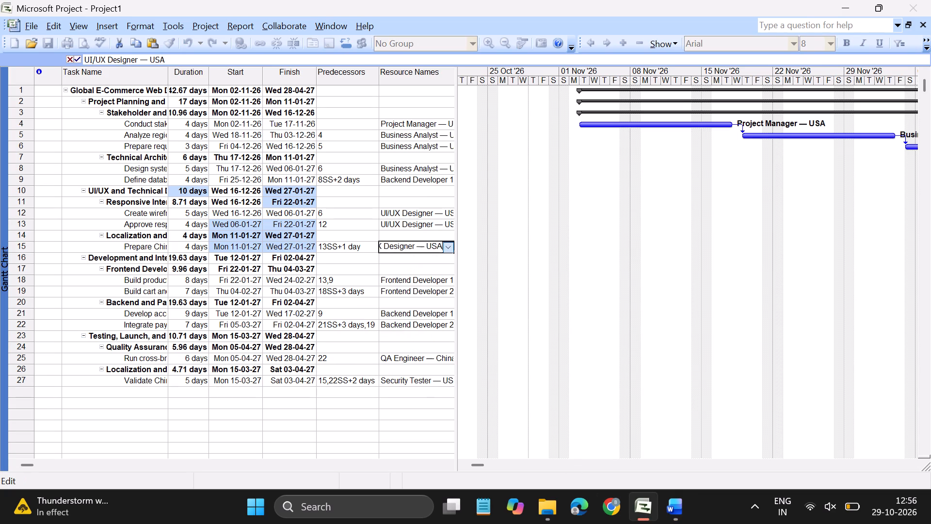
click(410, 271)
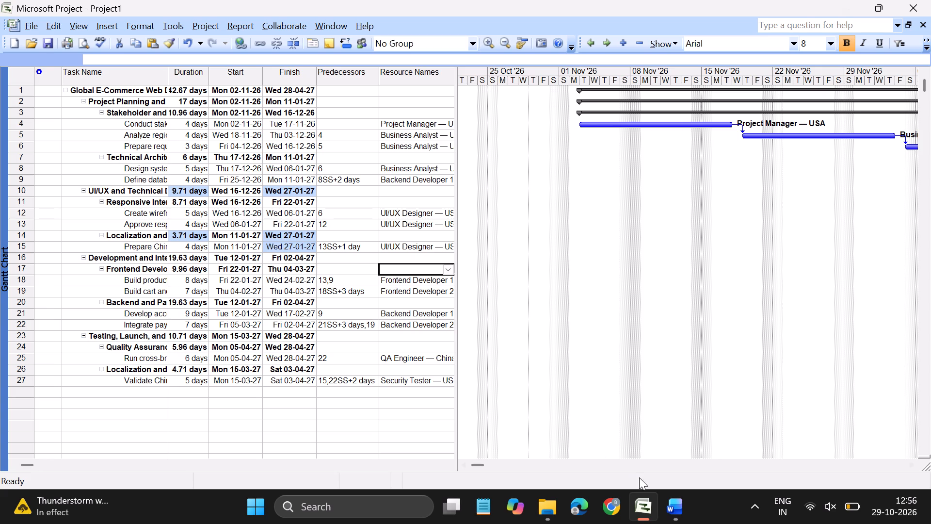
Switch to the Word question and recheck the Resource Assignment Challenges rules against the resource table.
click(664, 519)
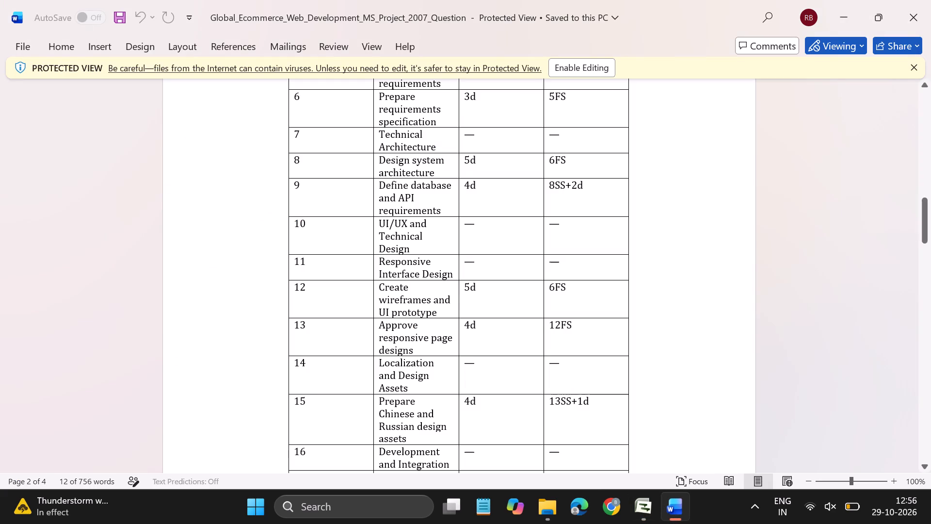
scroll(443, 313, down, 6)
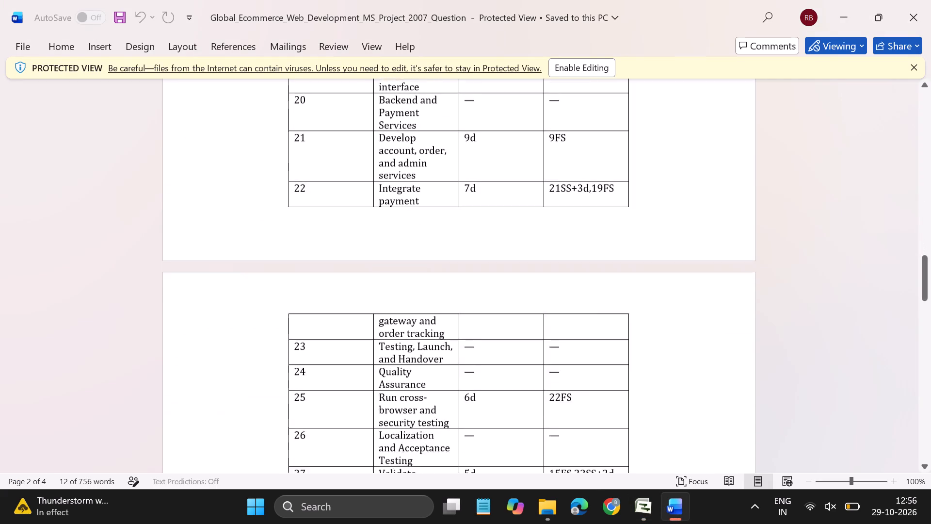
scroll(443, 313, down, 2)
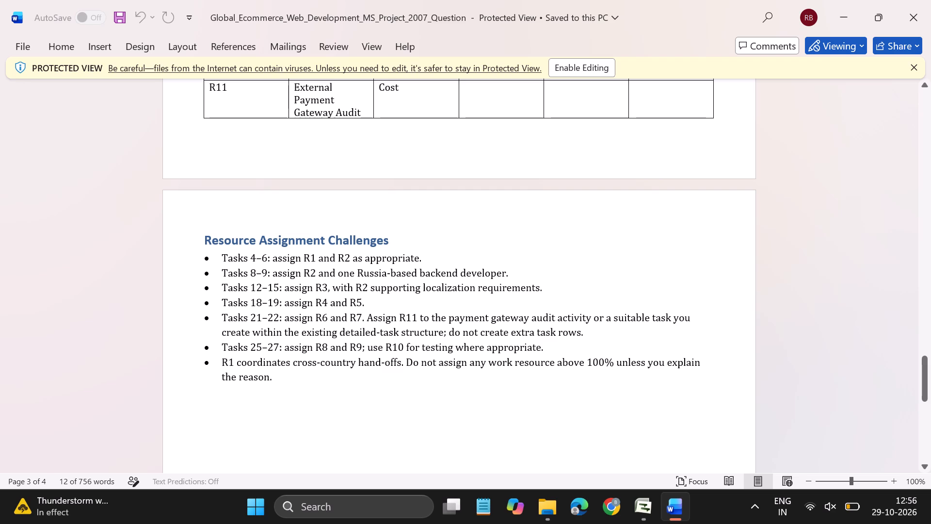
scroll(347, 338, up, 1)
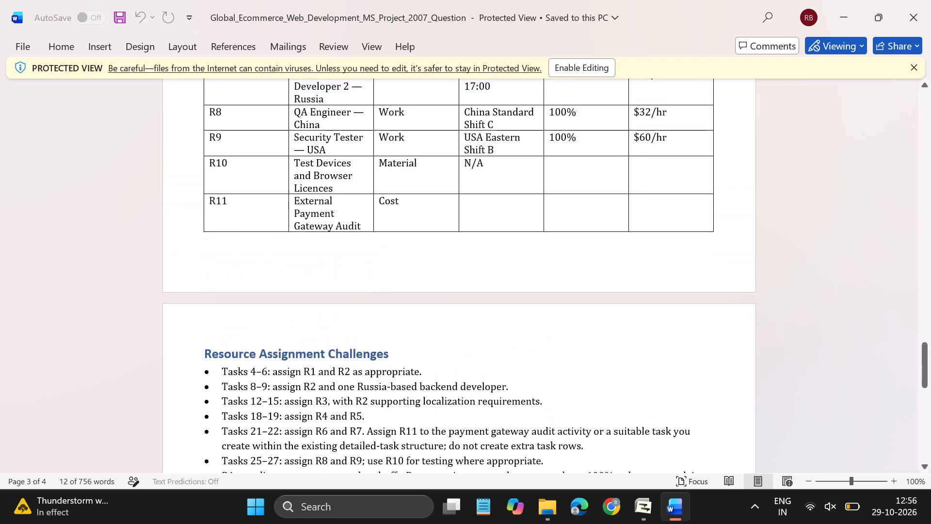
scroll(347, 338, down, 1)
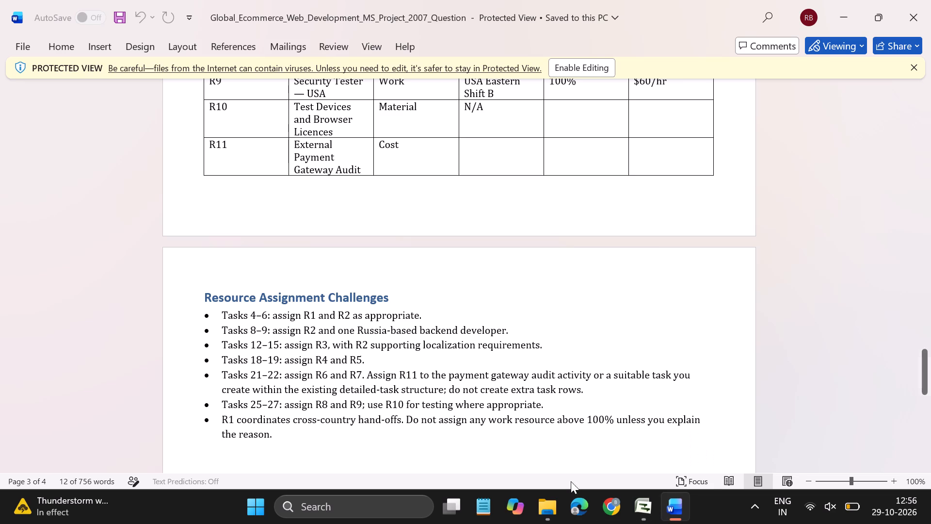
Switch to Microsoft Project and add External Payment Gateway Audit as a second resource on task 22, Integrate payment gateway and order tracking.
click(638, 506)
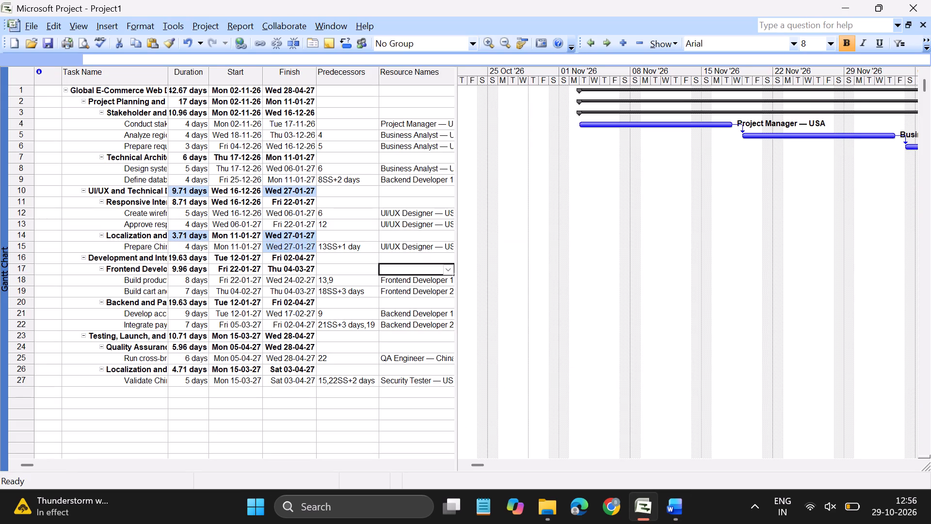
click(402, 326)
double_click(397, 326)
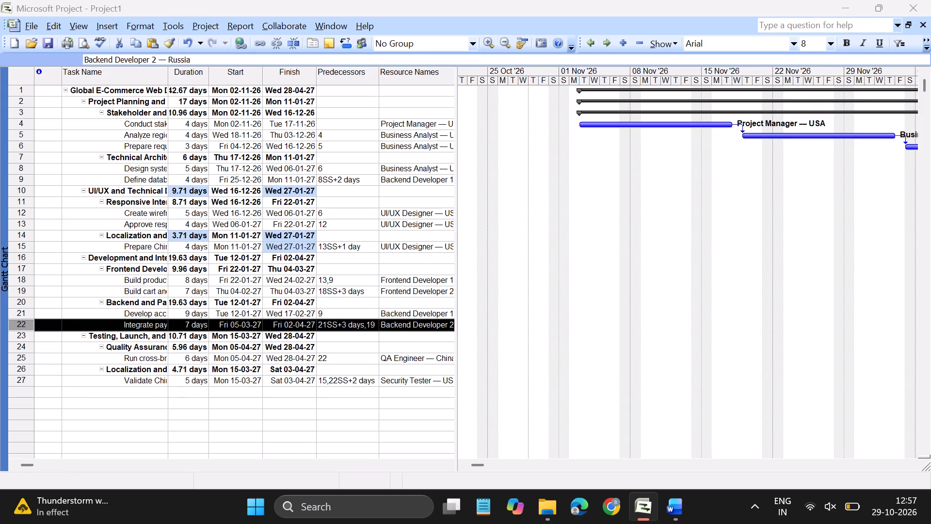
click(346, 227)
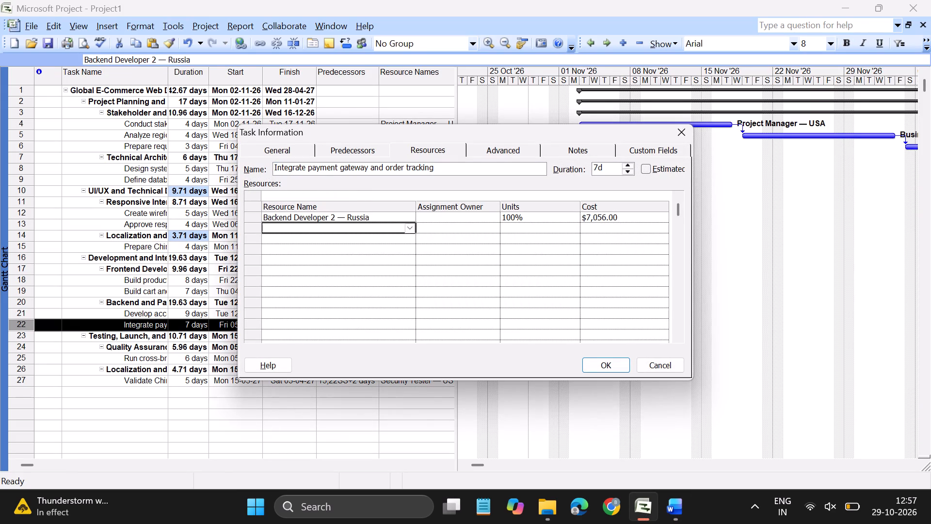
click(410, 230)
key(alt+Tab)
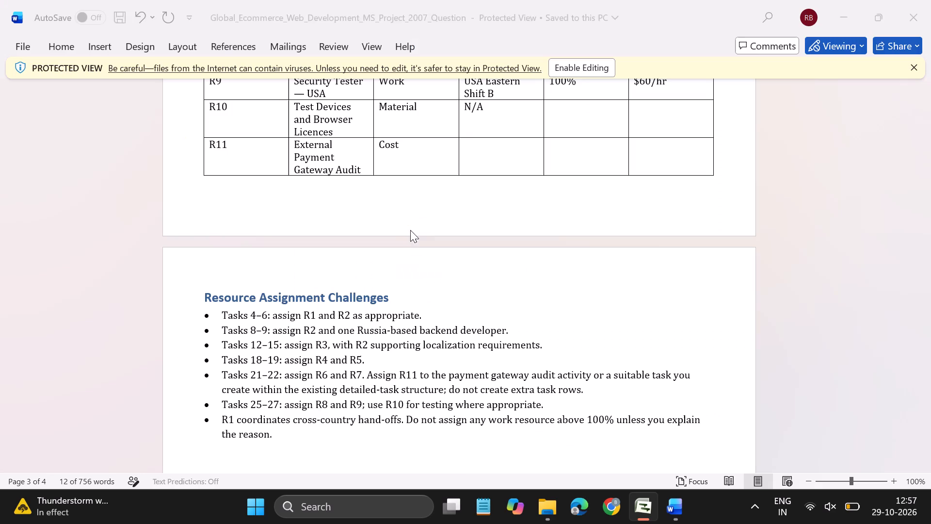
key(alt+Tab)
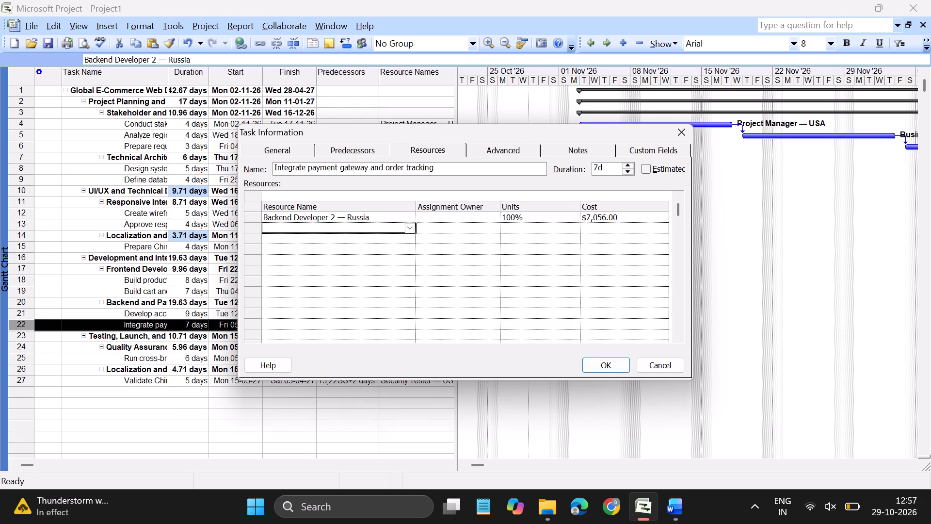
click(409, 228)
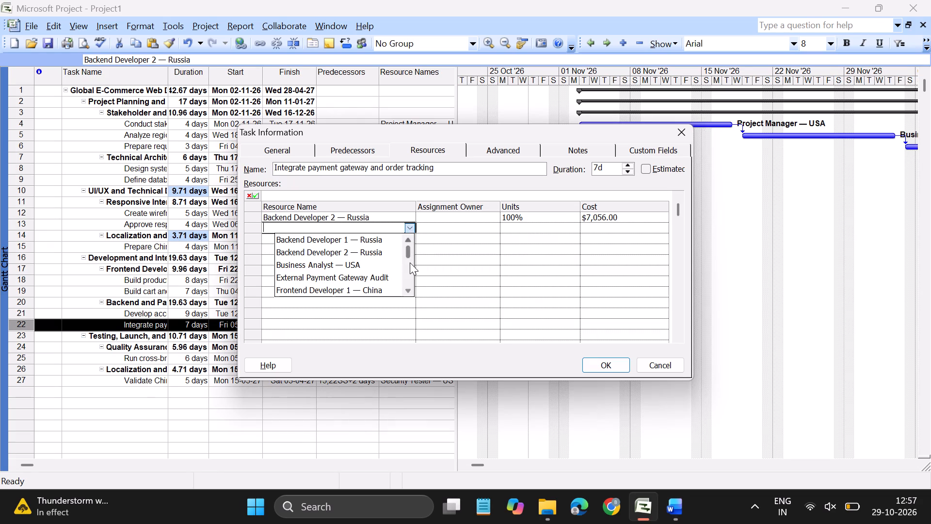
click(319, 276)
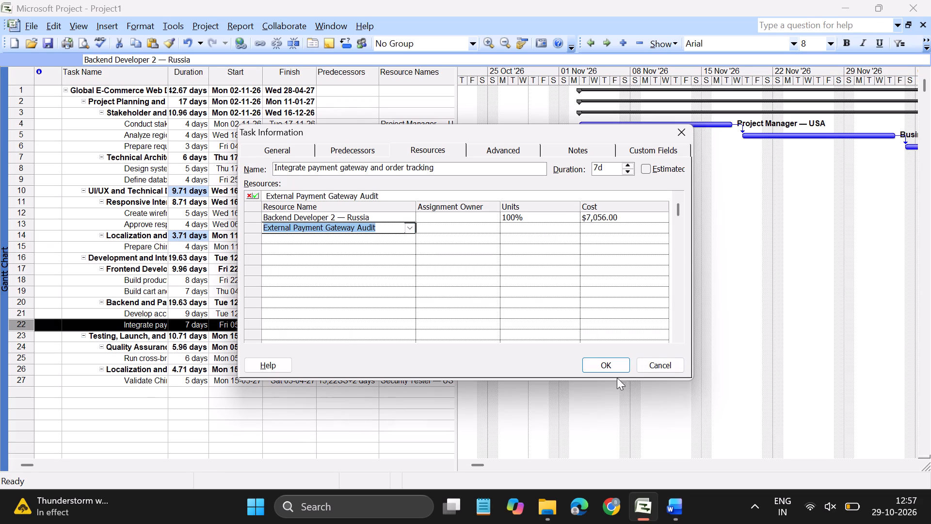
click(467, 281)
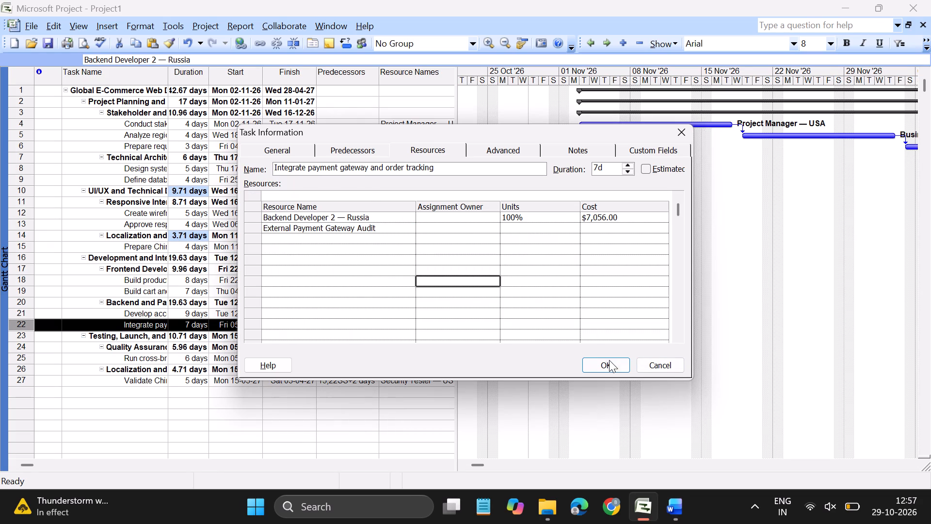
click(614, 360)
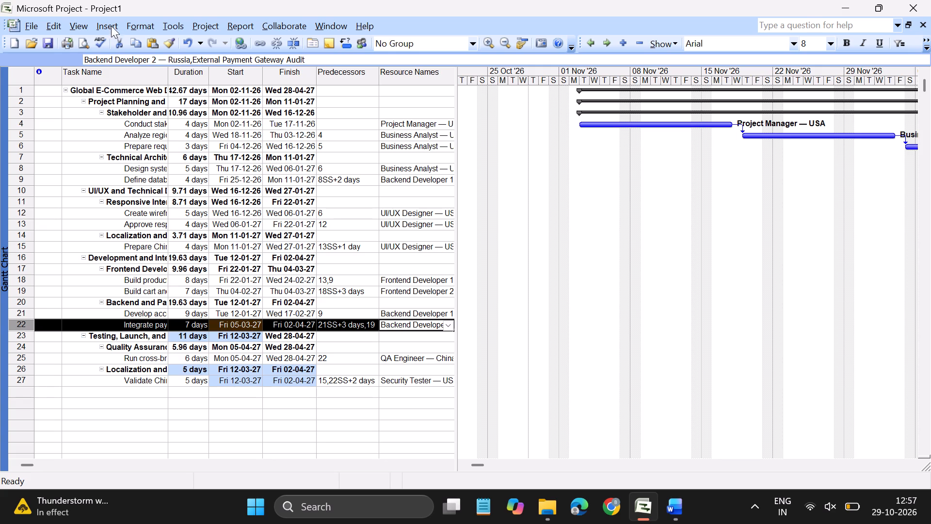
Check the Resource Sheet and Network Diagram against the Word assignment rules, and return to the Gantt Chart in Project.
click(80, 26)
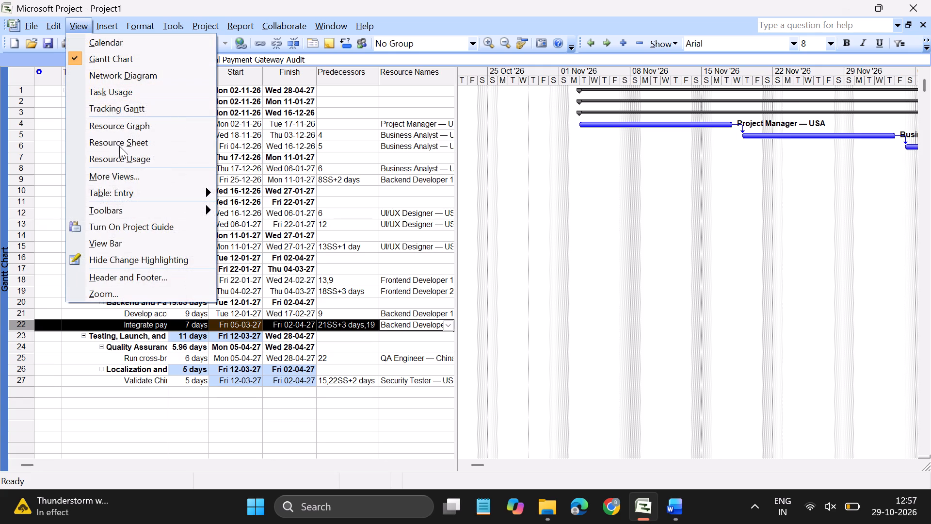
click(119, 146)
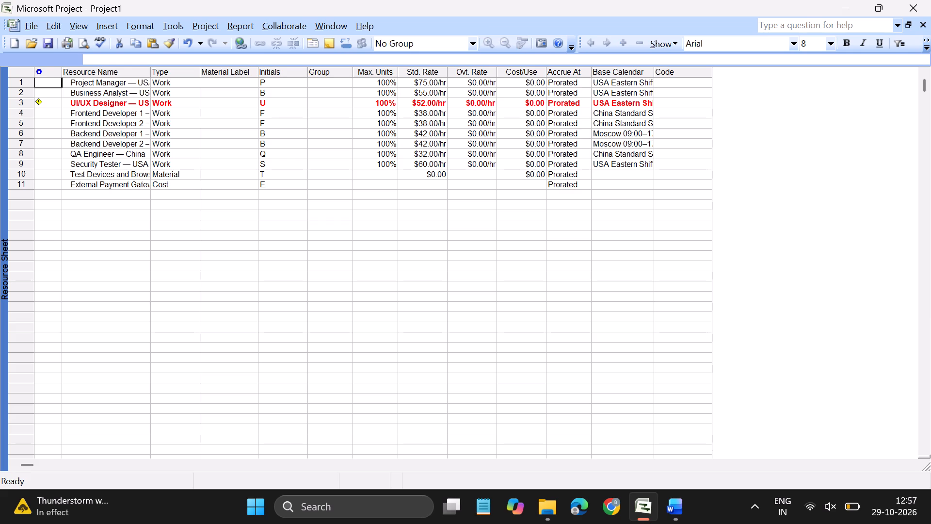
click(667, 511)
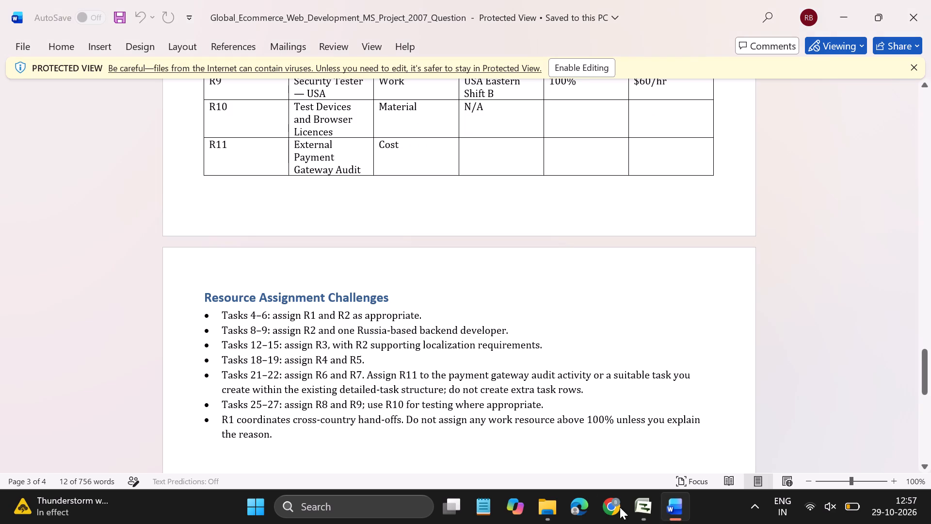
click(643, 512)
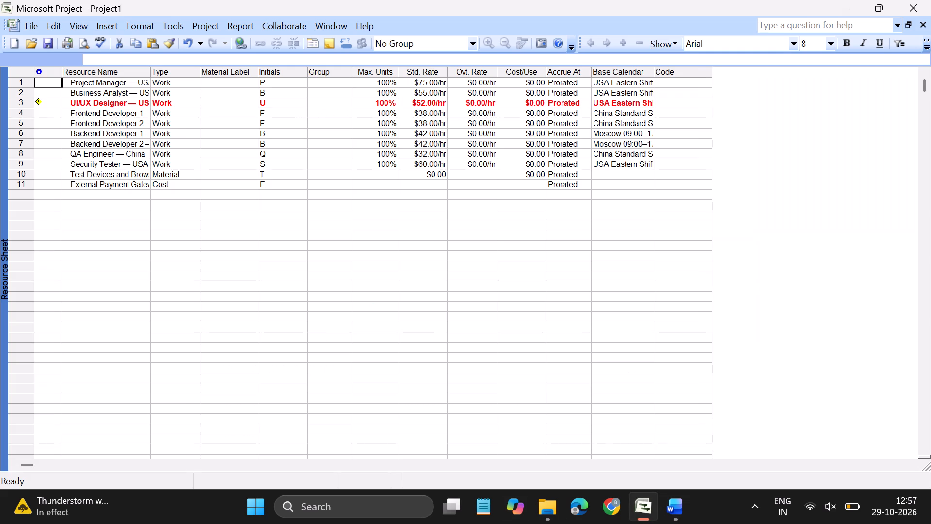
click(80, 30)
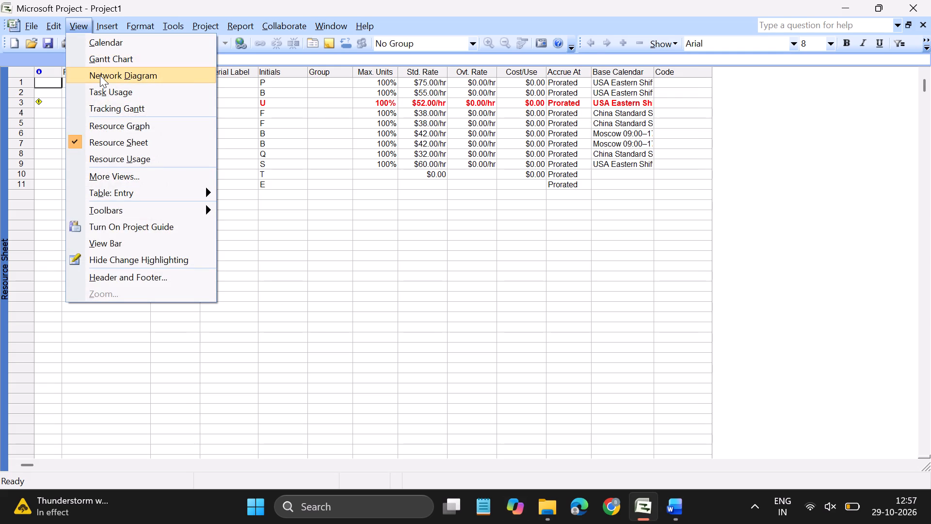
double_click(100, 76)
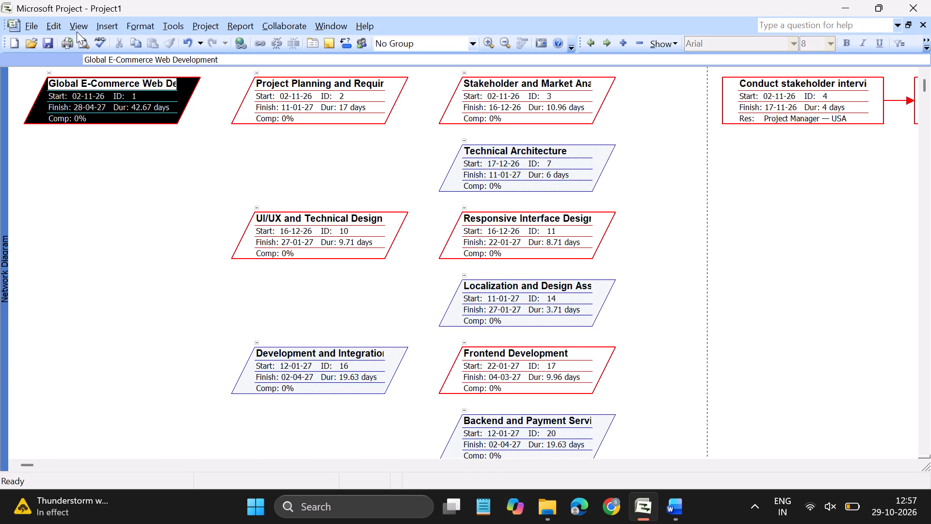
click(50, 23)
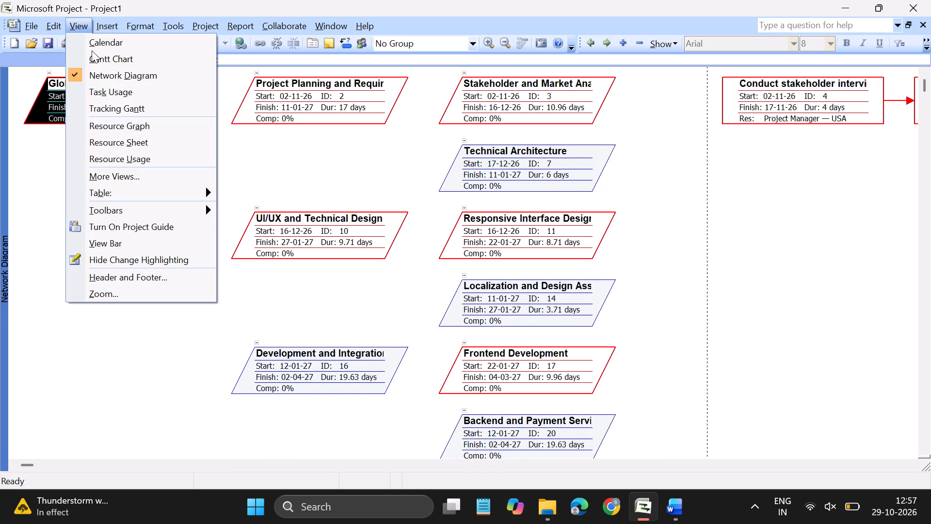
click(99, 61)
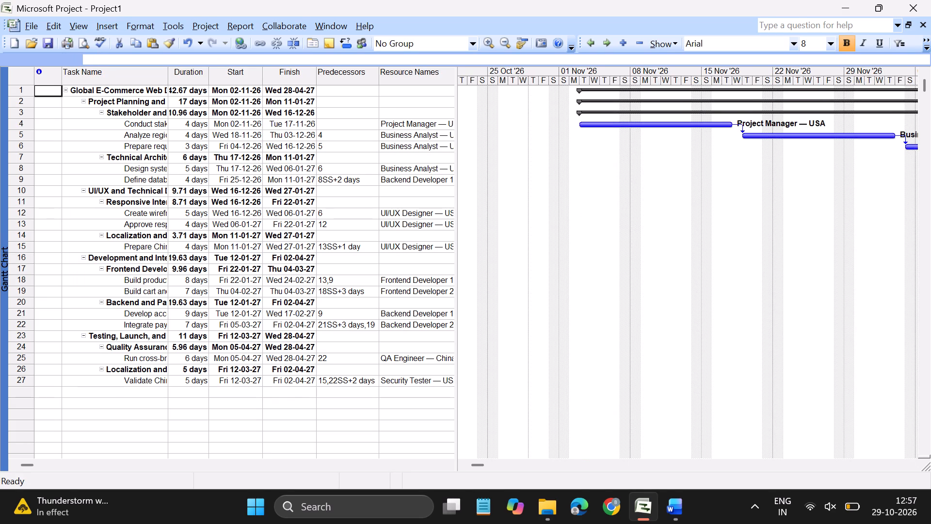
click(672, 517)
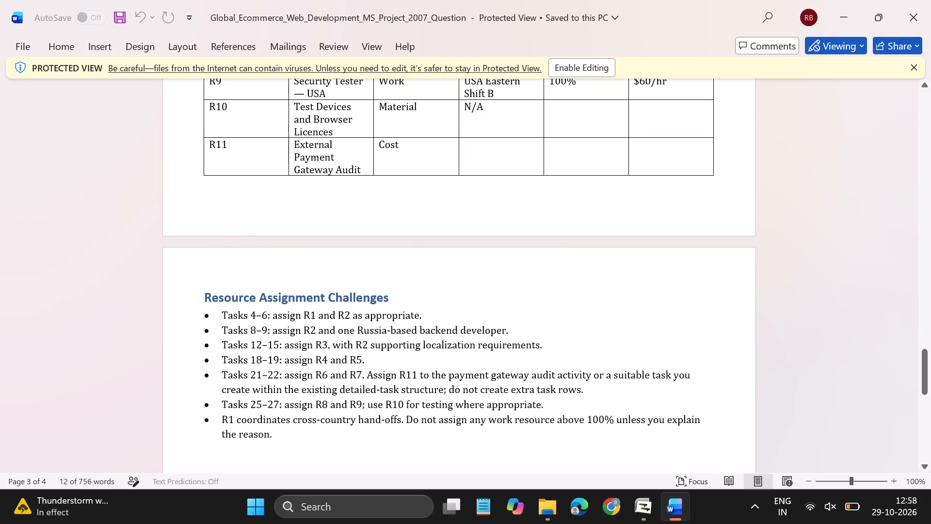
click(649, 510)
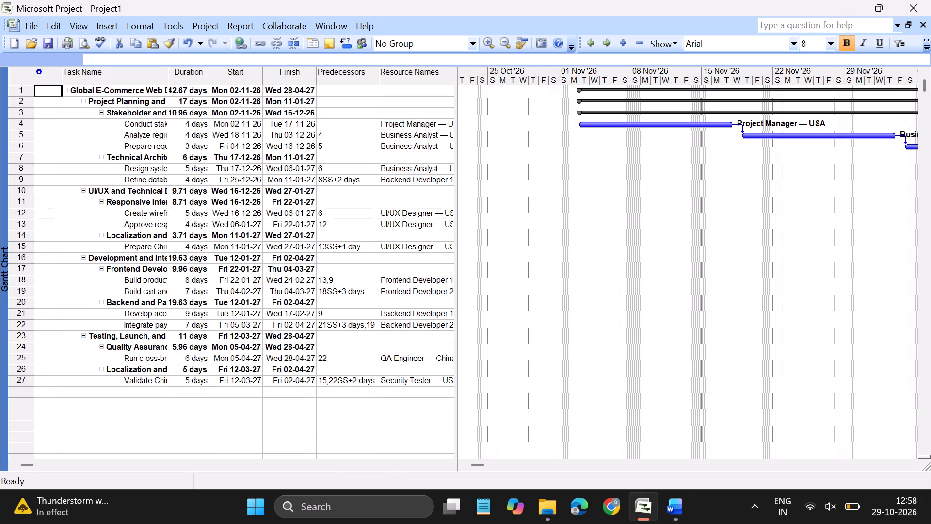
Open the resource assignments of task 13, Approve responsive page designs, and bring up the available resources.
click(406, 224)
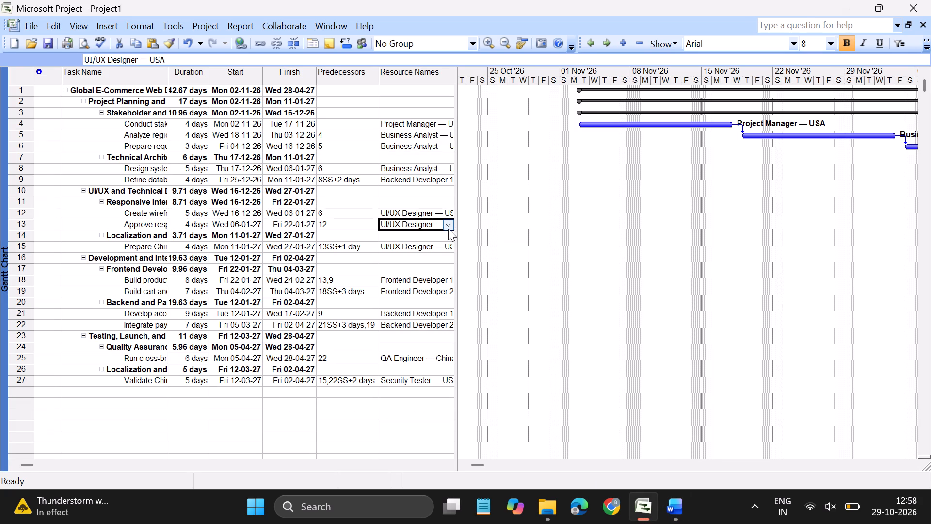
click(448, 229)
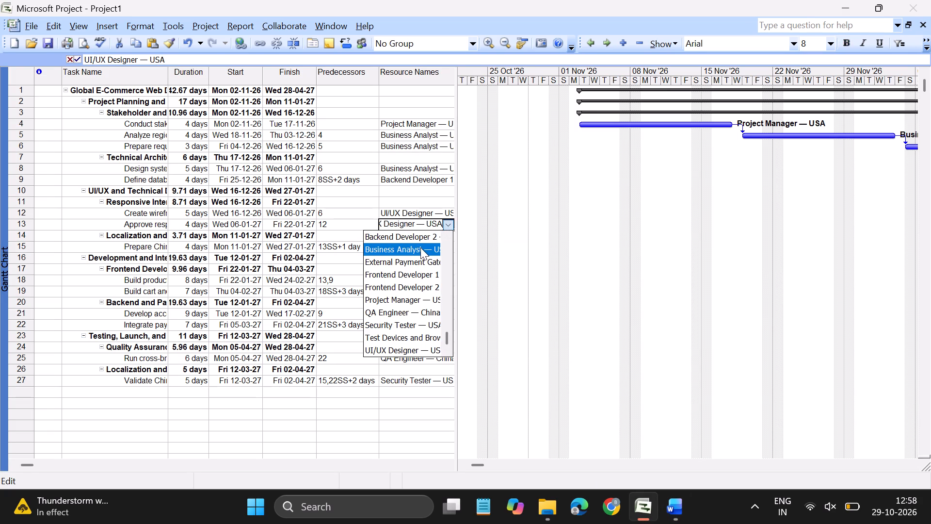
double_click(416, 226)
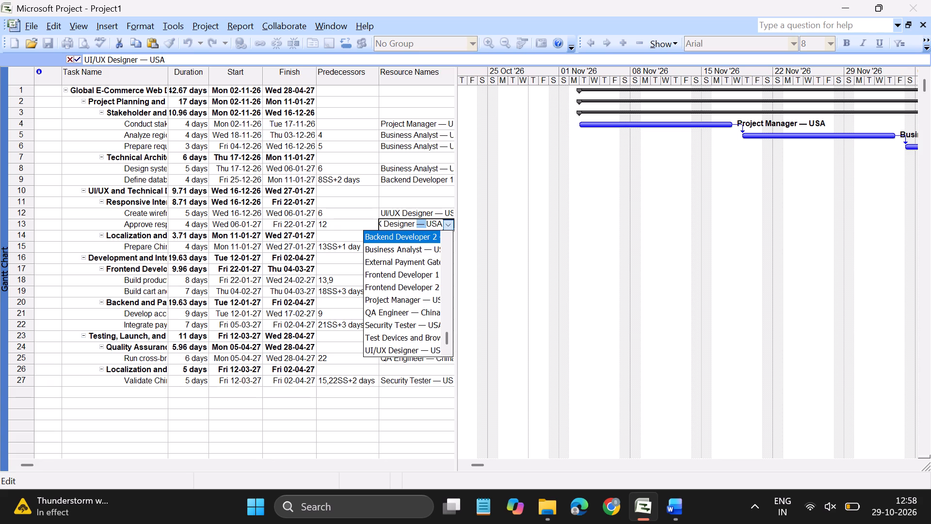
double_click(396, 226)
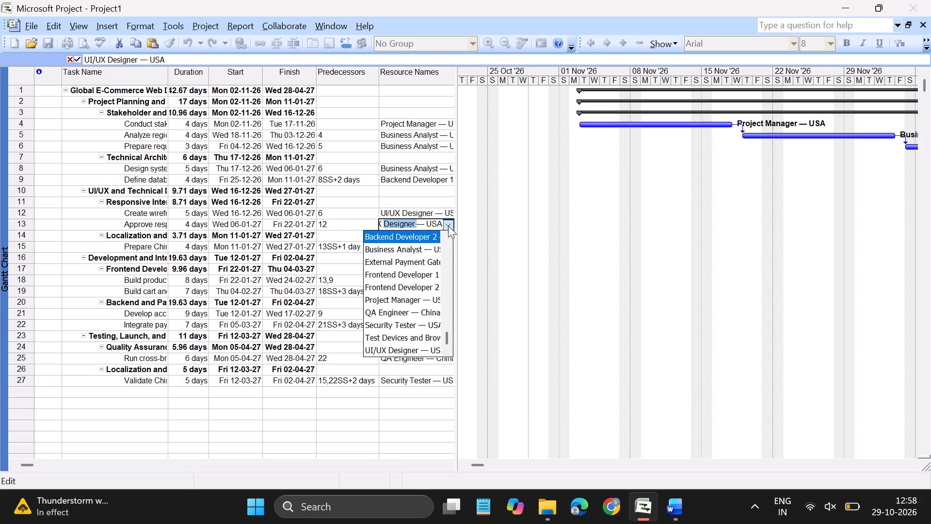
click(429, 204)
double_click(421, 227)
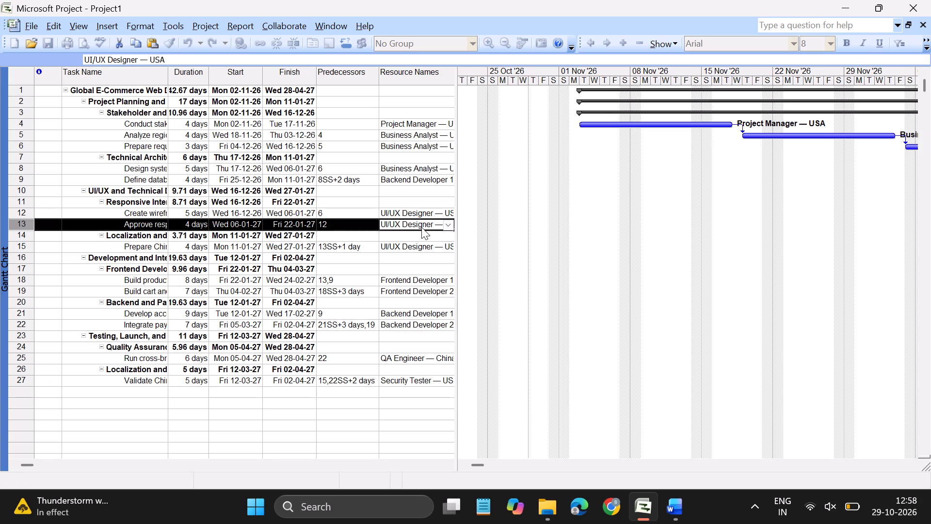
click(398, 222)
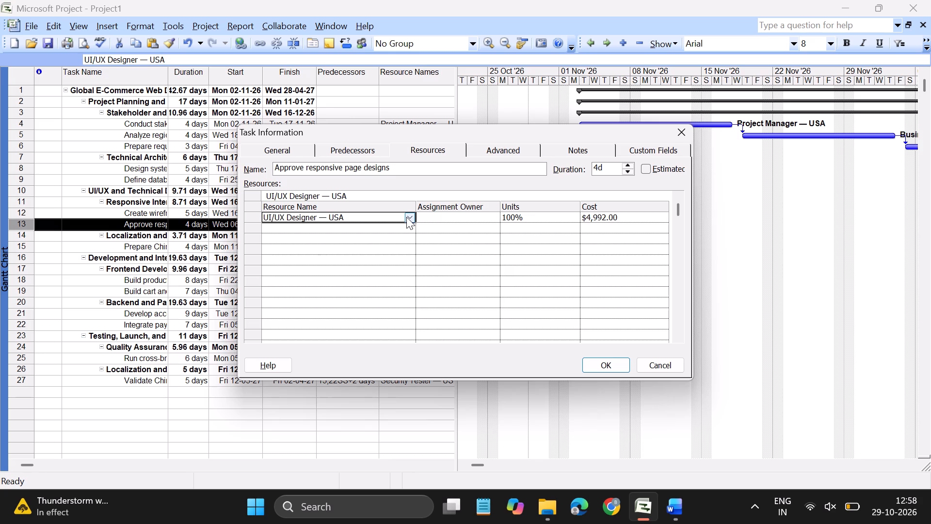
click(406, 217)
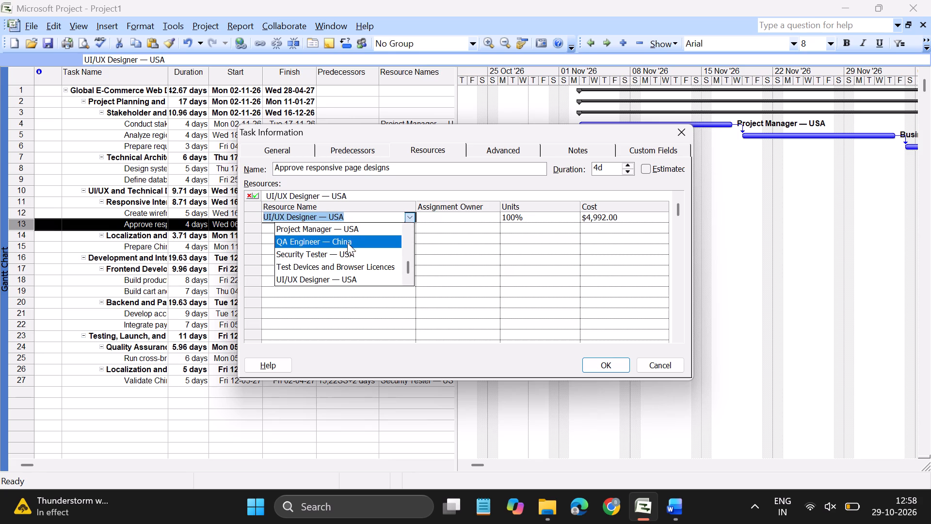
Switch to the Word question and review the resource table and the Resource Assignment Challenges for tasks 12–15.
key(alt+Tab)
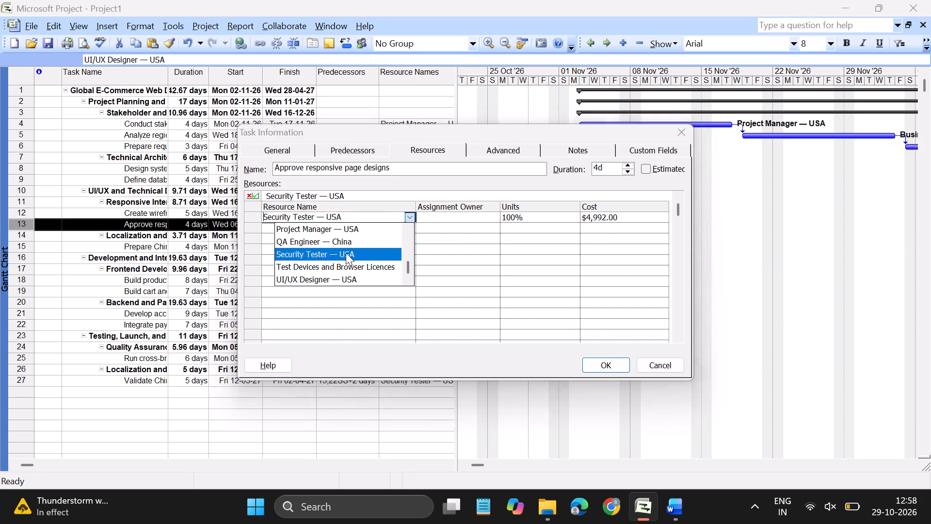
scroll(346, 253, up, 2)
scroll(346, 253, down, 1)
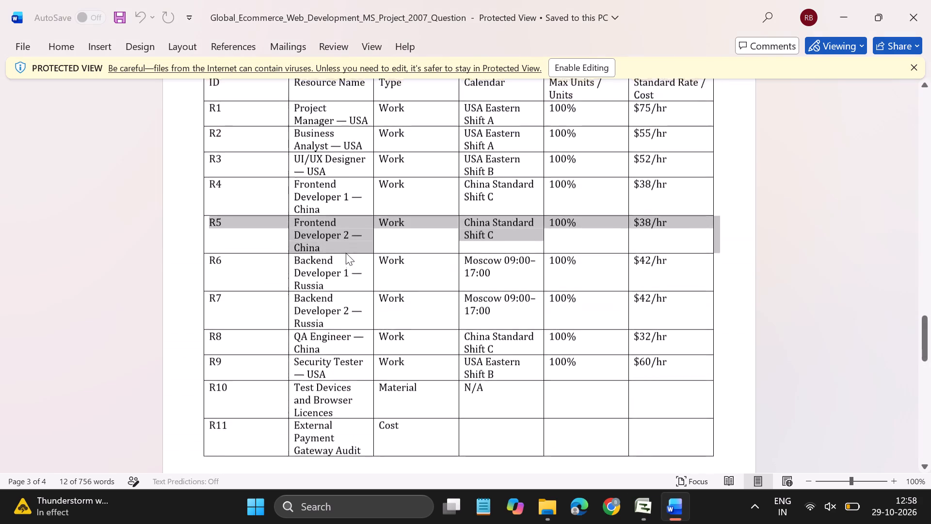
scroll(346, 253, down, 1)
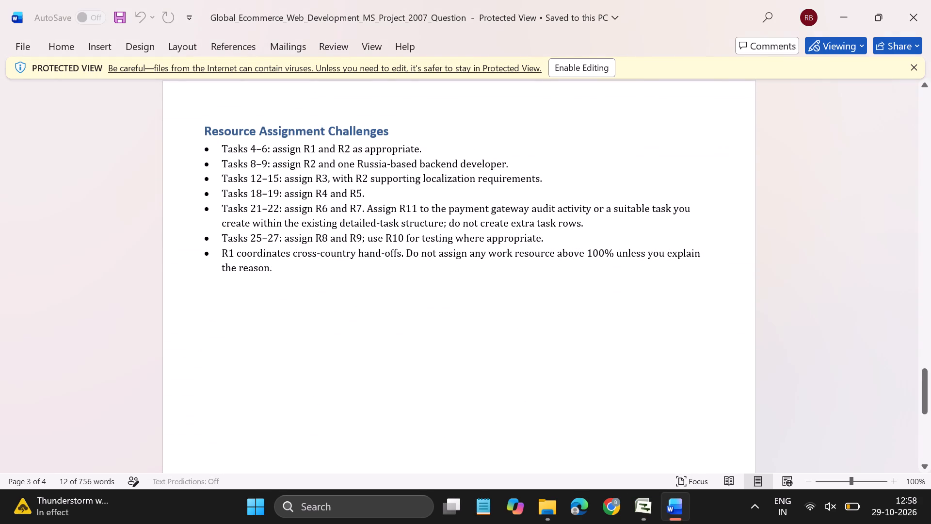
scroll(346, 253, down, 1)
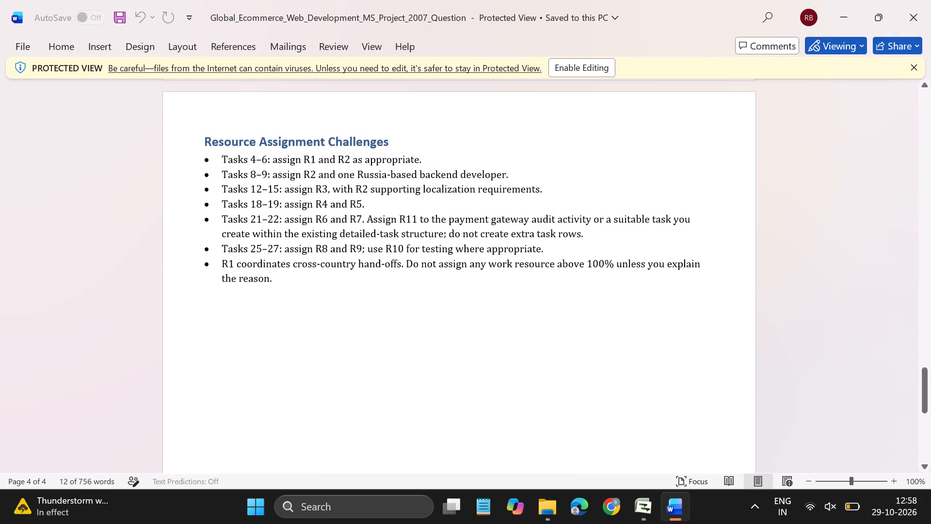
scroll(346, 253, down, 1)
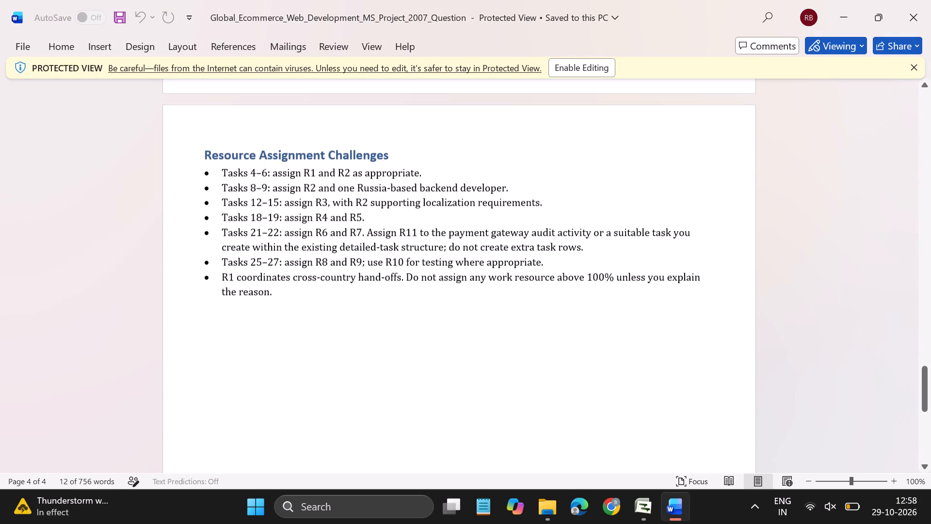
scroll(346, 253, down, 1)
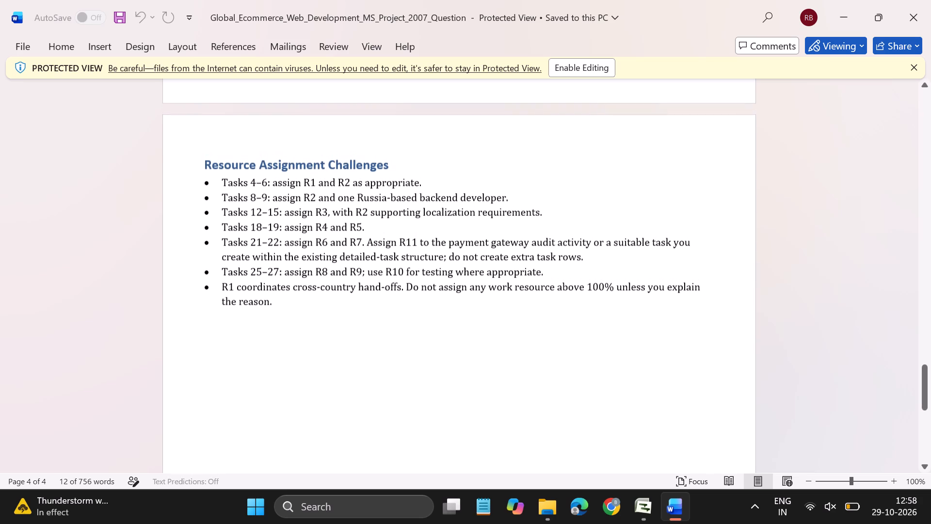
scroll(346, 253, down, 2)
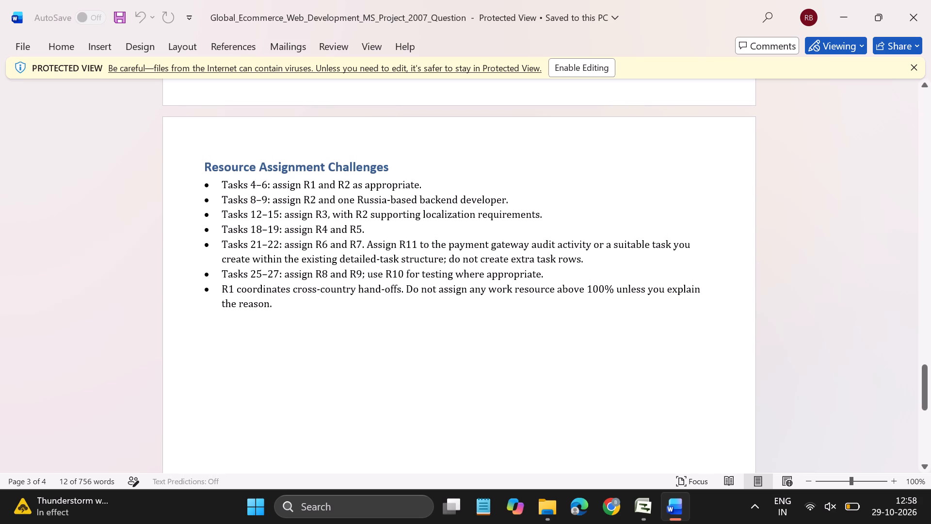
Close the Word question and reopen Global_Ecommerce_Web_Development_MS_Project_2007_Question from File Explorer.
click(918, 8)
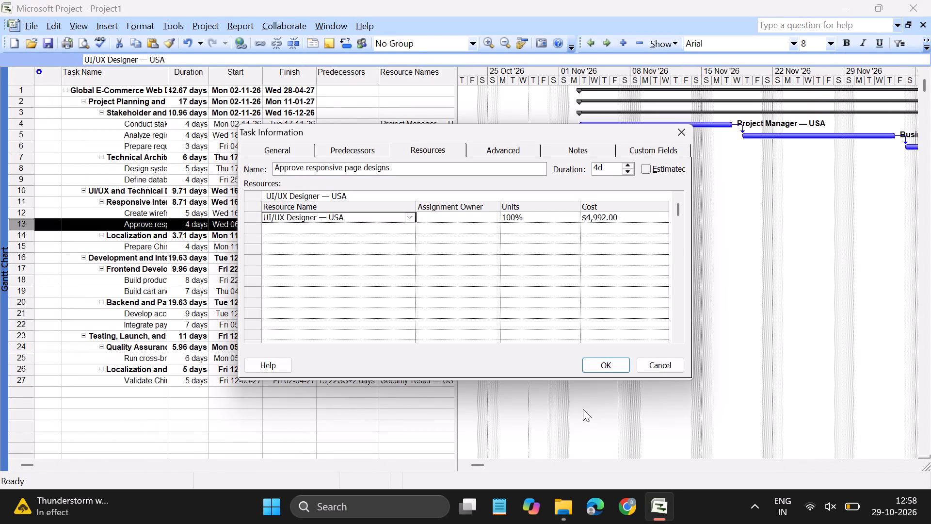
click(570, 505)
double_click(218, 147)
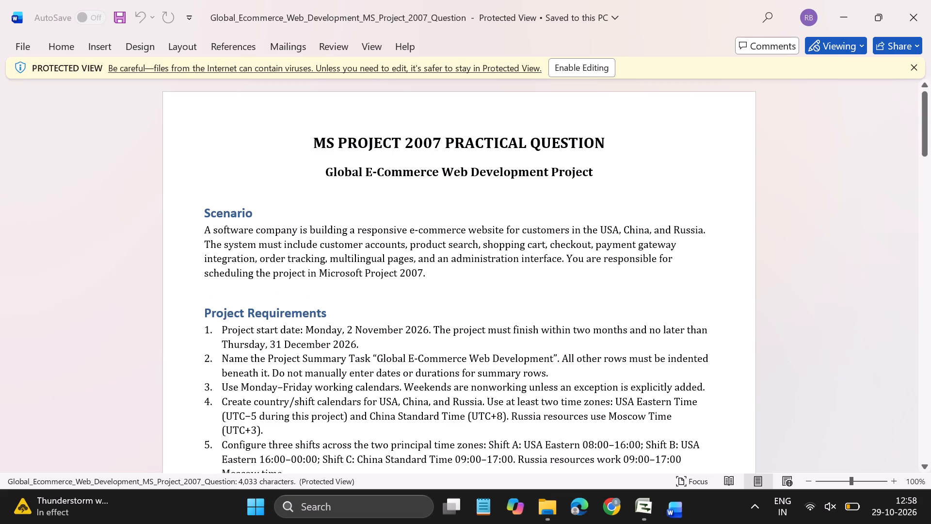
Review the Resource Assignment Challenges and the Resource Sheet table of R1–R11 in the Word question.
scroll(278, 352, down, 6)
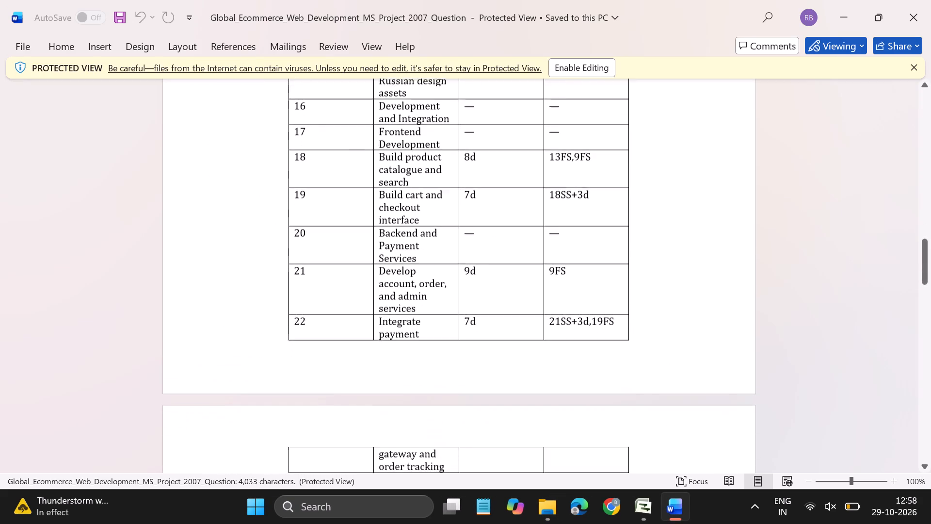
scroll(278, 352, down, 7)
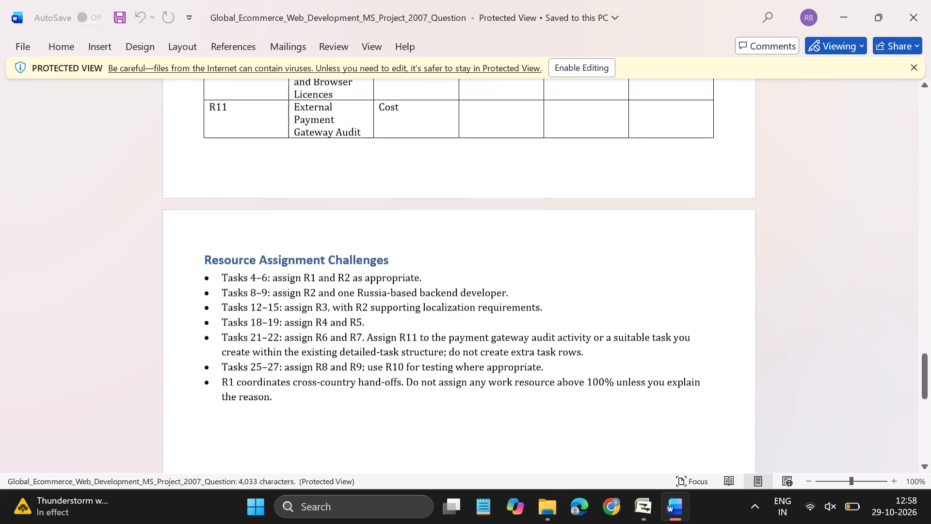
scroll(375, 313, up, 1)
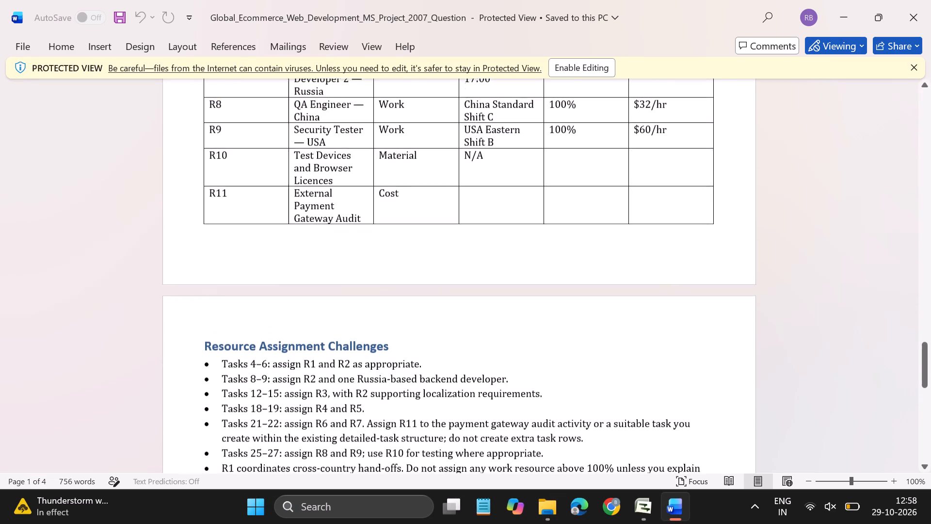
scroll(375, 313, up, 3)
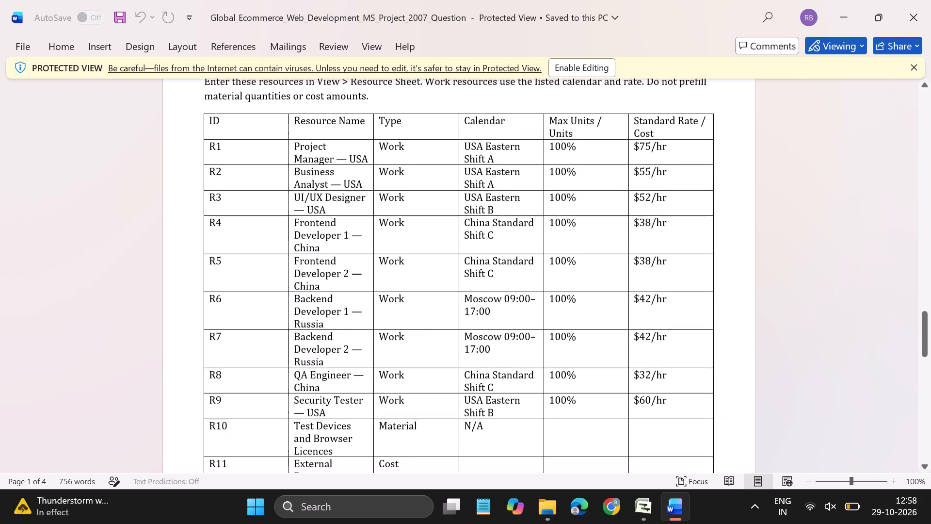
scroll(375, 313, up, 1)
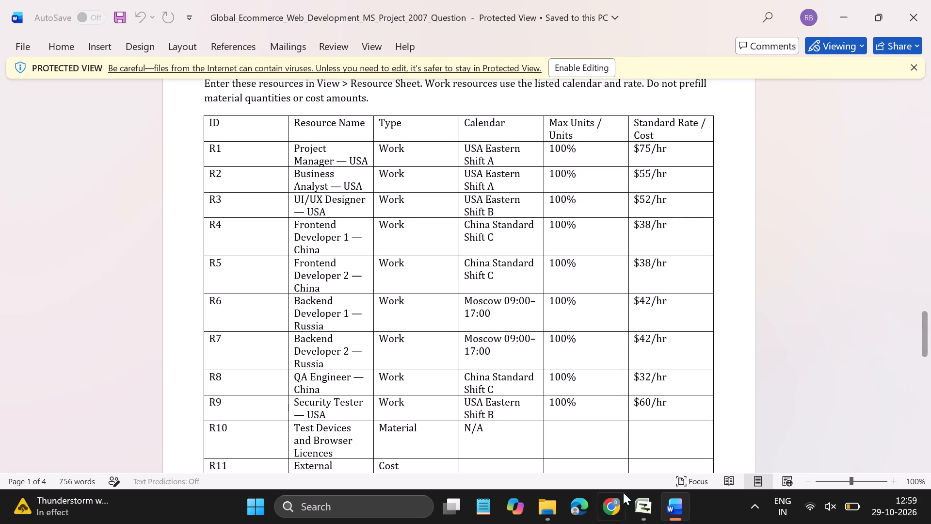
Switch to Project and make Business Analyst — USA the resource of task 13, Approve responsive page designs, replacing its current assignment.
click(640, 512)
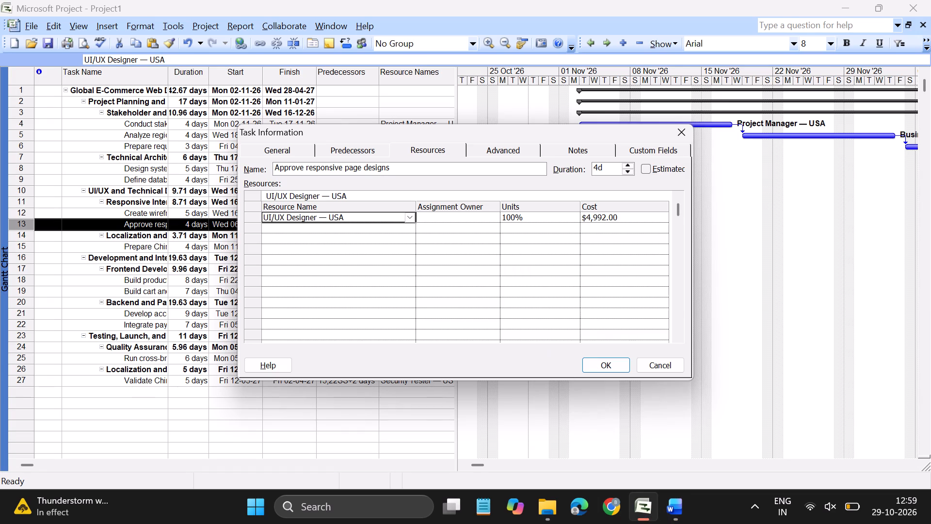
click(408, 217)
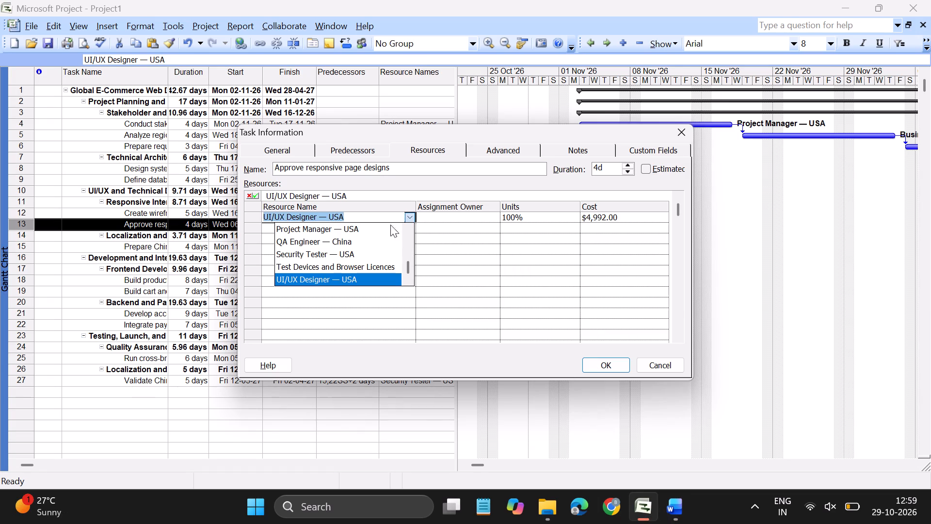
click(410, 226)
click(410, 226)
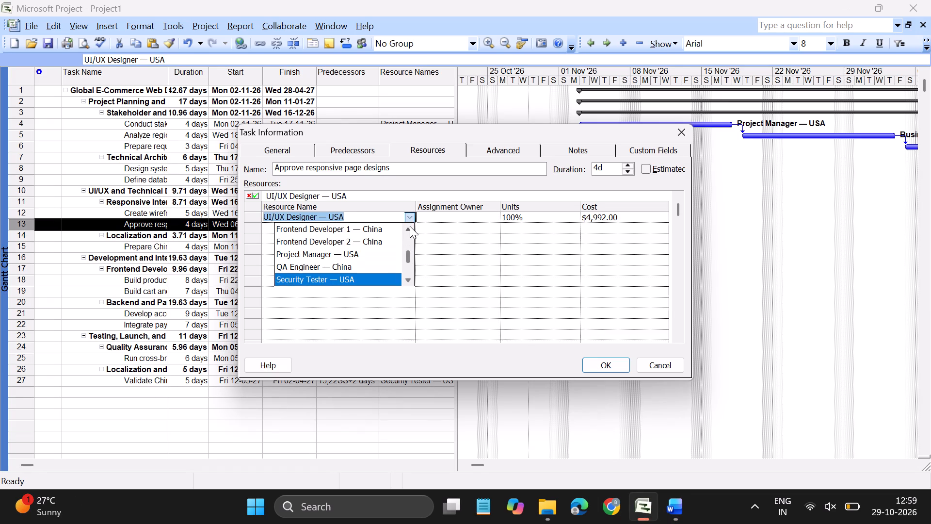
double_click(410, 226)
click(346, 231)
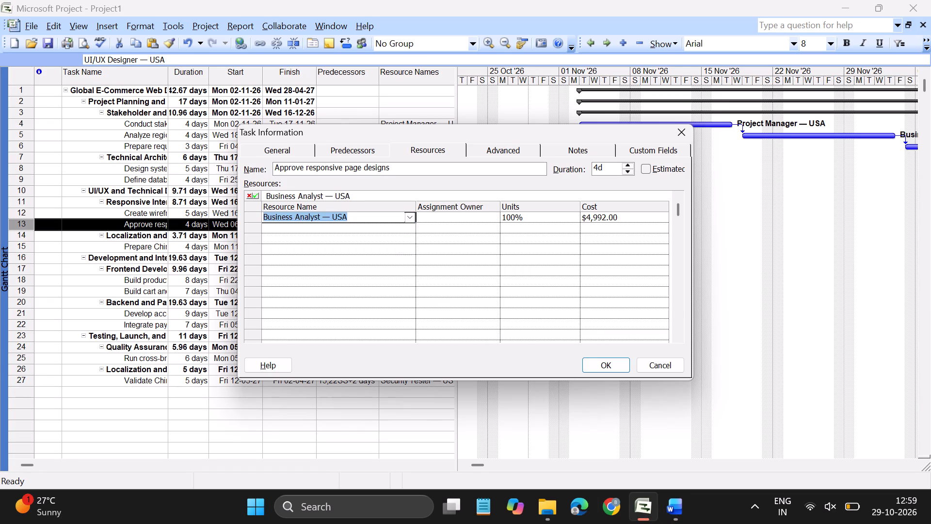
click(602, 361)
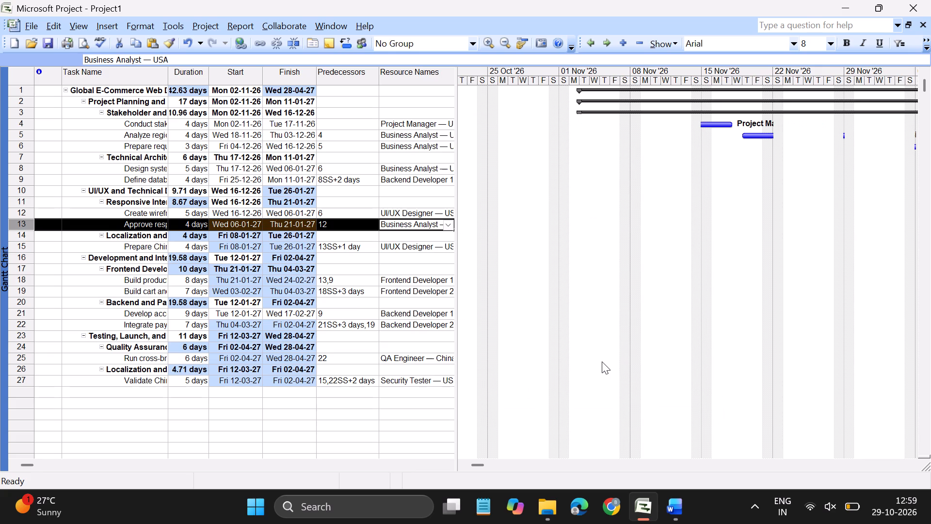
click(372, 426)
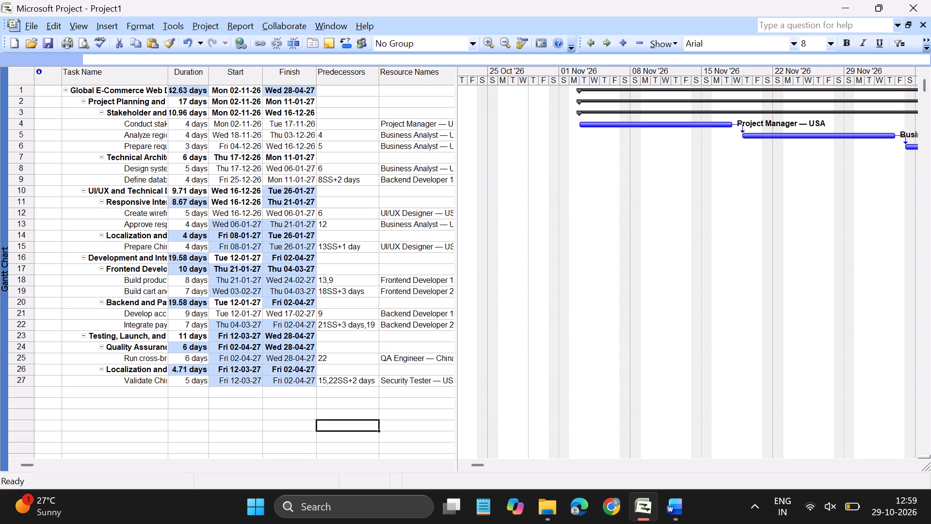
Check the Business Analyst — USA indicator in the Resource Sheet and return to the Gantt Chart.
click(81, 21)
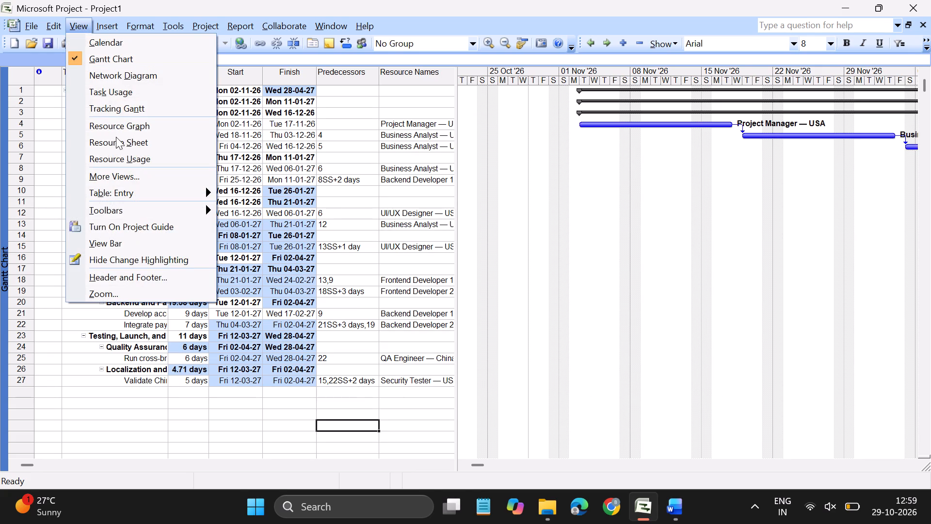
click(118, 139)
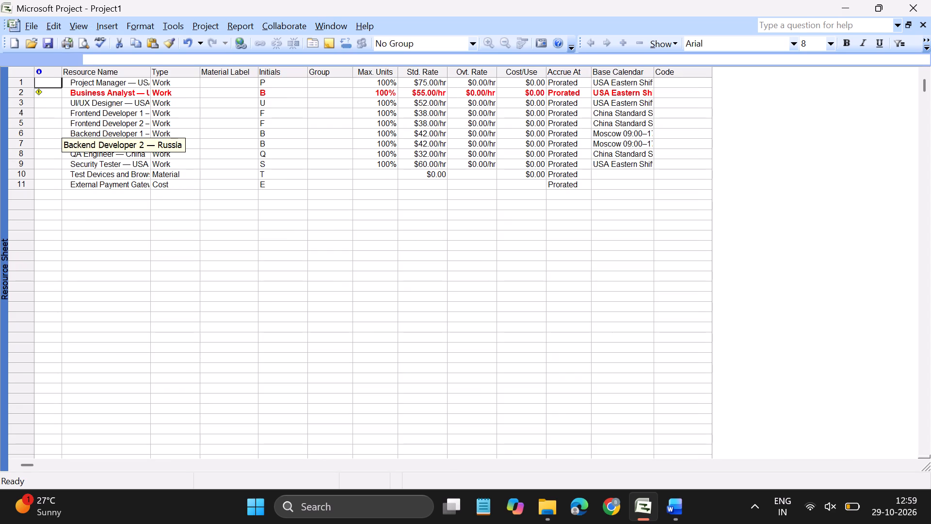
click(40, 94)
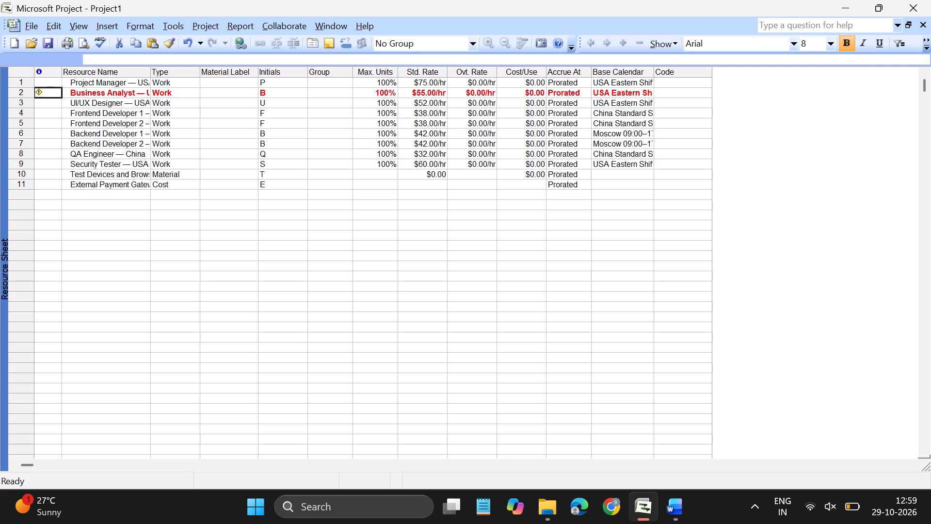
click(71, 27)
click(84, 61)
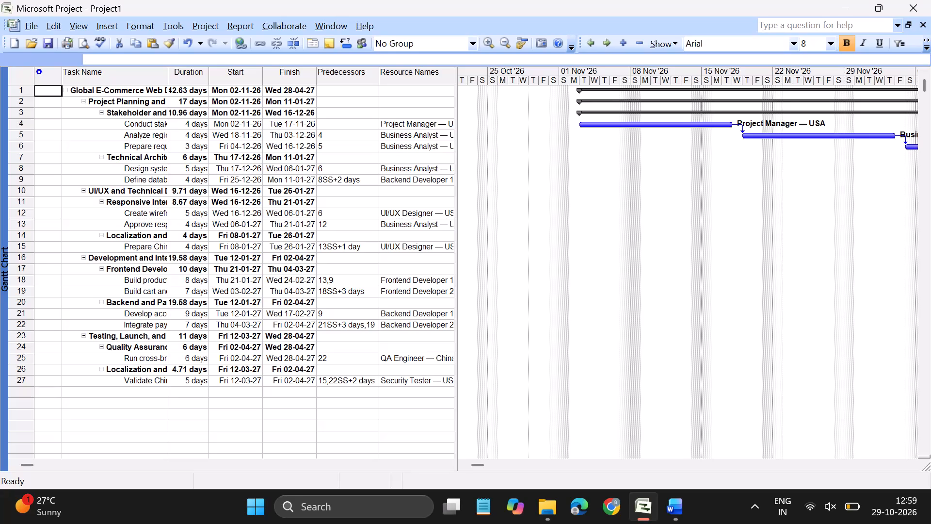
Add Project Manager — USA as a second resource on task 6, Prepare requirements specification.
double_click(393, 148)
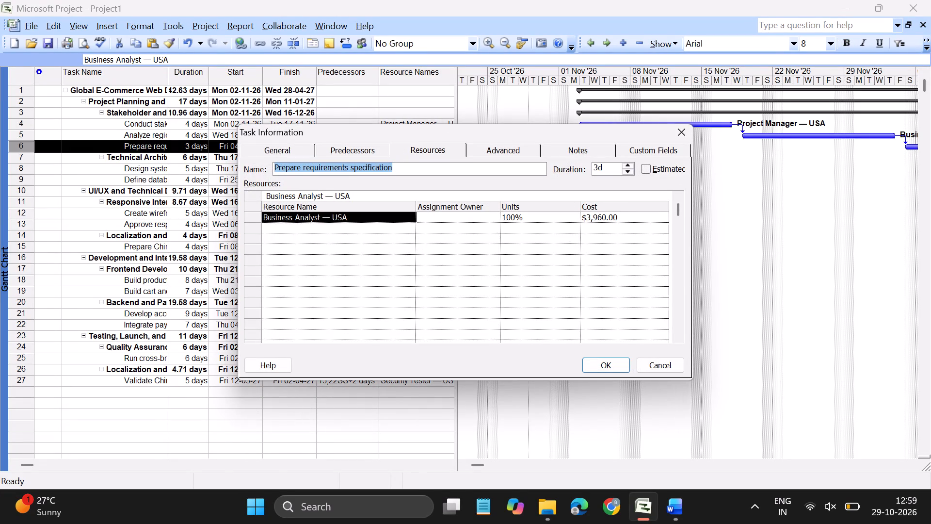
click(306, 229)
click(411, 231)
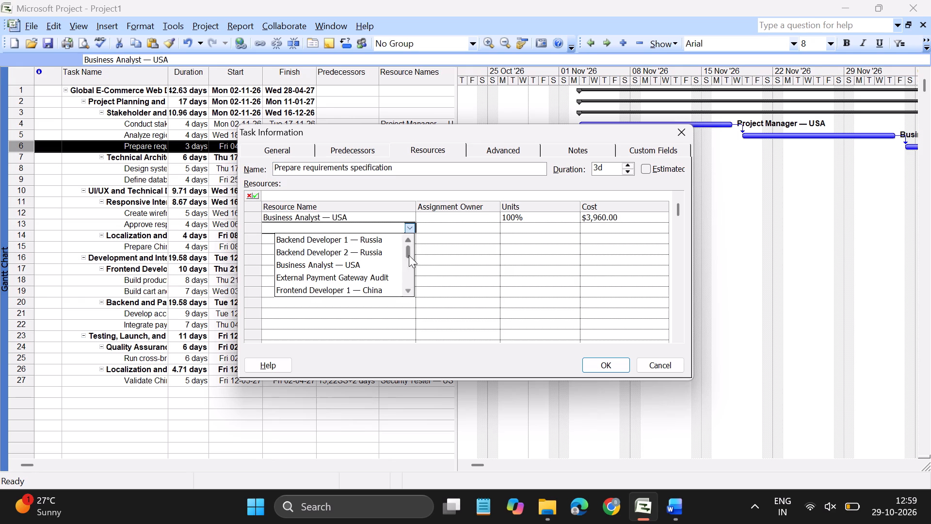
click(408, 291)
click(408, 291)
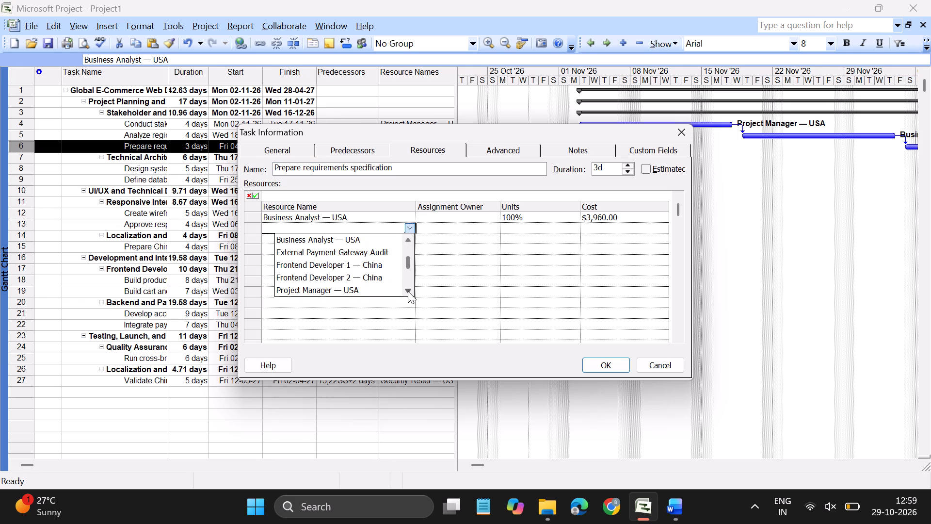
click(366, 289)
click(519, 265)
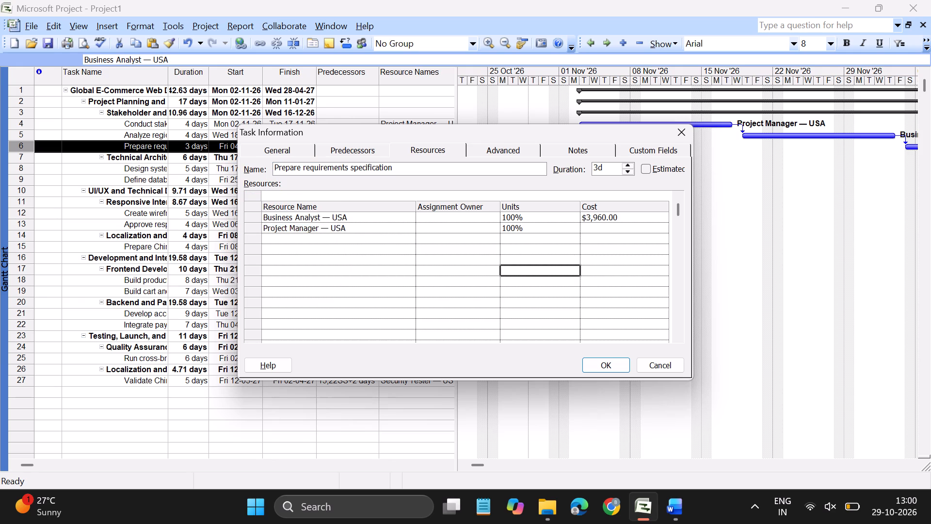
click(620, 365)
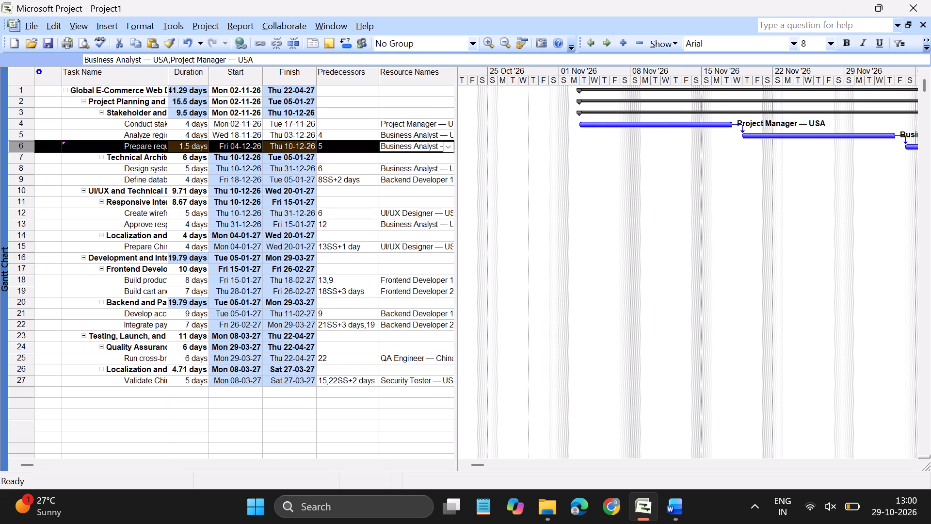
Review the Gantt bars and their resource labels across the whole timeline, from November 2026 to the project finish.
scroll(693, 264, left, 3)
click(495, 466)
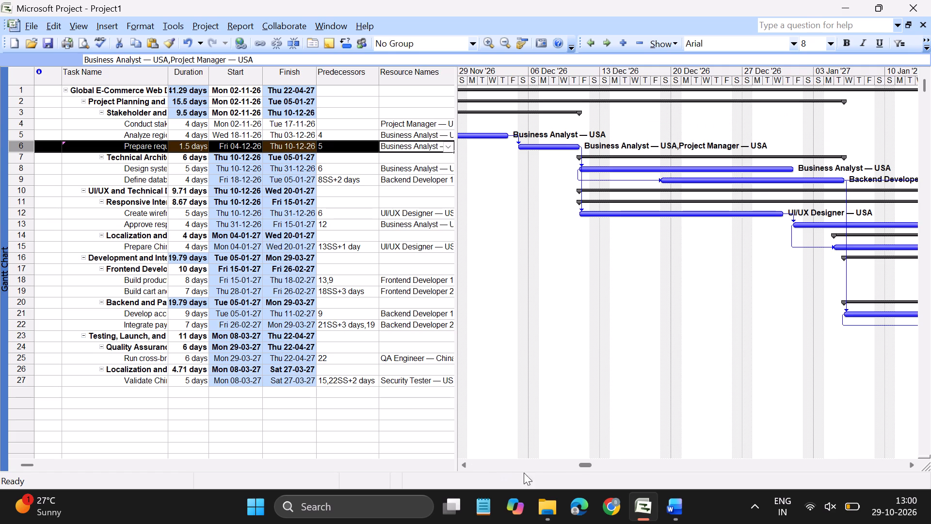
click(610, 464)
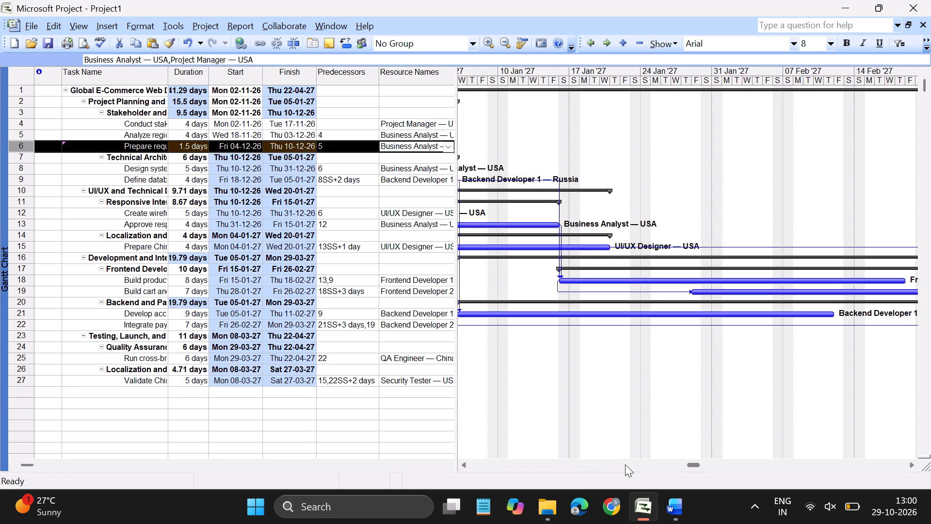
click(718, 465)
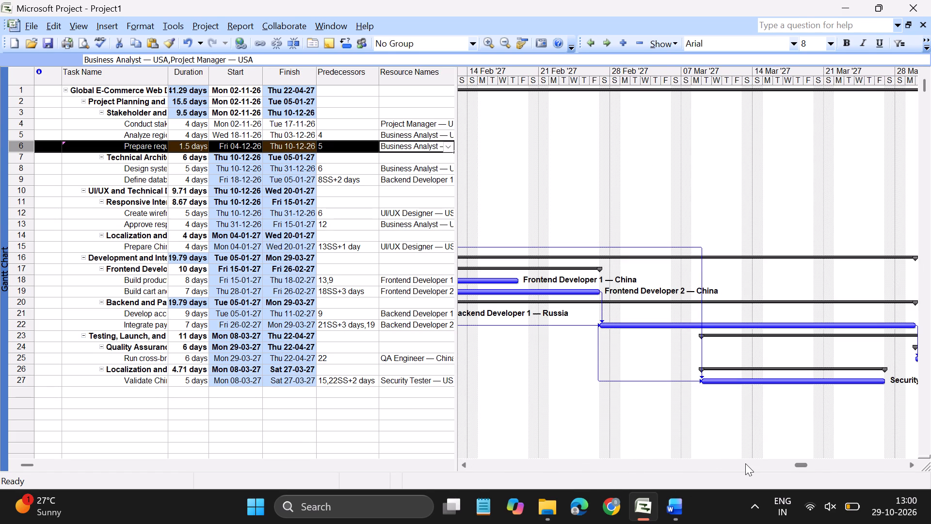
click(825, 461)
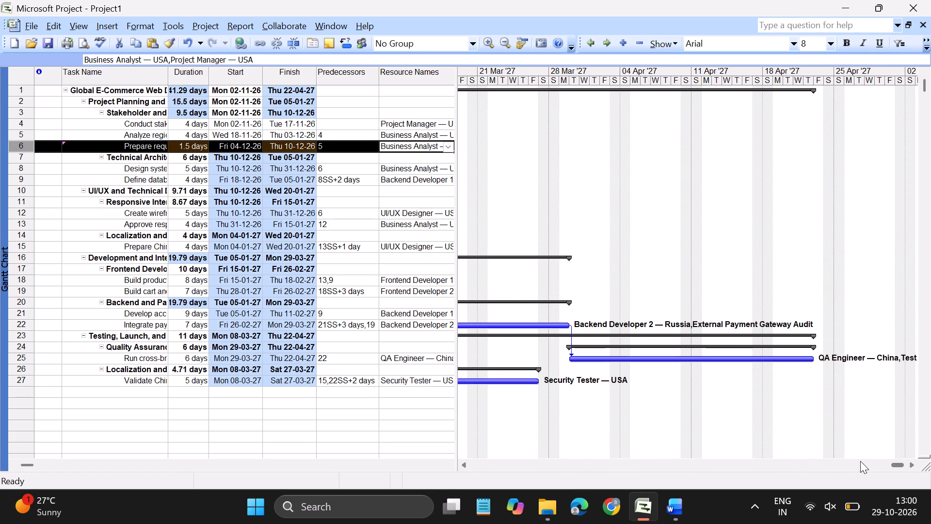
drag(899, 464, 867, 462)
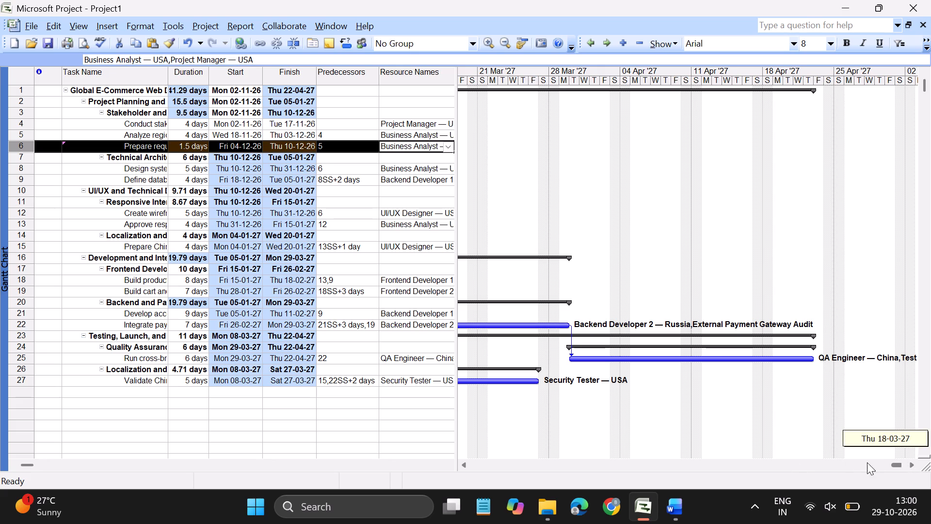
drag(867, 462, 452, 463)
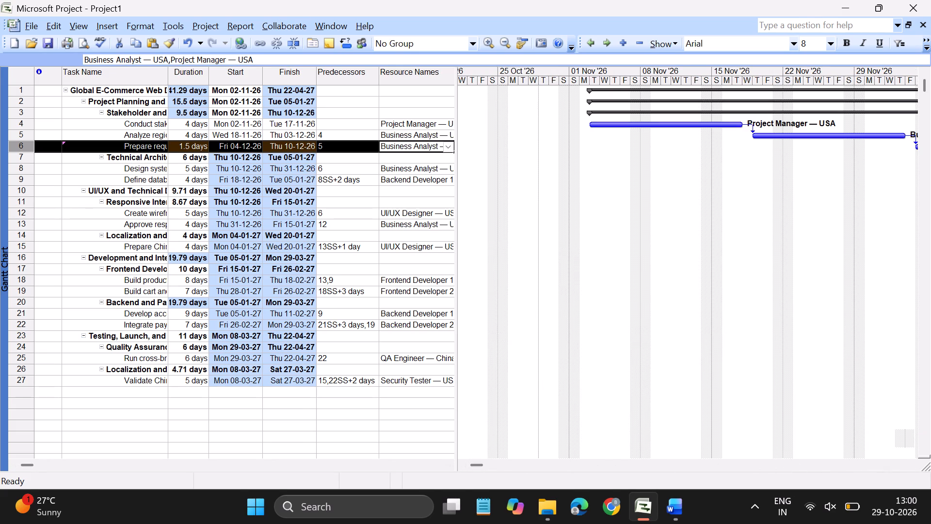
click(190, 401)
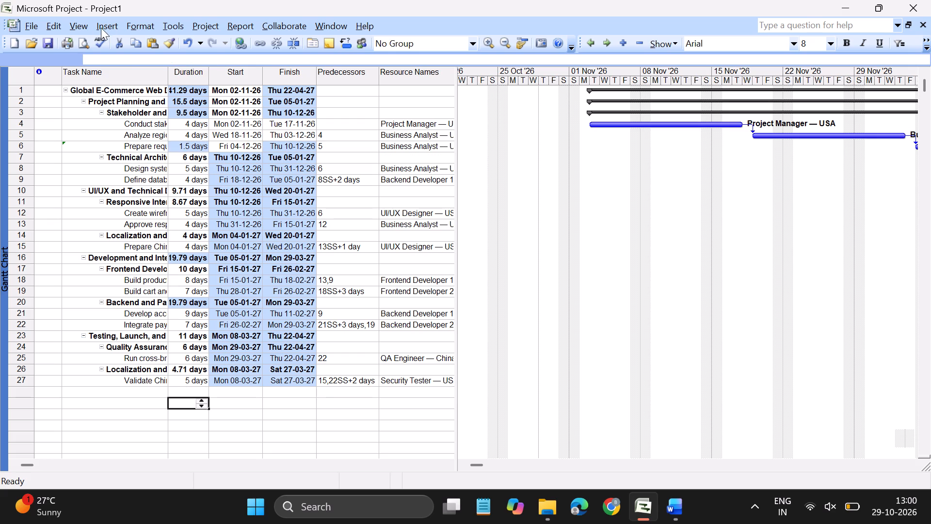
Check the Resource Sheet, compare it with the resource table and Resource Assignment Challenges in the Word question, and return to Project.
click(83, 28)
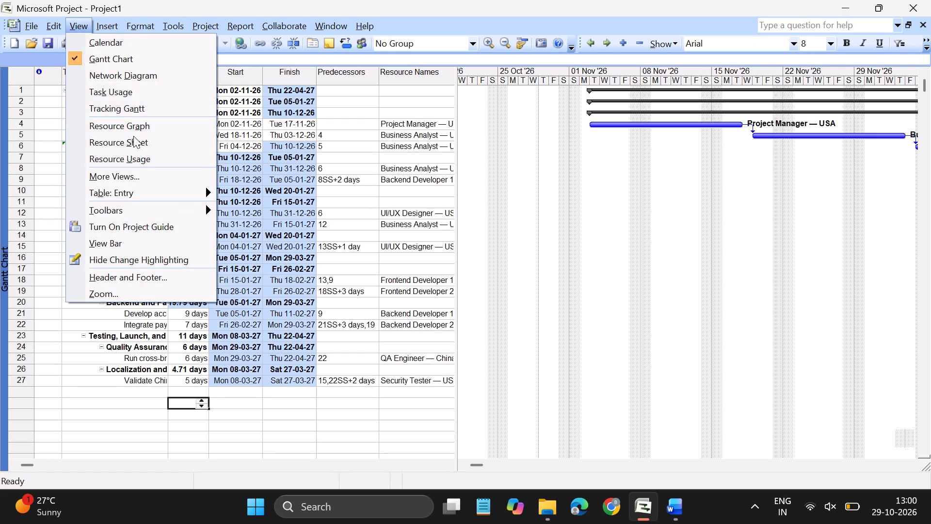
click(135, 137)
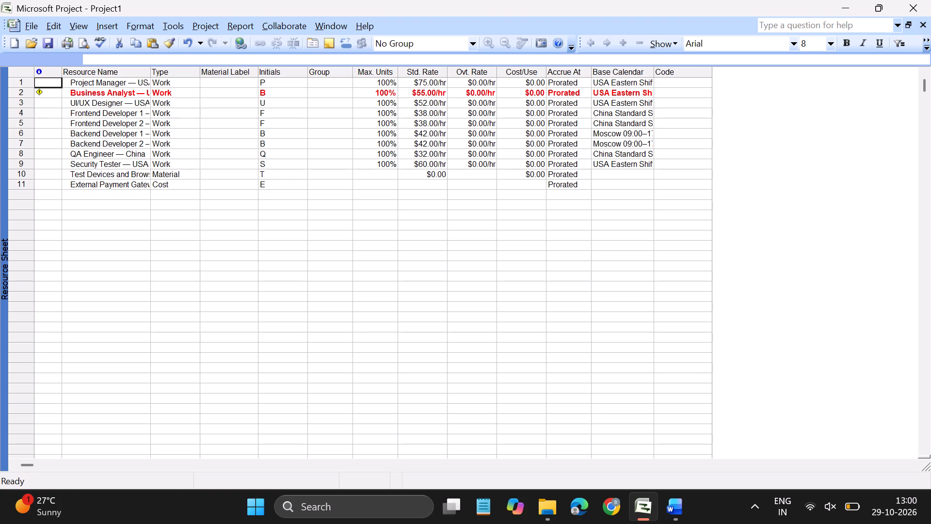
click(665, 513)
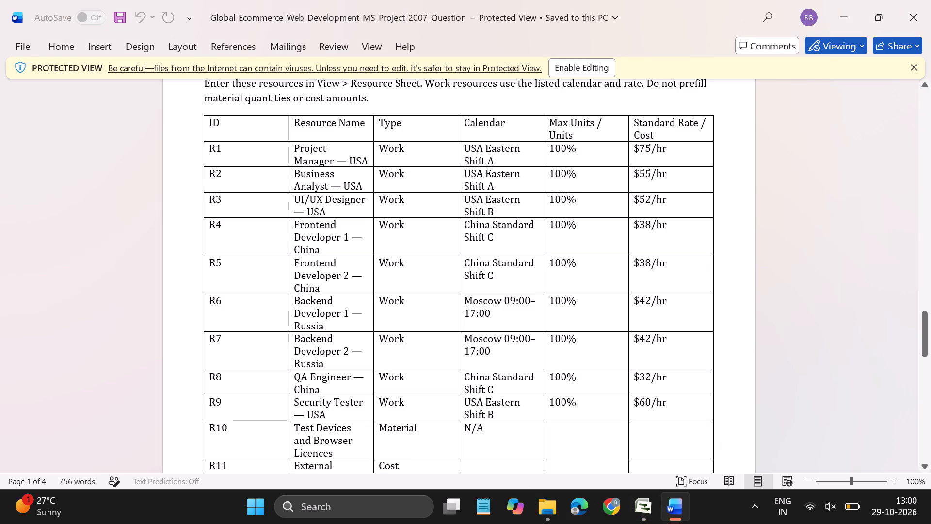
scroll(275, 356, right, 1)
scroll(275, 356, up, 1)
scroll(271, 307, down, 1)
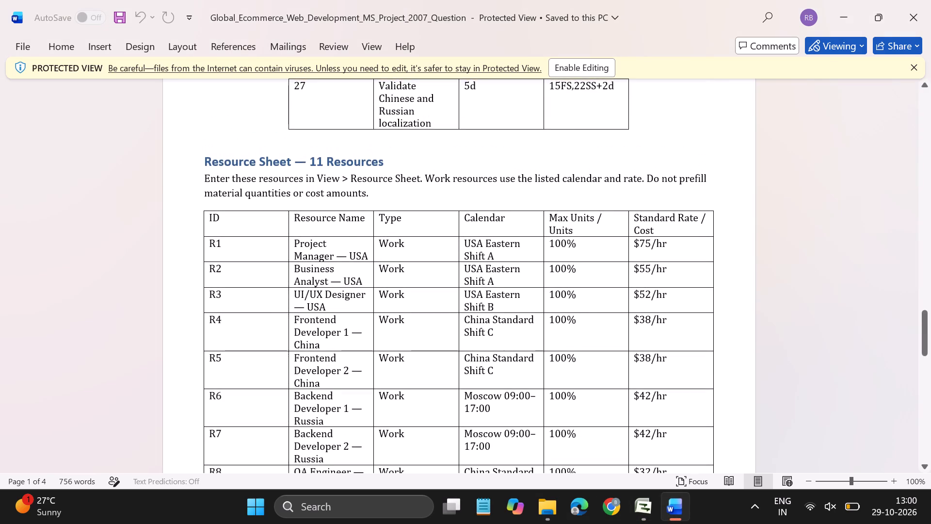
scroll(271, 307, down, 1)
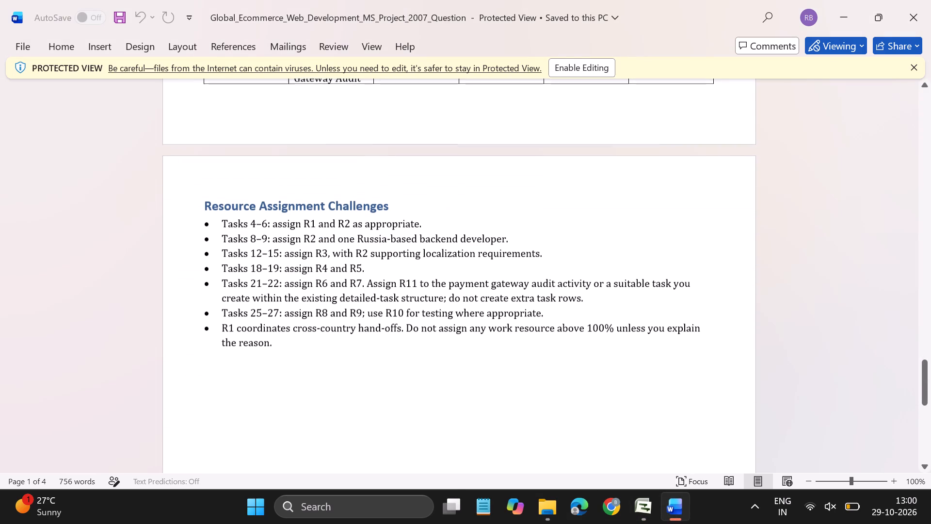
scroll(271, 307, down, 1)
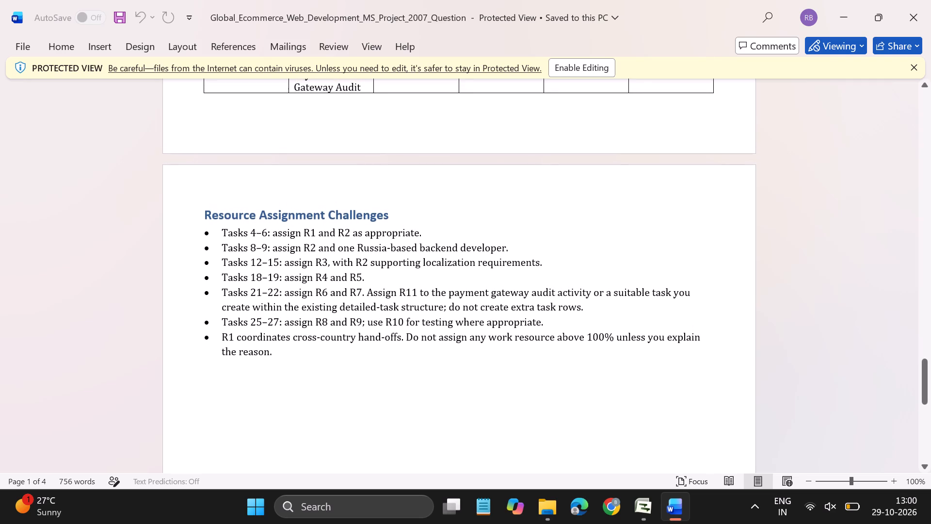
click(641, 511)
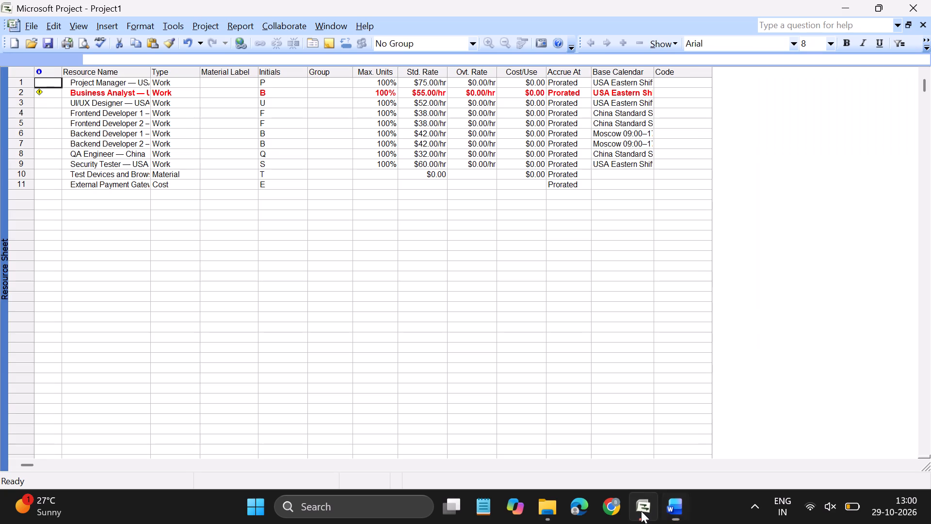
In the Gantt Chart, add Test Devices and Browser Licences as a second resource on task 27, Validate Chinese and Russian localization.
click(76, 29)
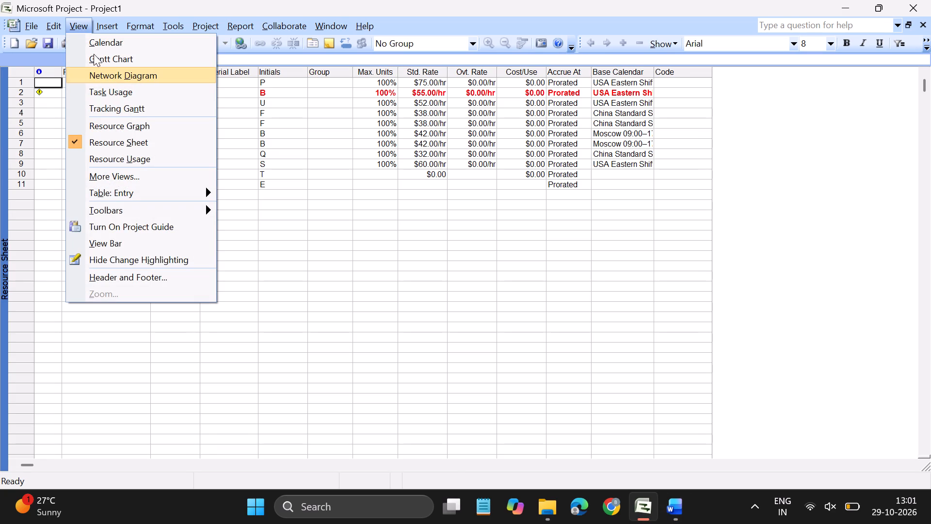
click(94, 54)
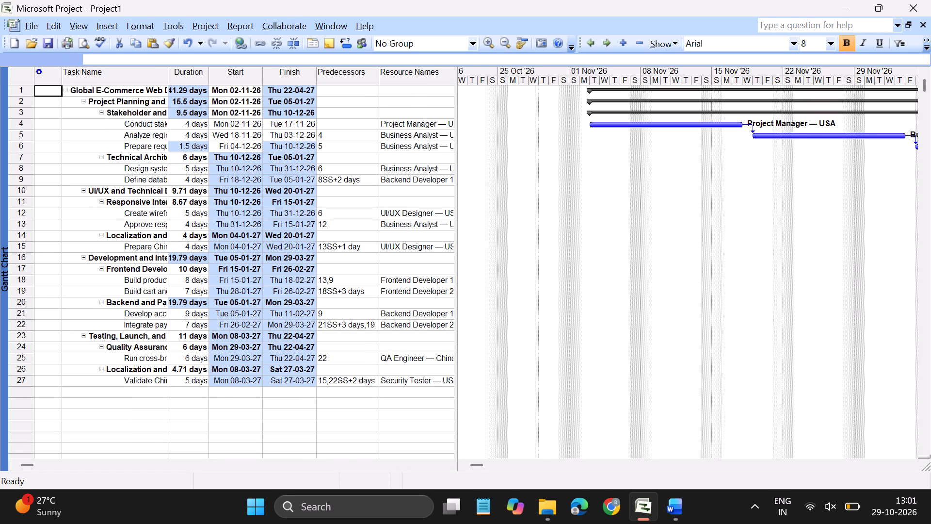
double_click(418, 381)
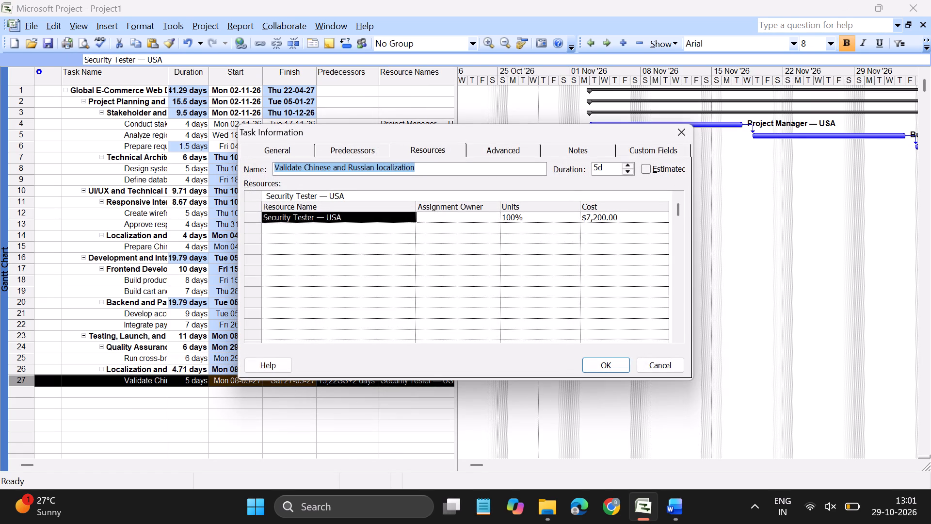
click(293, 227)
click(410, 230)
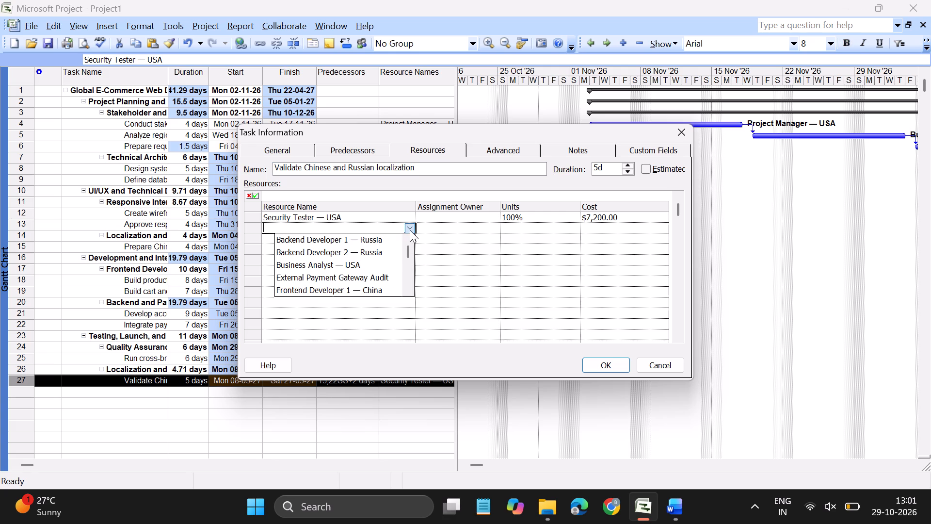
click(408, 293)
click(408, 293)
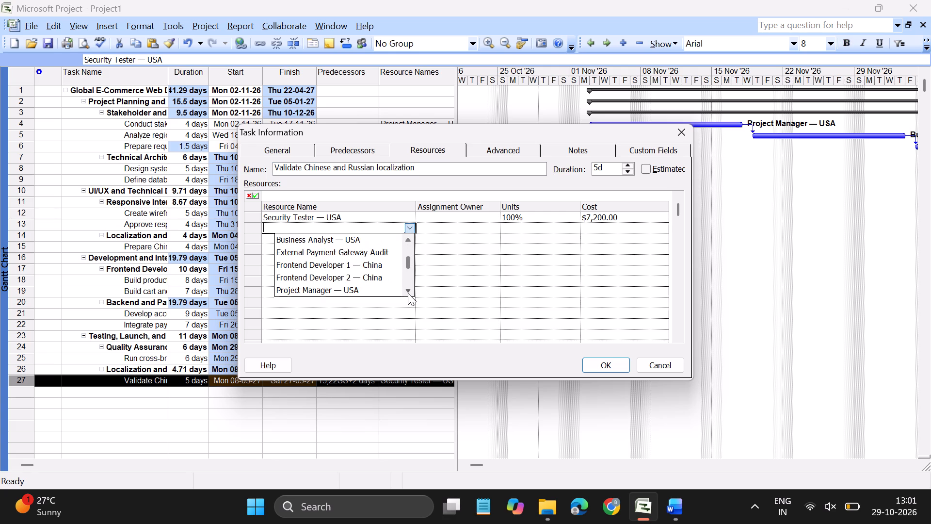
click(408, 293)
click(408, 293)
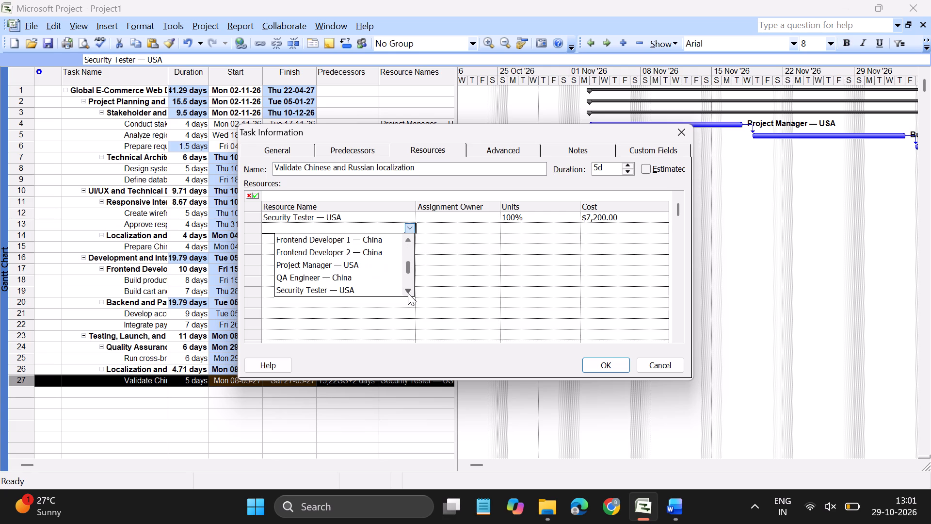
click(408, 293)
click(401, 227)
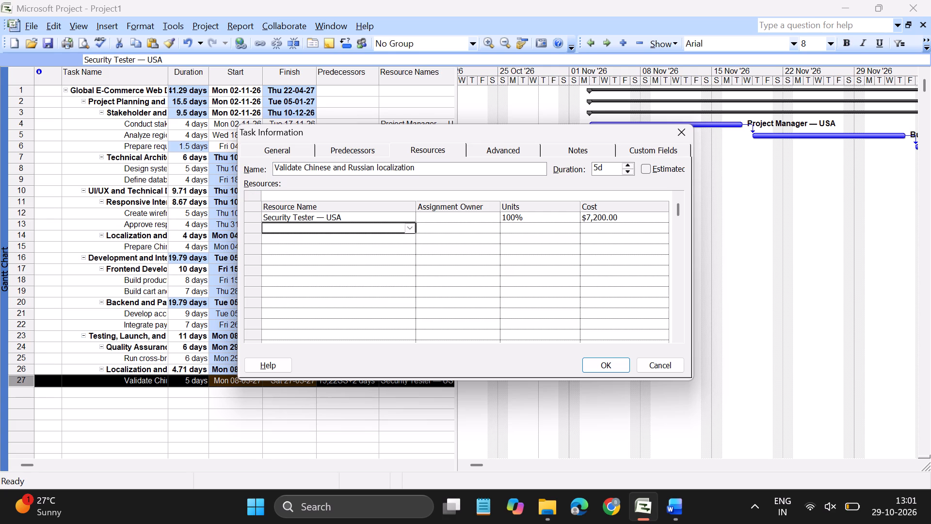
click(409, 227)
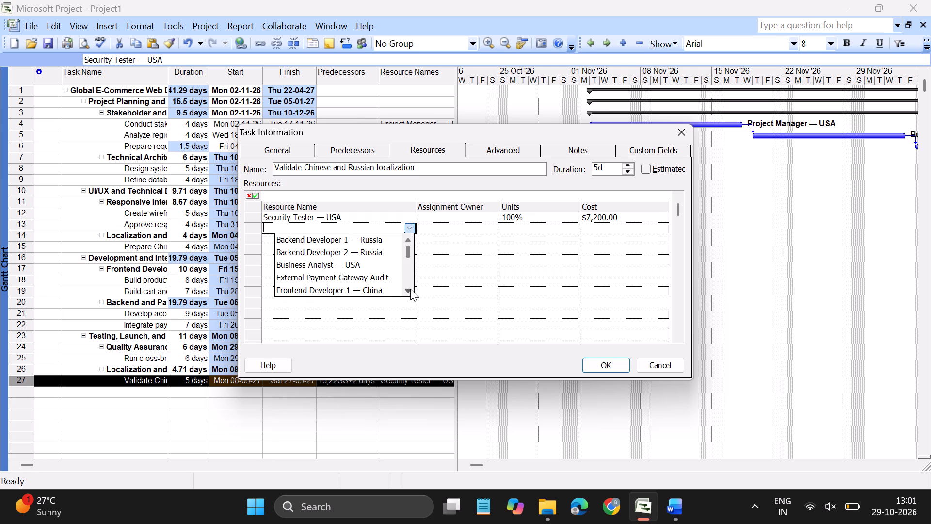
click(410, 289)
click(410, 289)
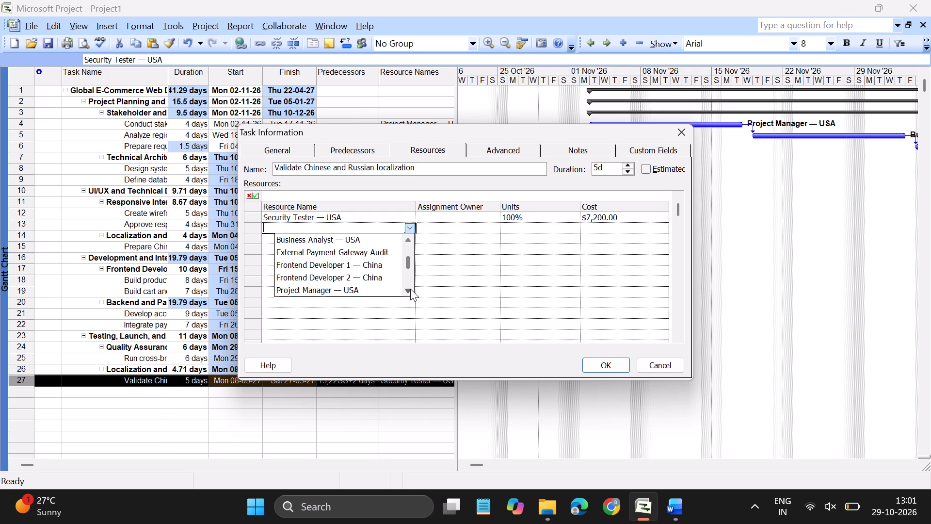
click(406, 289)
click(406, 289)
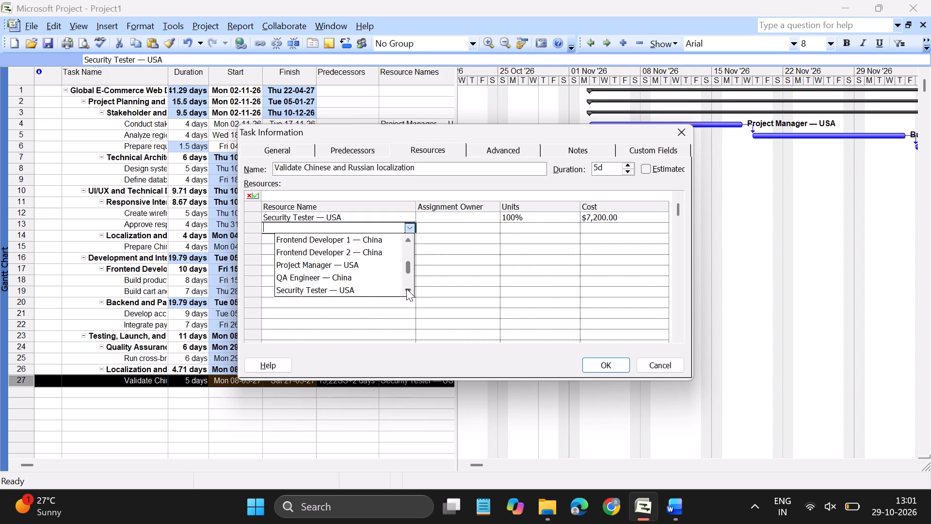
click(406, 289)
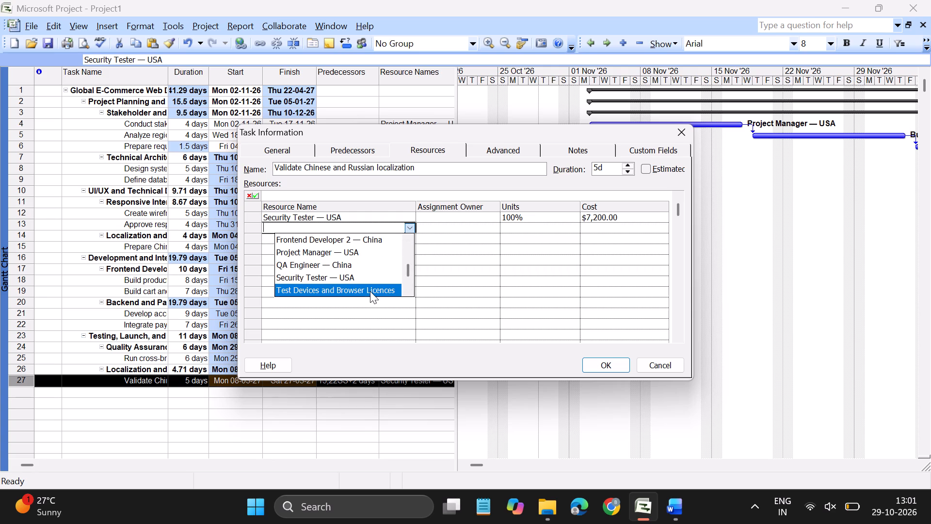
click(370, 291)
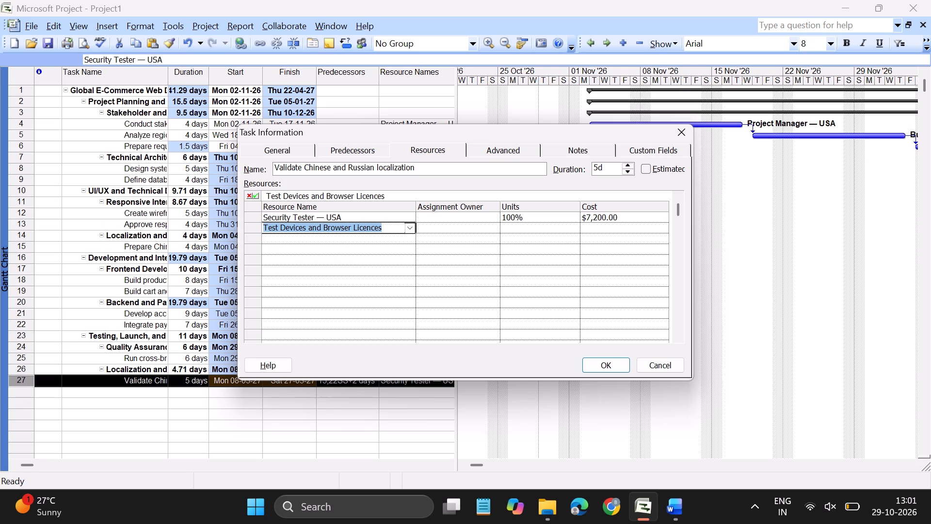
click(519, 271)
click(612, 364)
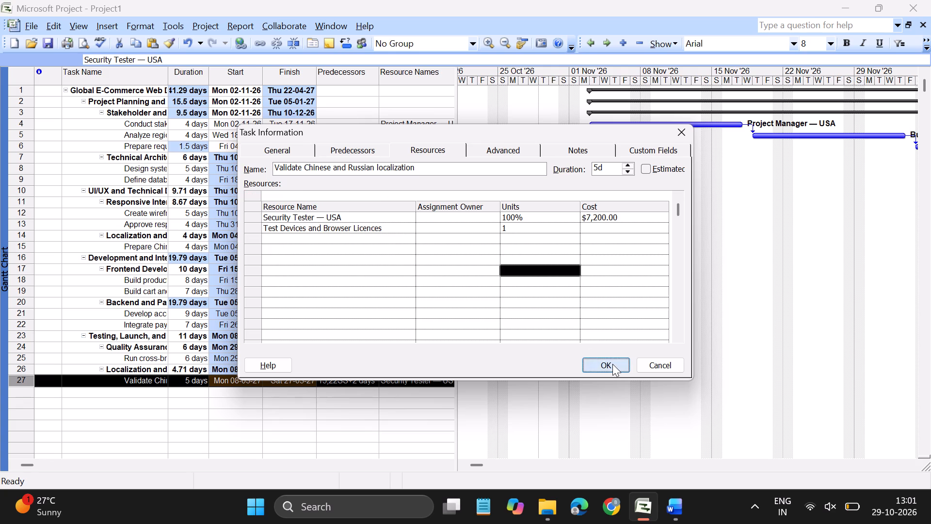
click(336, 403)
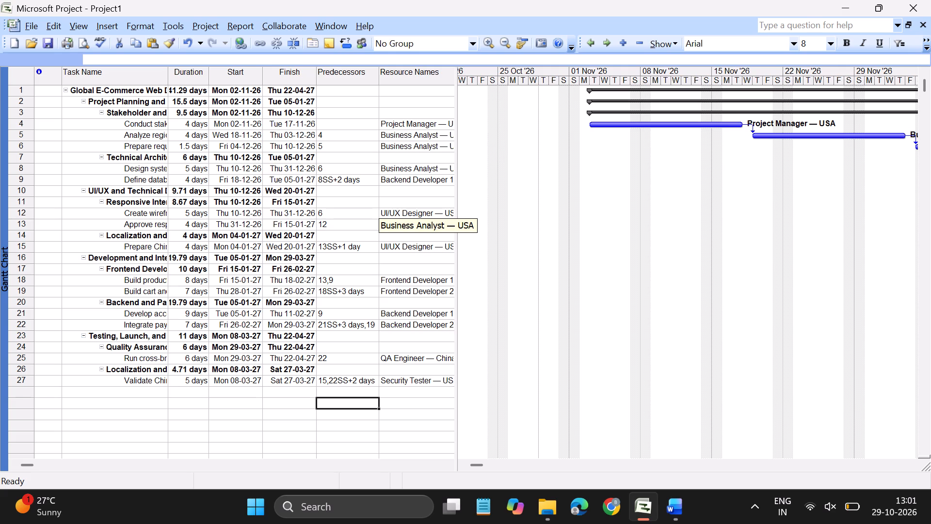
Check the resource assignments of tasks 4 to 6 and the Word task table, and set task 6's duration to 3 days.
double_click(407, 122)
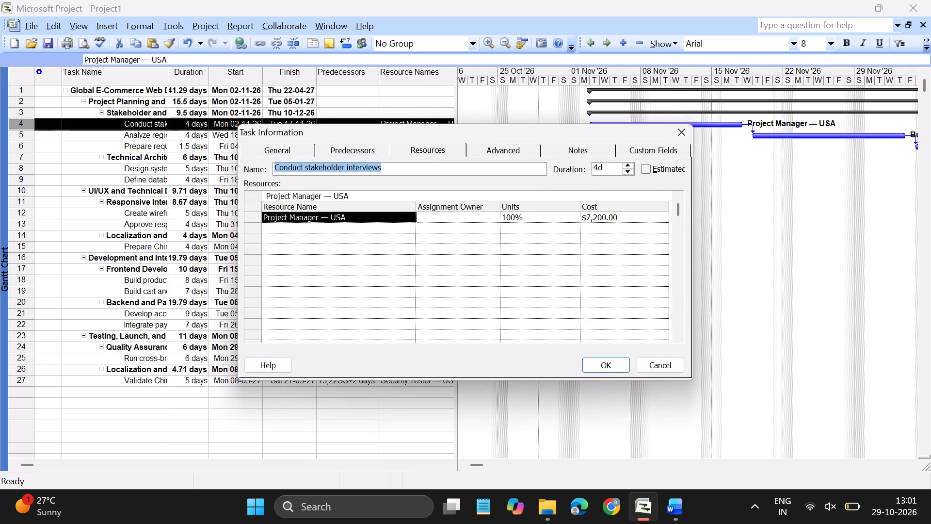
click(687, 132)
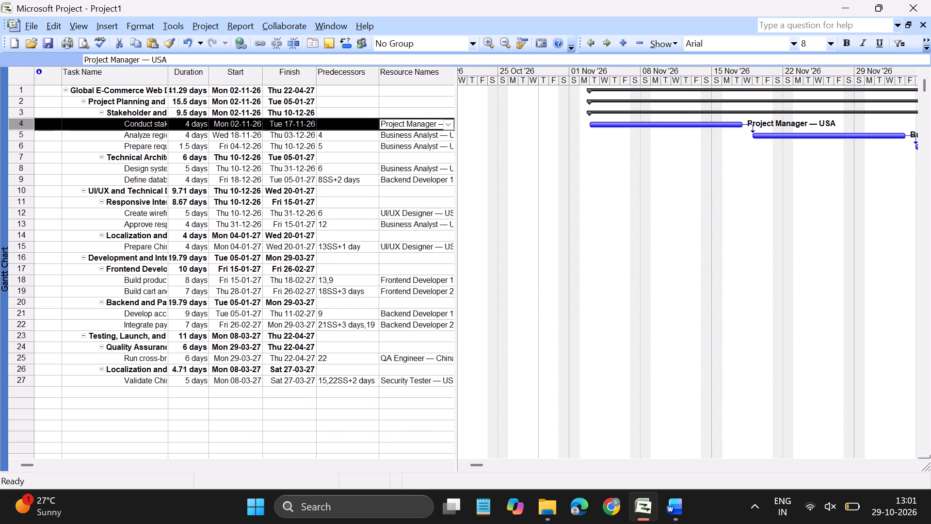
double_click(401, 134)
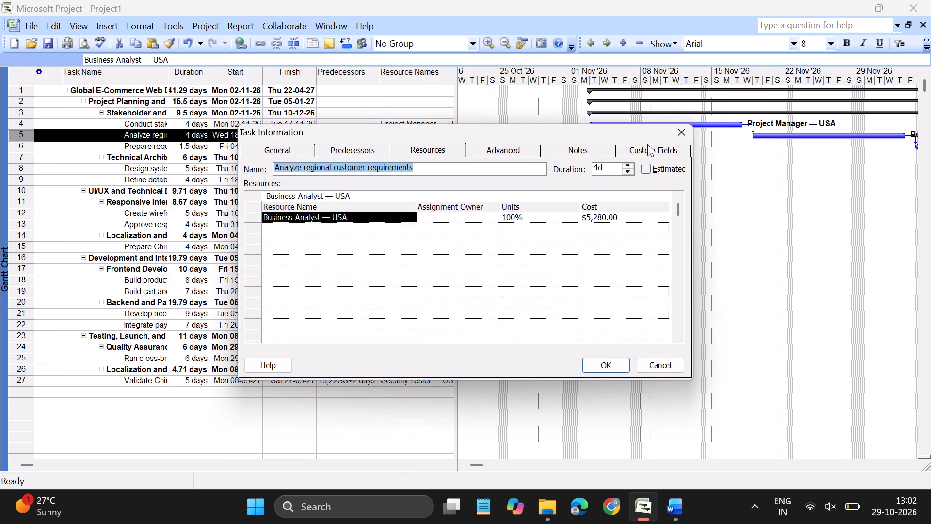
click(677, 135)
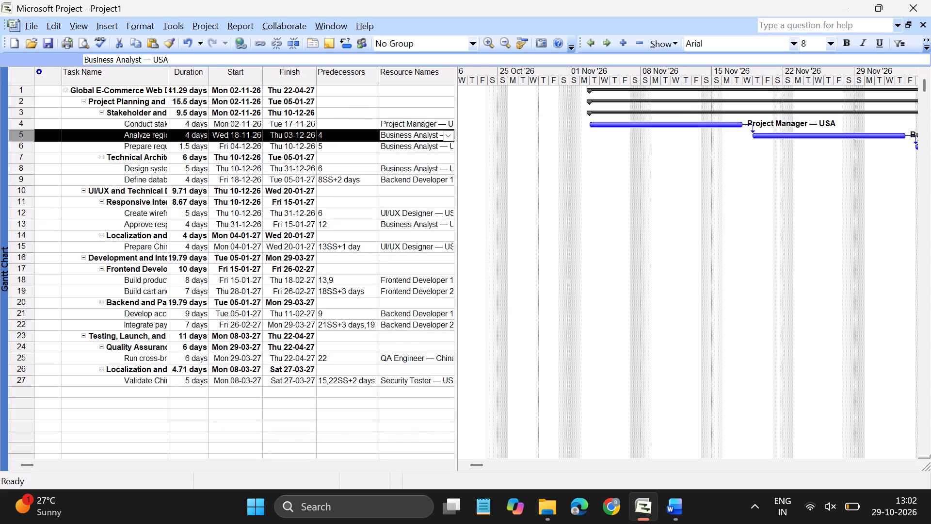
double_click(409, 146)
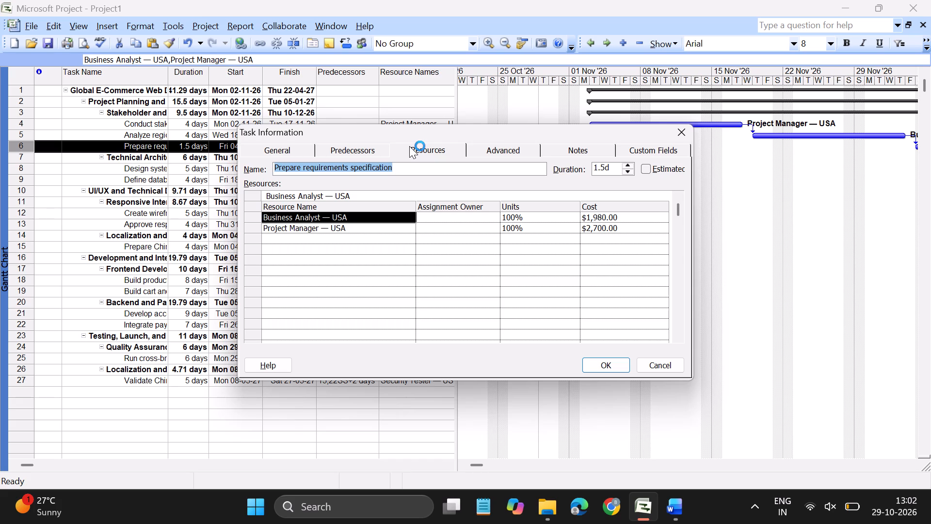
key(alt+Tab)
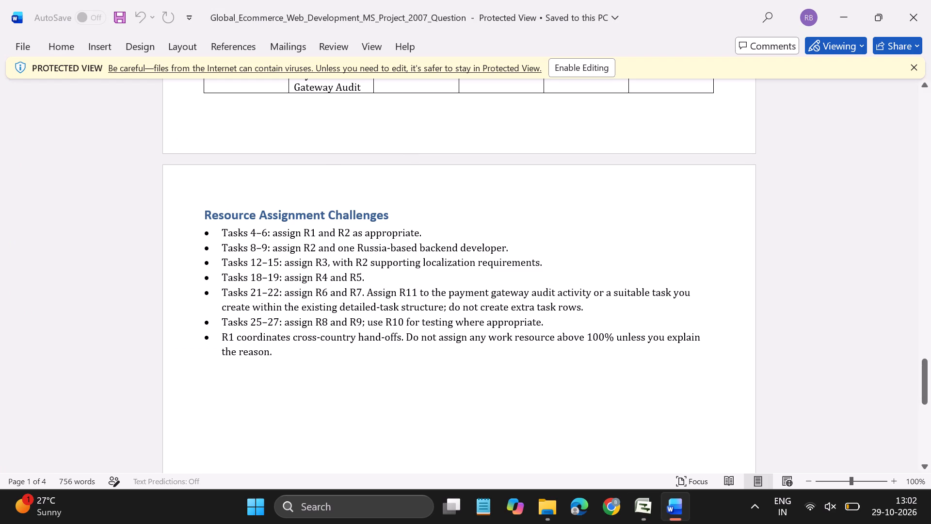
scroll(349, 176, up, 7)
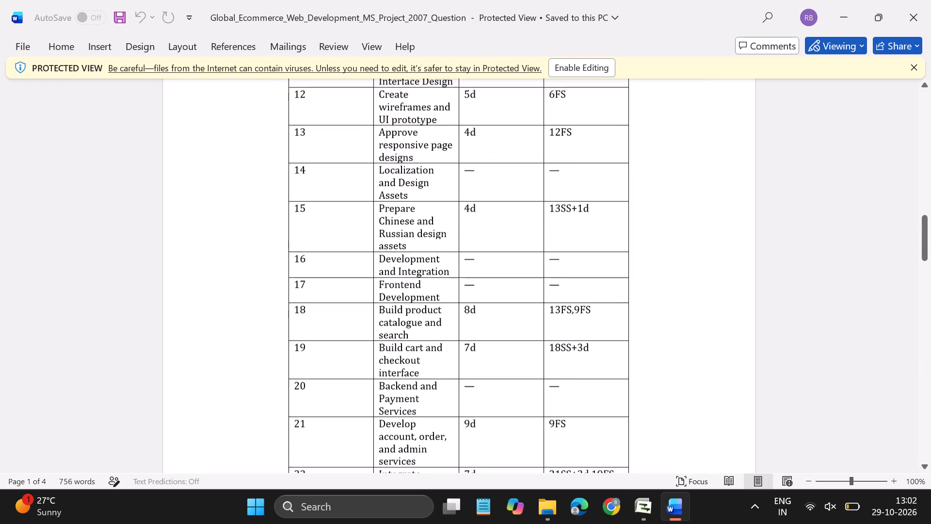
scroll(349, 176, up, 4)
scroll(349, 176, down, 1)
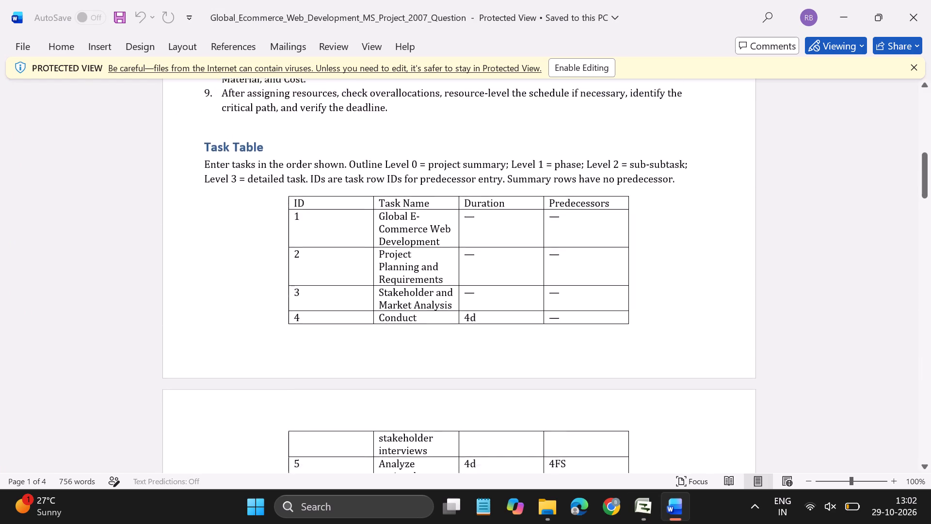
scroll(349, 176, down, 1)
key(alt+Tab)
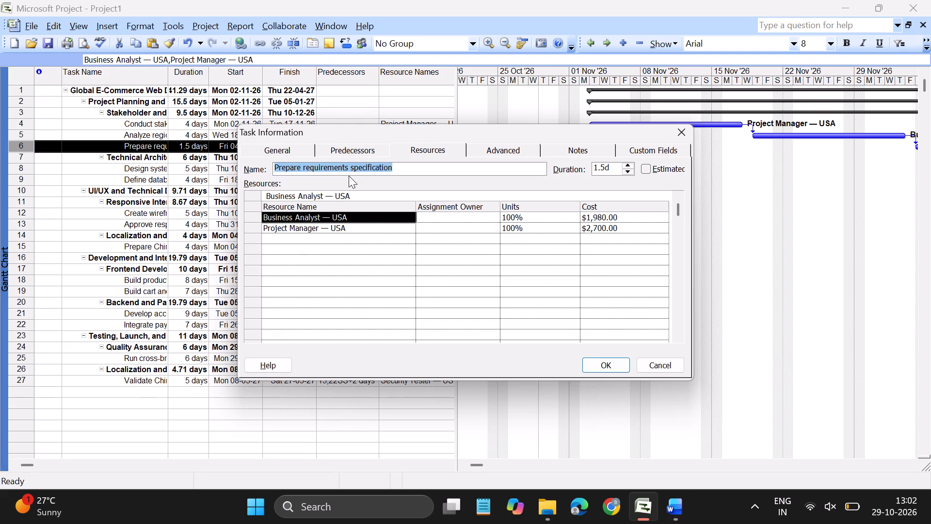
click(614, 166)
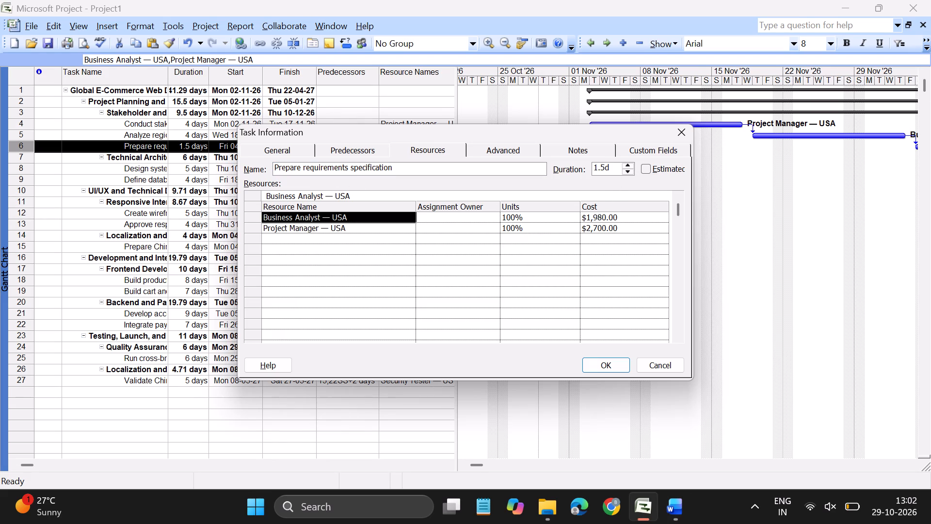
key(BackSpace)
key(BackSpace)
key(BackSpace)
key(BackSpace)
key(3)
click(477, 259)
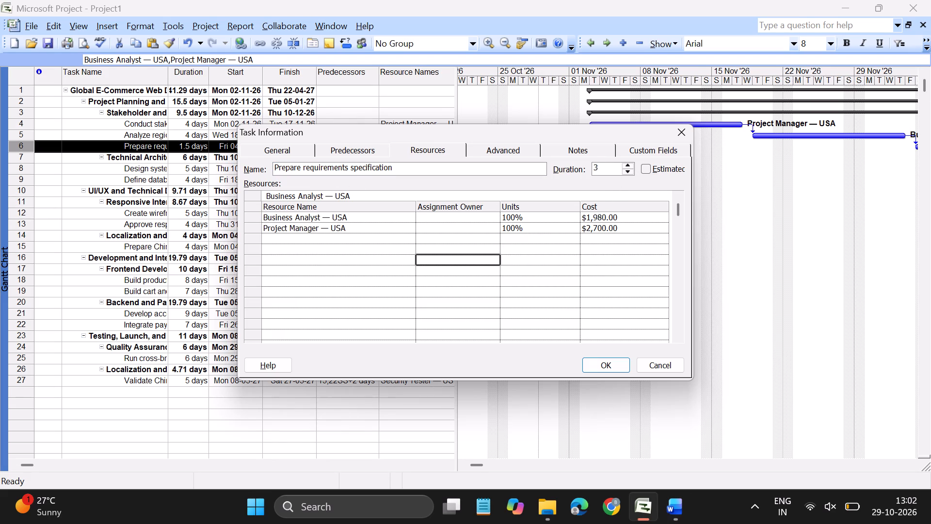
click(612, 367)
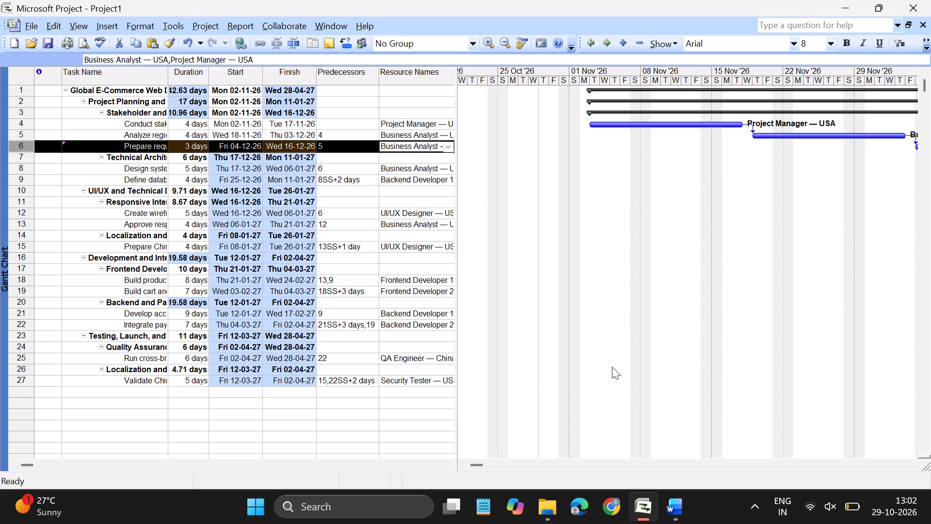
Compare the Gantt Chart's task durations and predecessors with the Task Table in the Word question.
click(684, 514)
scroll(495, 378, down, 2)
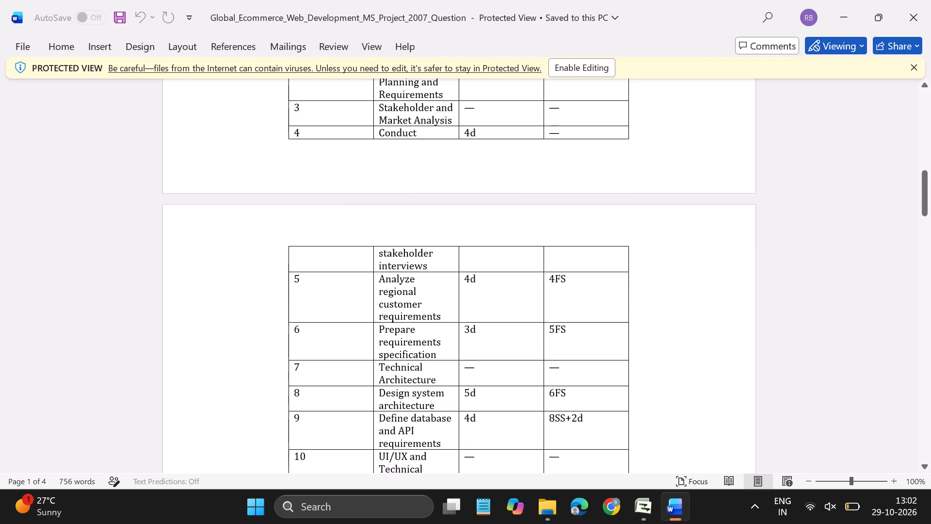
scroll(495, 378, down, 2)
click(643, 513)
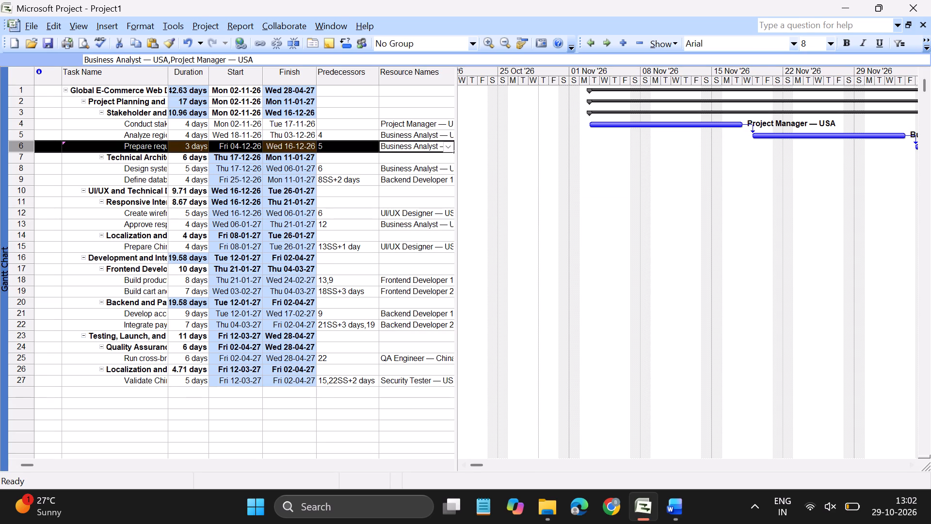
click(79, 170)
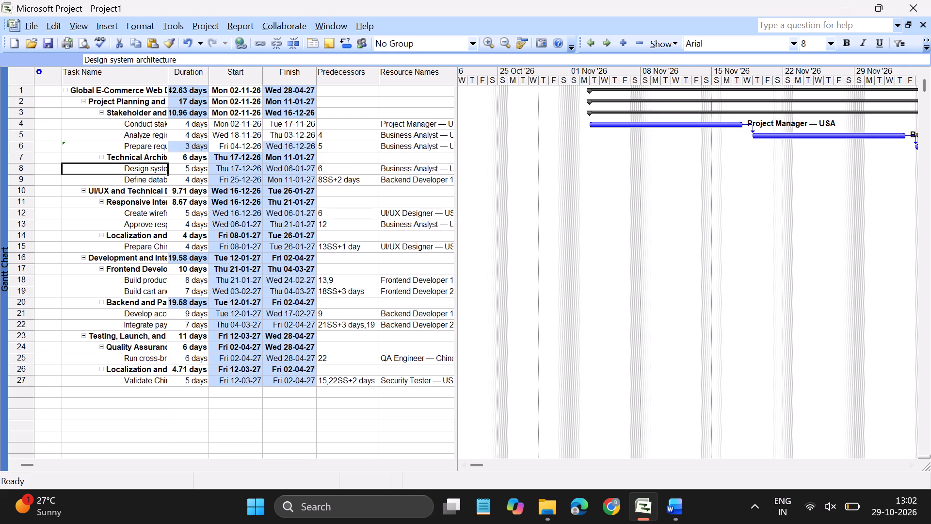
click(407, 432)
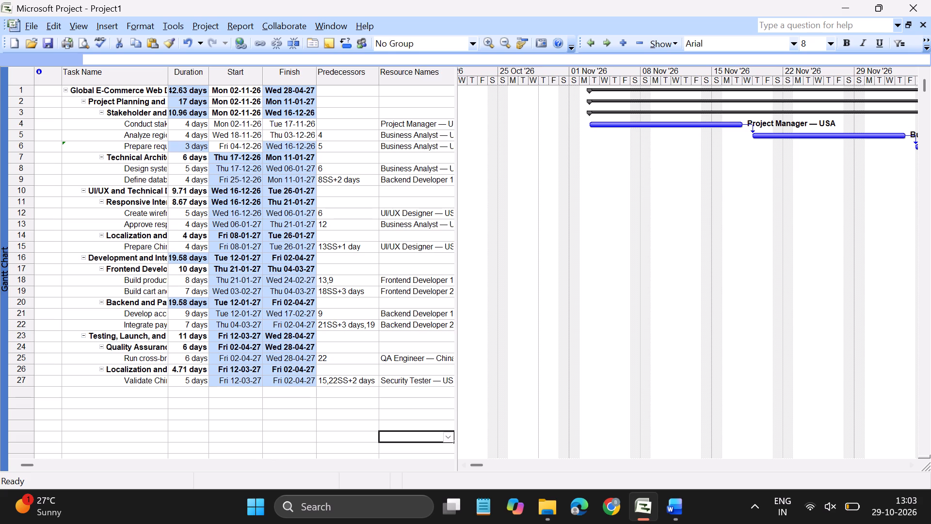
click(668, 510)
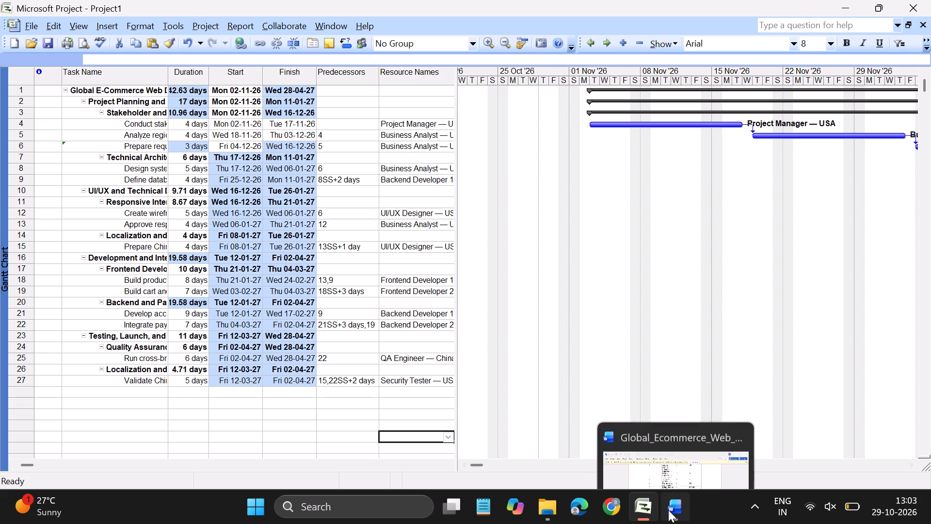
click(690, 523)
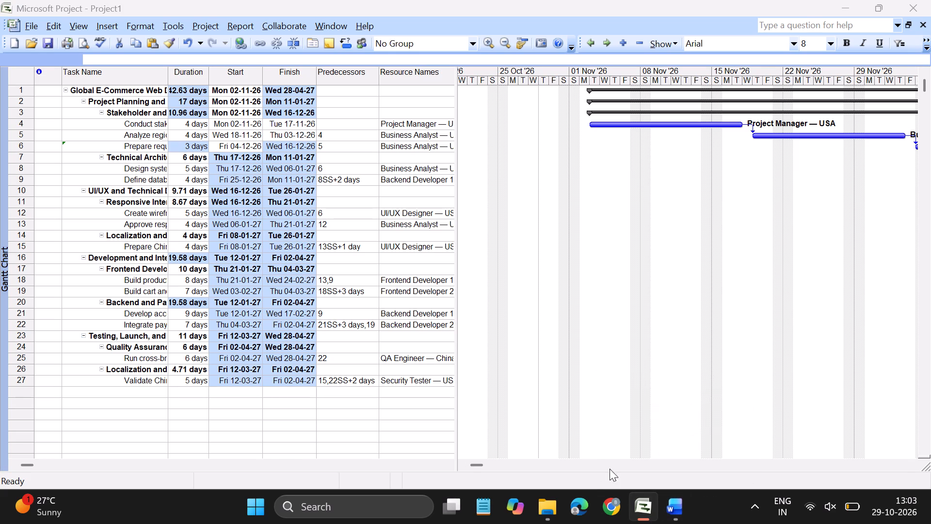
click(680, 506)
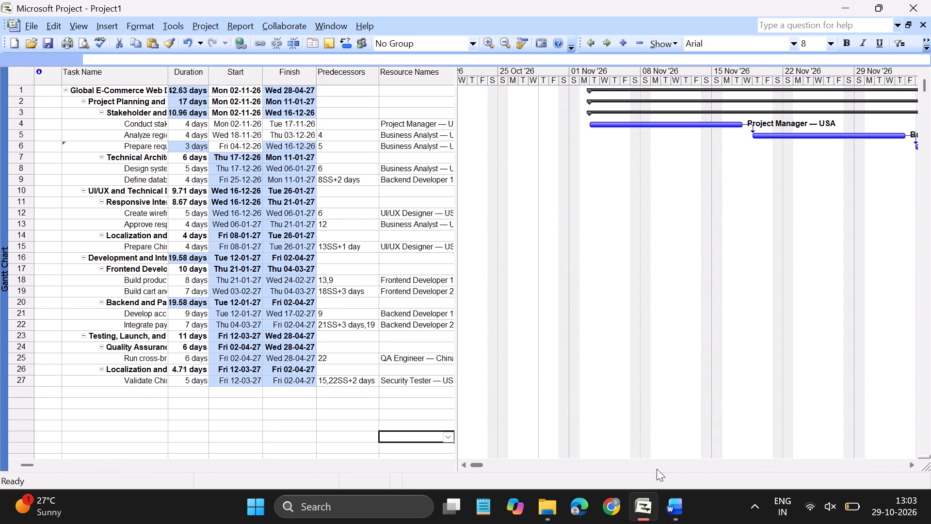
click(674, 510)
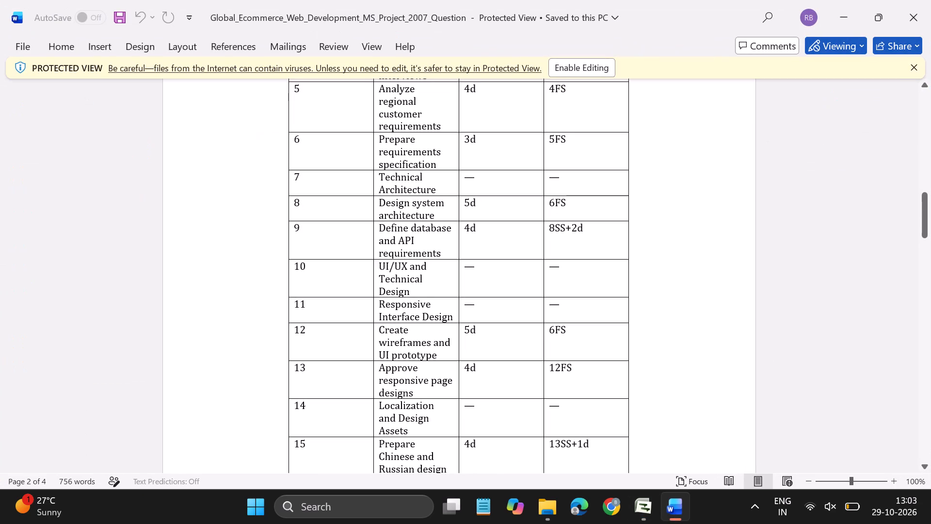
scroll(369, 295, up, 3)
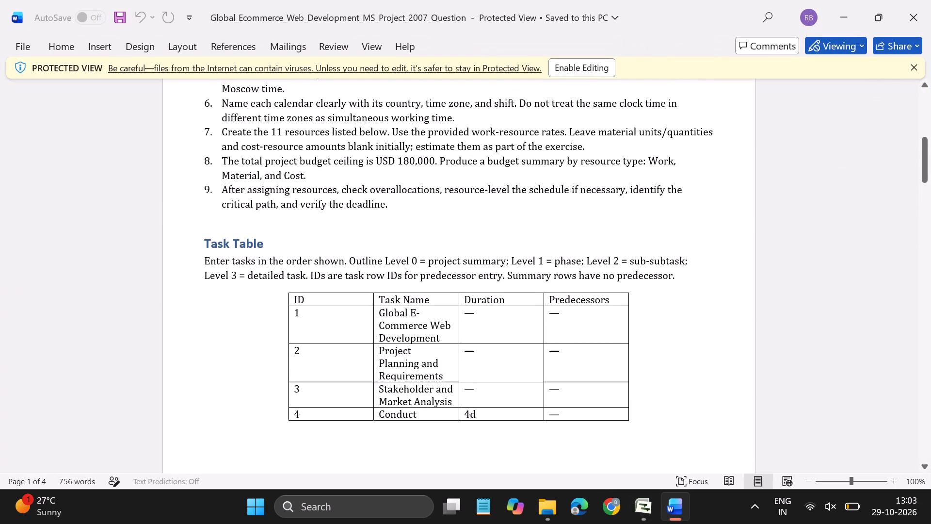
scroll(369, 295, down, 2)
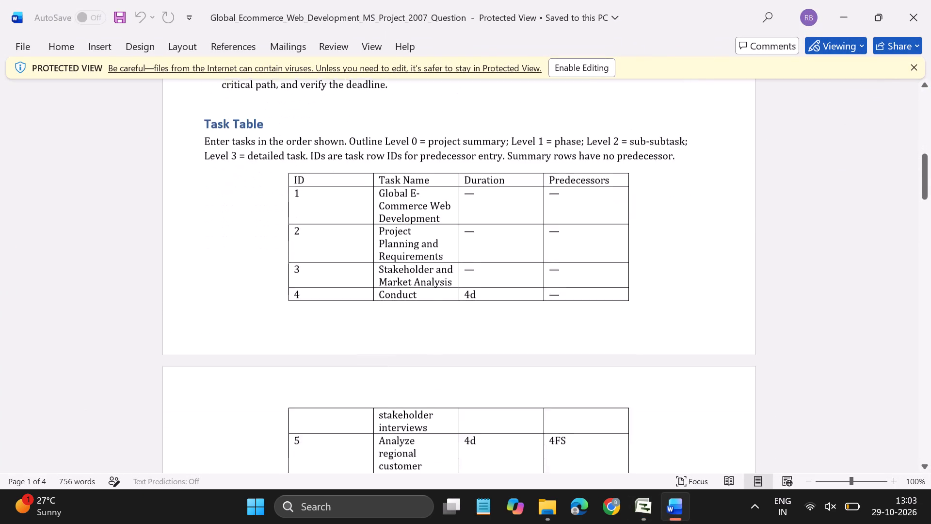
scroll(369, 295, down, 3)
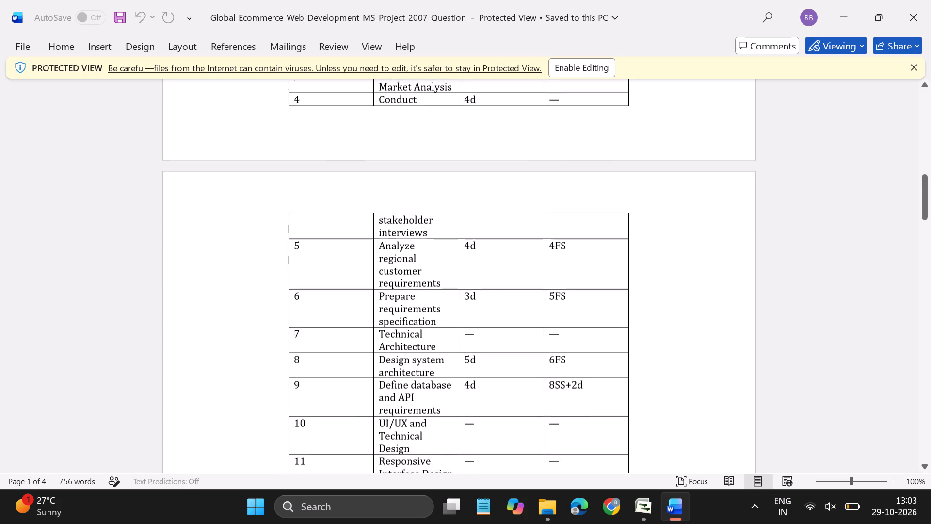
scroll(369, 295, down, 1)
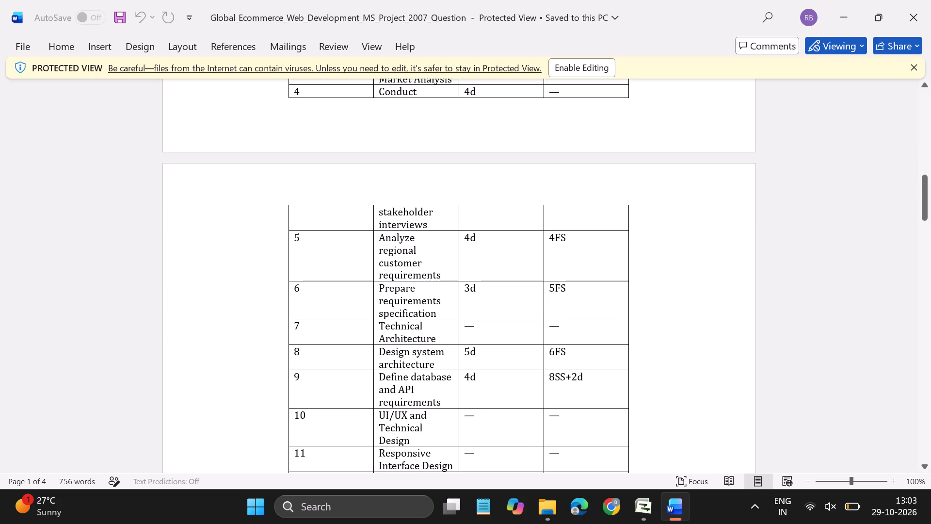
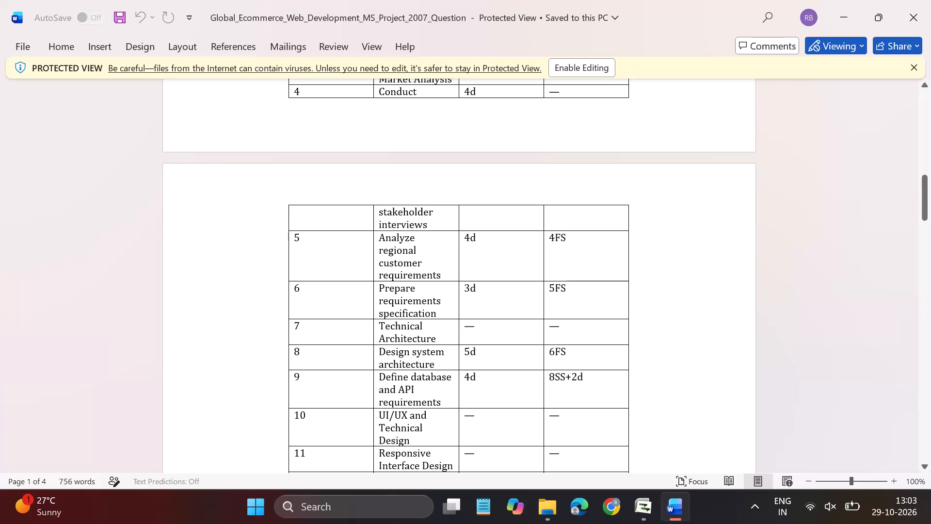
Check the task table's durations and predecessors in the Word brief against the schedule in Microsoft Project.
scroll(272, 377, down, 2)
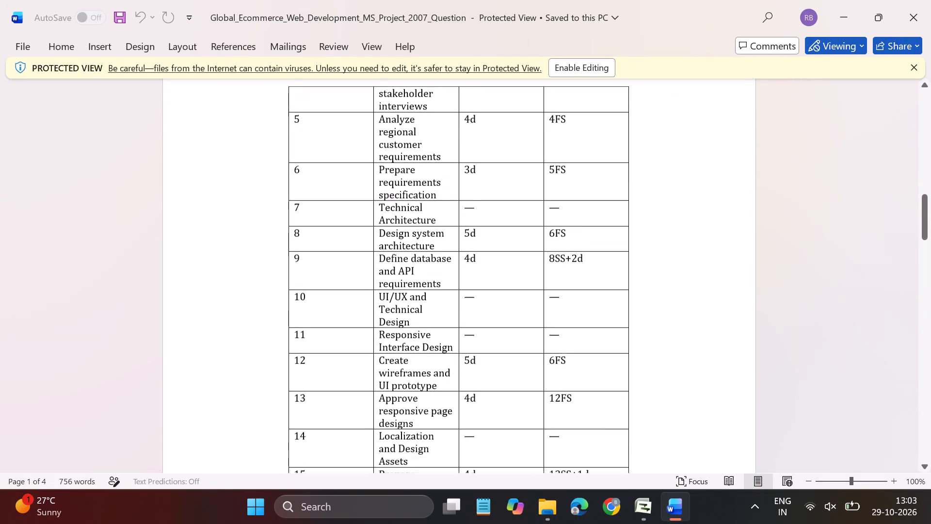
scroll(272, 377, down, 2)
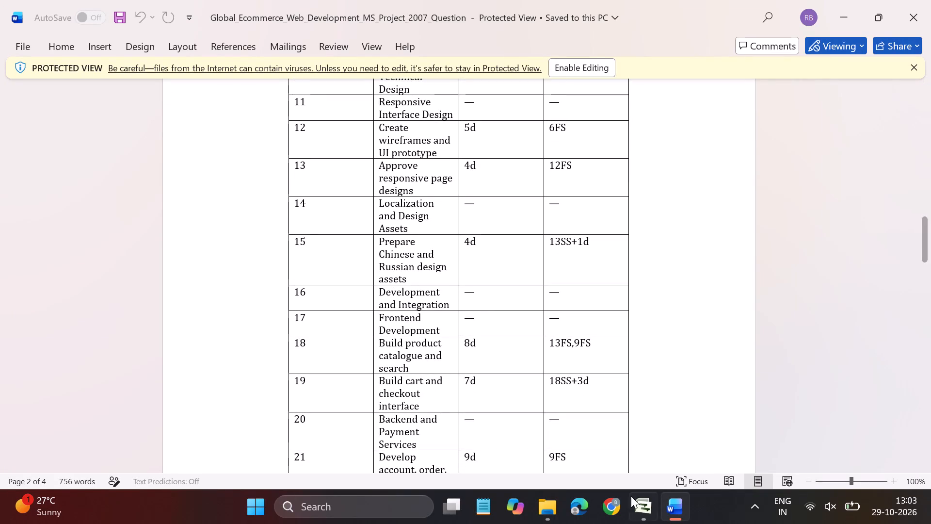
click(633, 508)
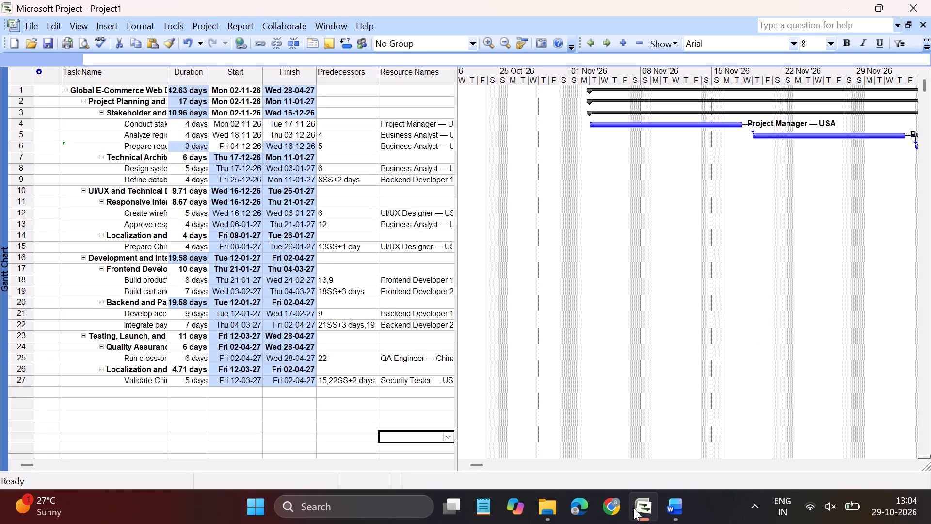
click(677, 515)
scroll(562, 432, down, 2)
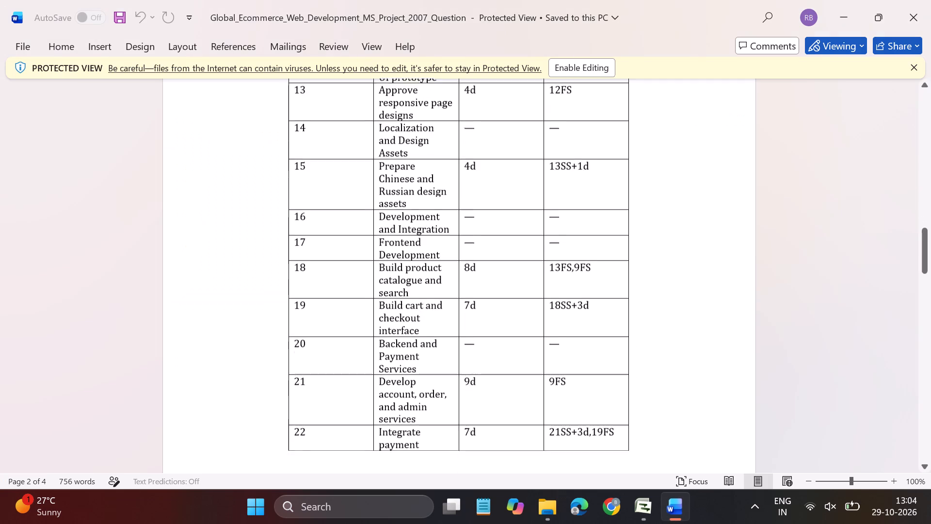
scroll(562, 432, down, 3)
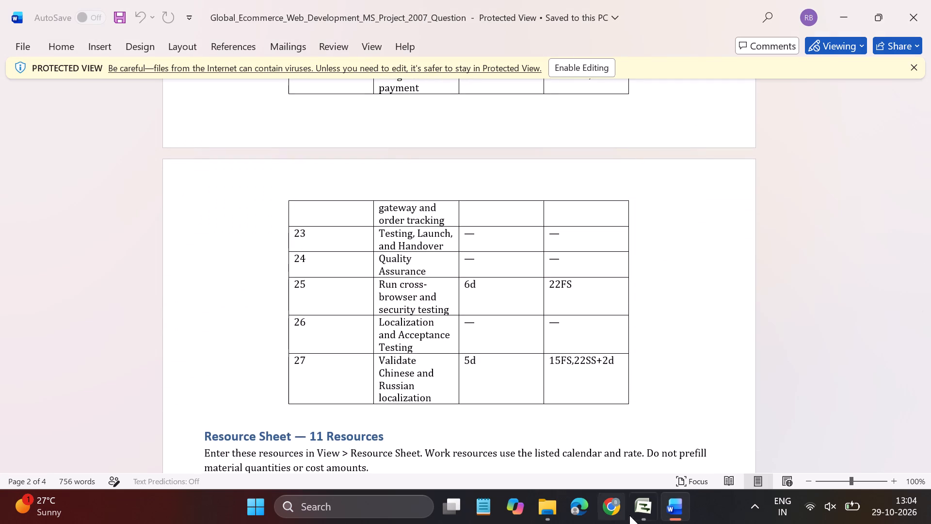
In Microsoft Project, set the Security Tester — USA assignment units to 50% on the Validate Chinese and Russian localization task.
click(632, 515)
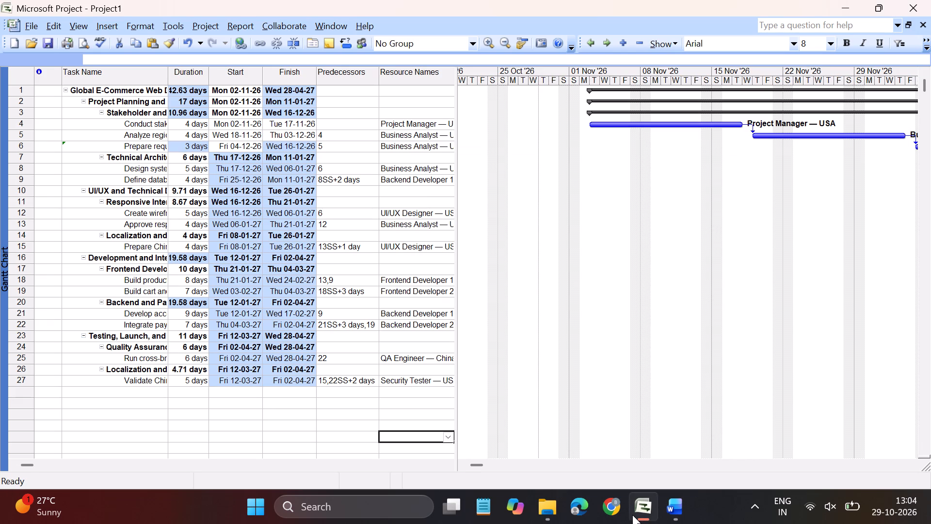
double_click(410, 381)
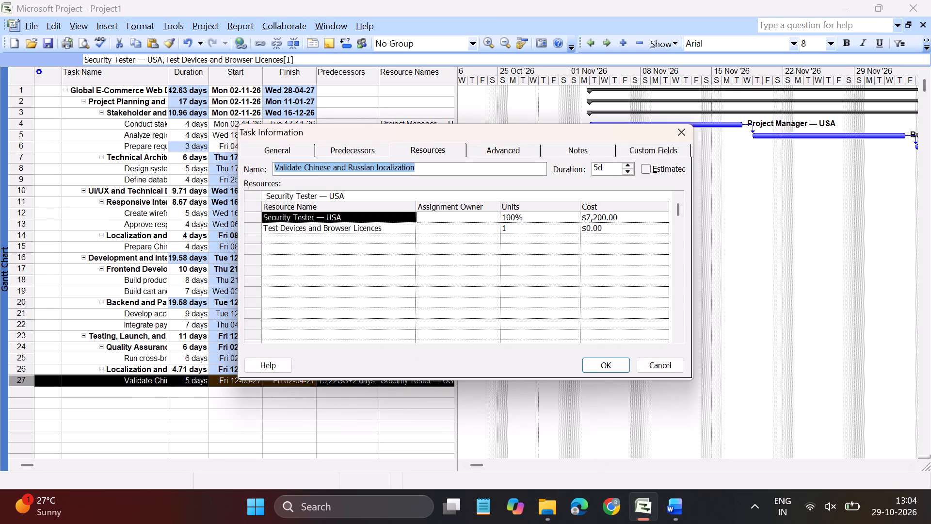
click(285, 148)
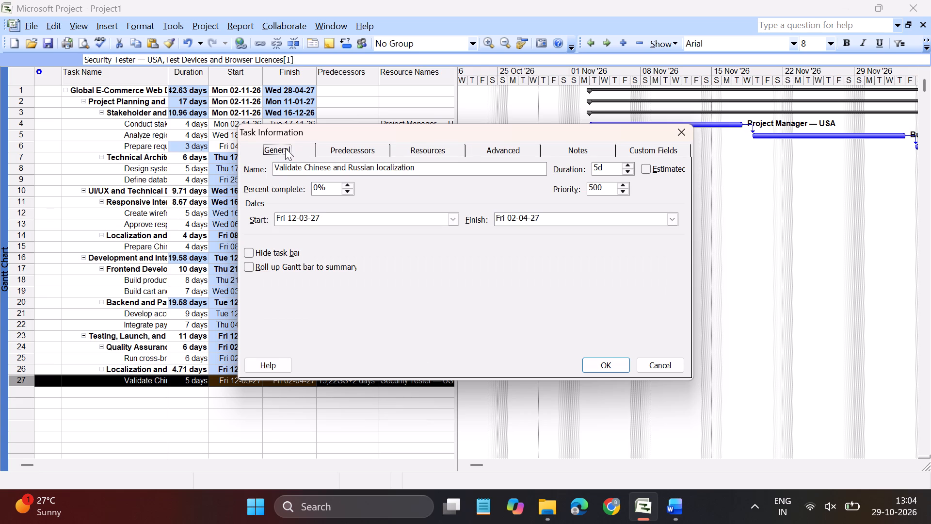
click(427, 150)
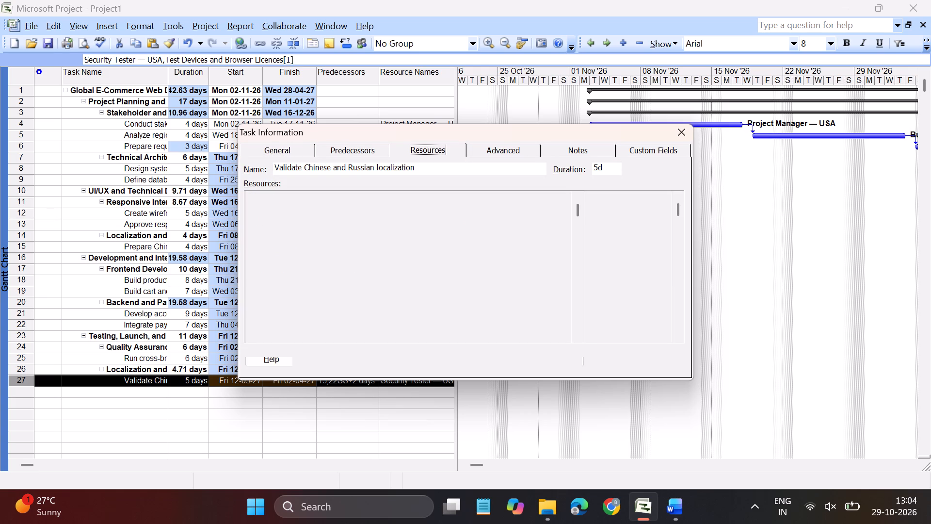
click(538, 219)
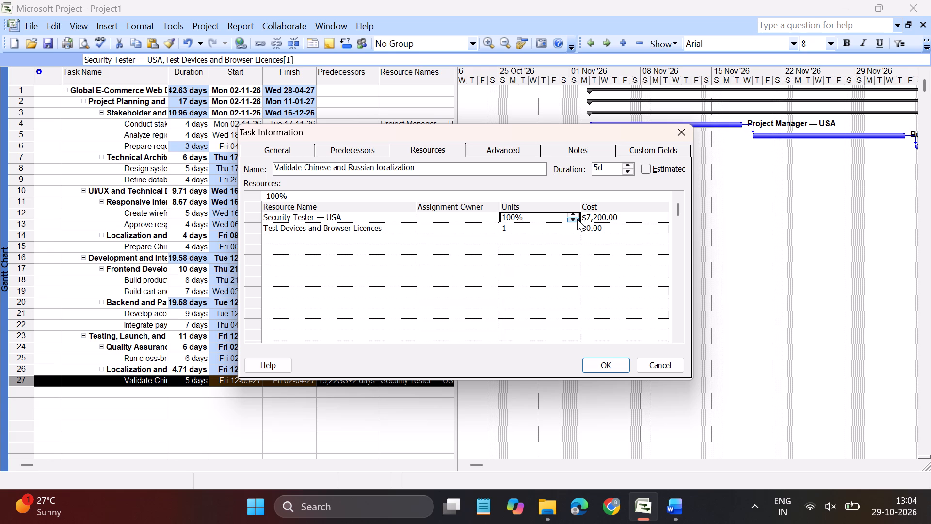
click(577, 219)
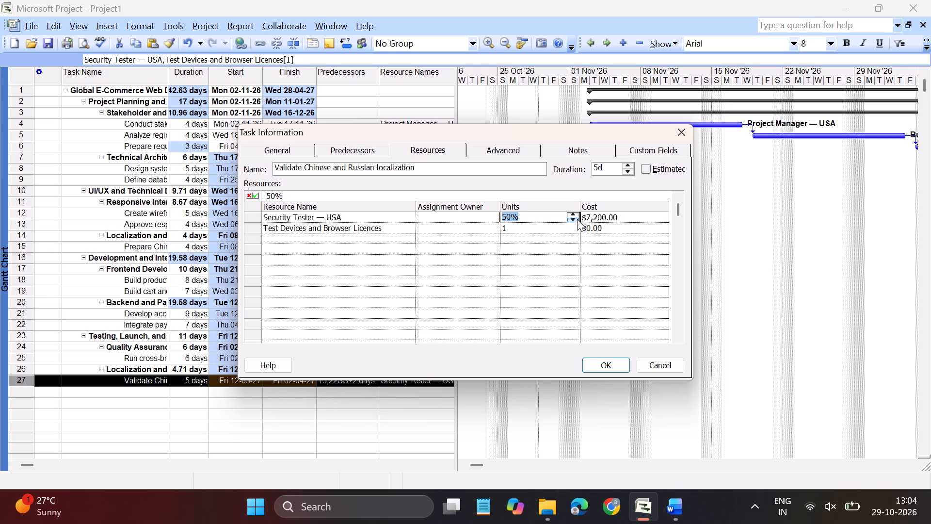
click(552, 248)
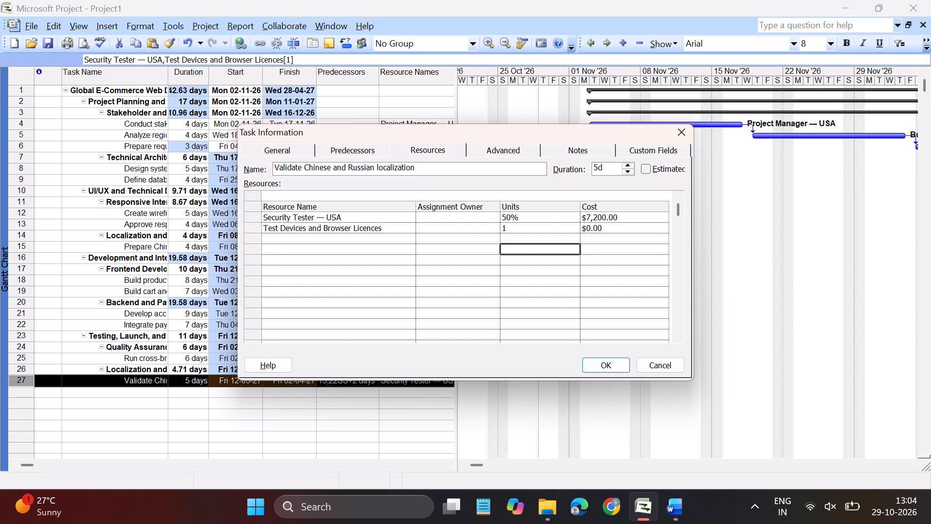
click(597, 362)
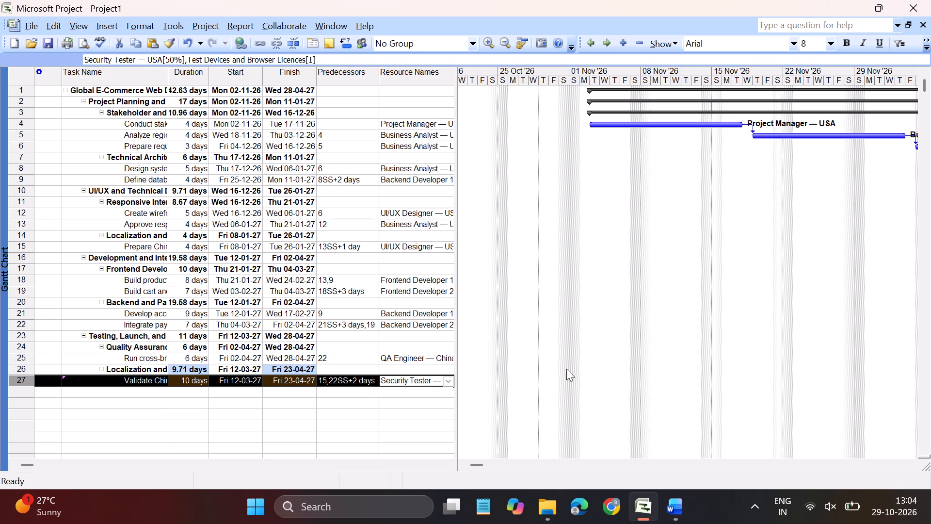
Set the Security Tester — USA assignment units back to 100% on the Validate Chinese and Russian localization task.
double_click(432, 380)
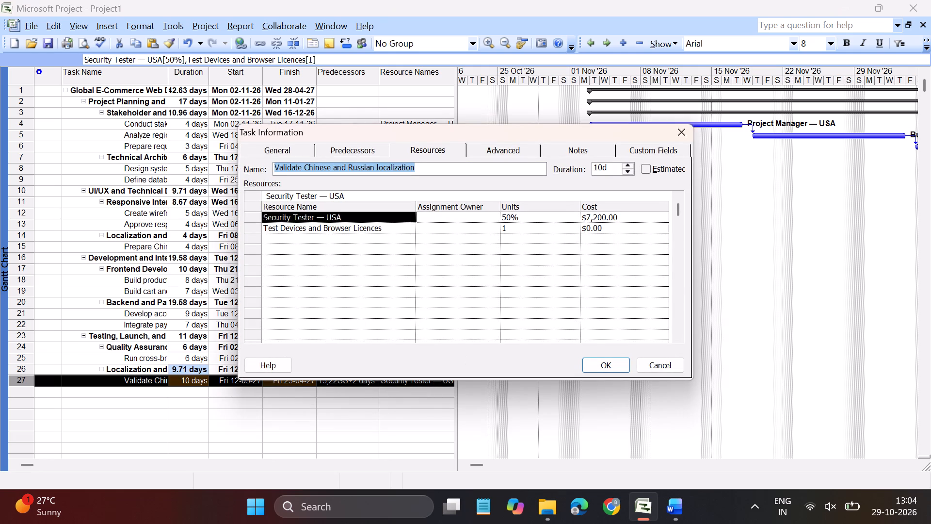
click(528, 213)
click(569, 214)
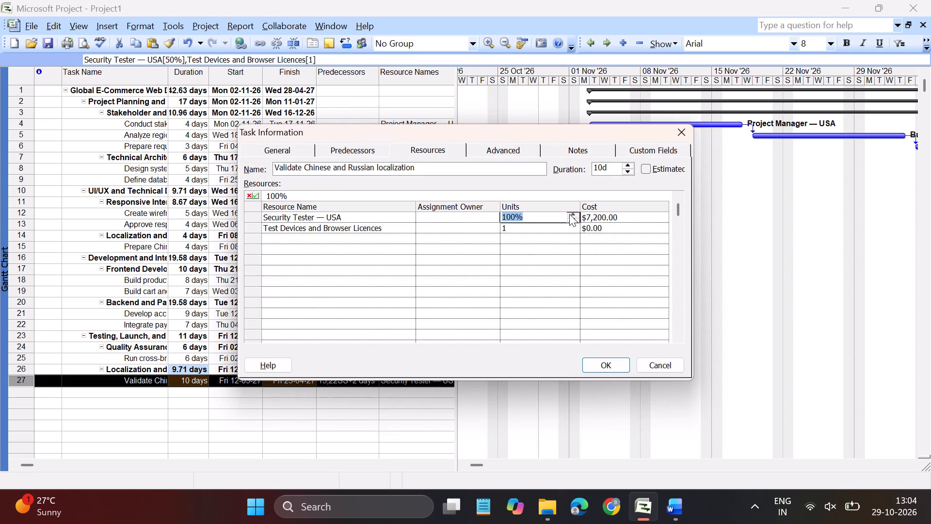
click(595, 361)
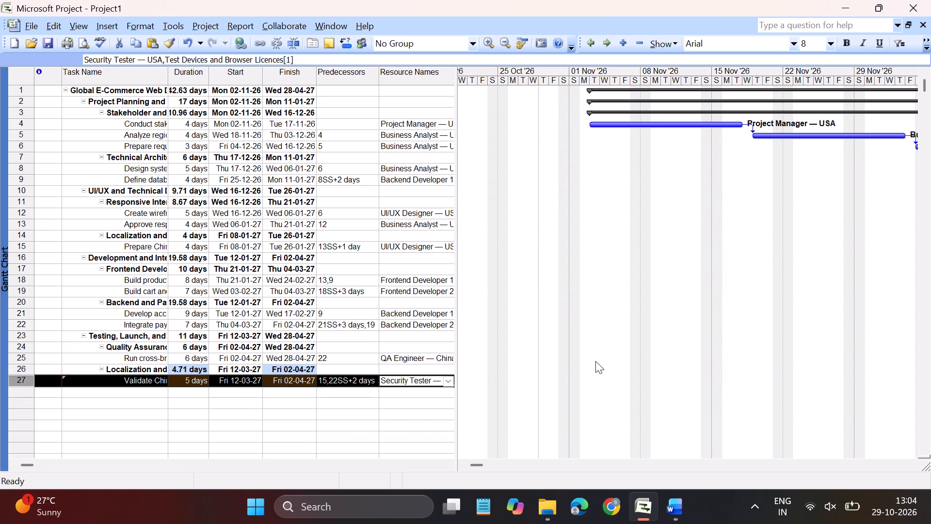
Review the resource assignments of the Run cross-browser and security testing task.
click(271, 423)
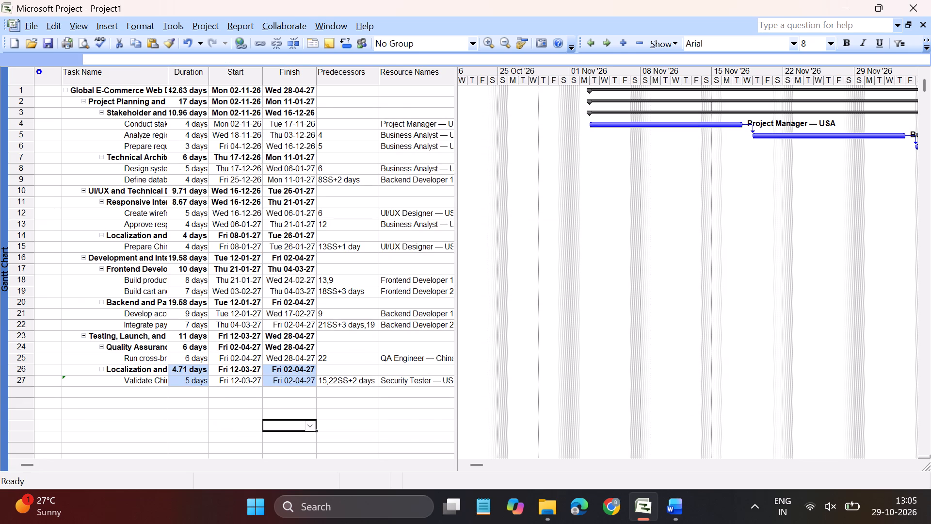
click(324, 414)
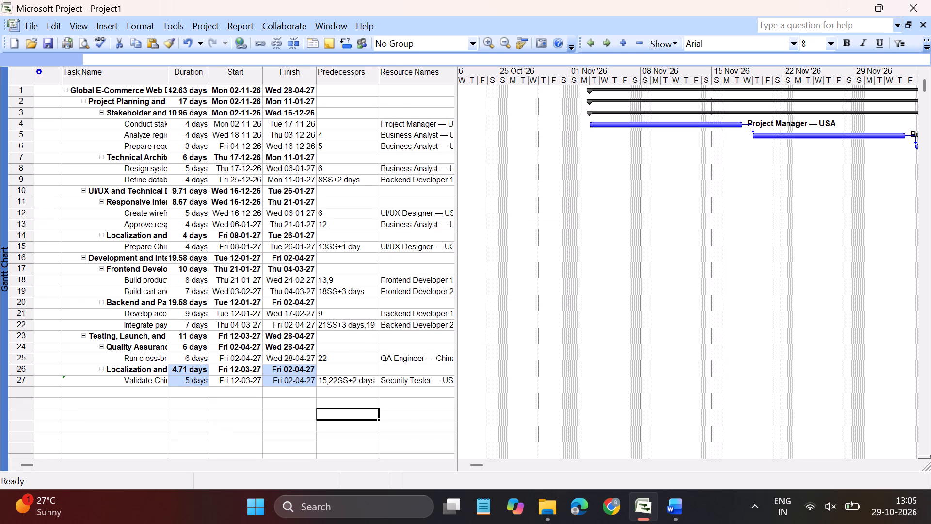
double_click(402, 360)
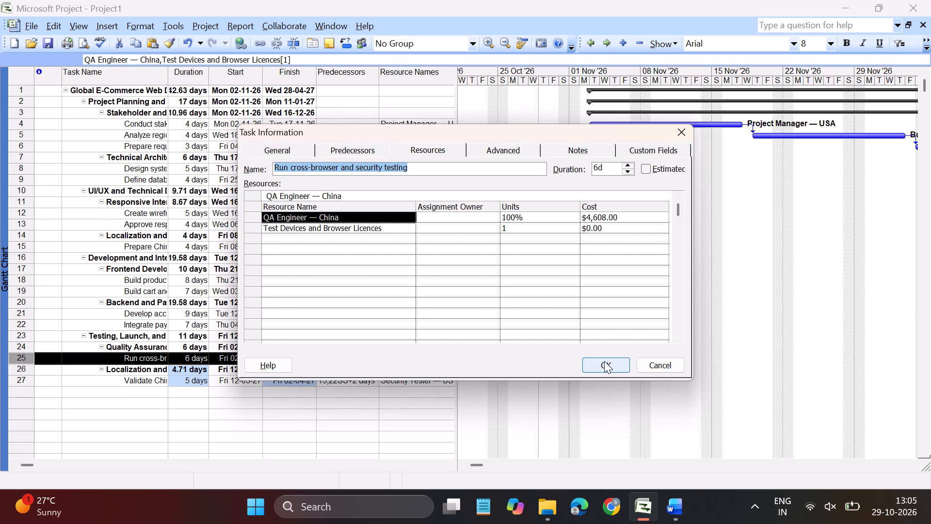
click(604, 361)
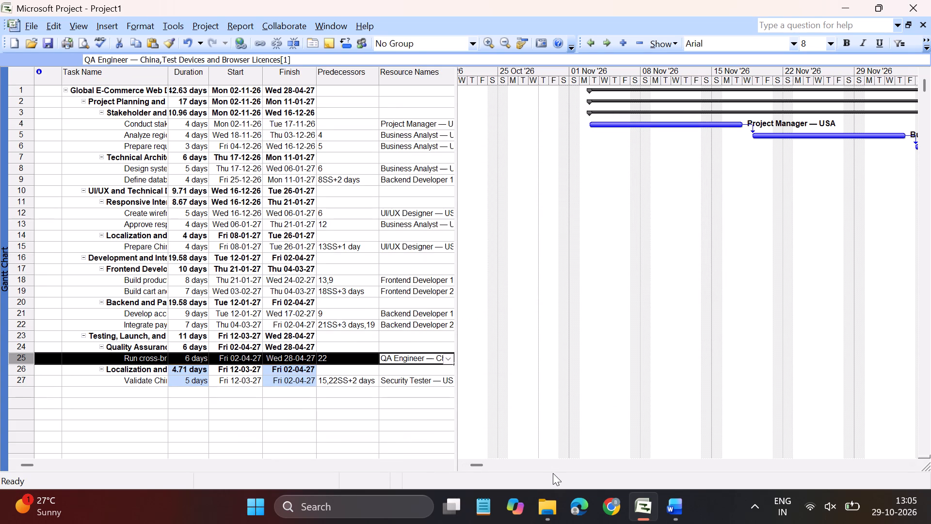
Switch to the Word brief and read the Resource Sheet table and the Resource Assignment Challenges section.
click(665, 513)
scroll(510, 329, down, 2)
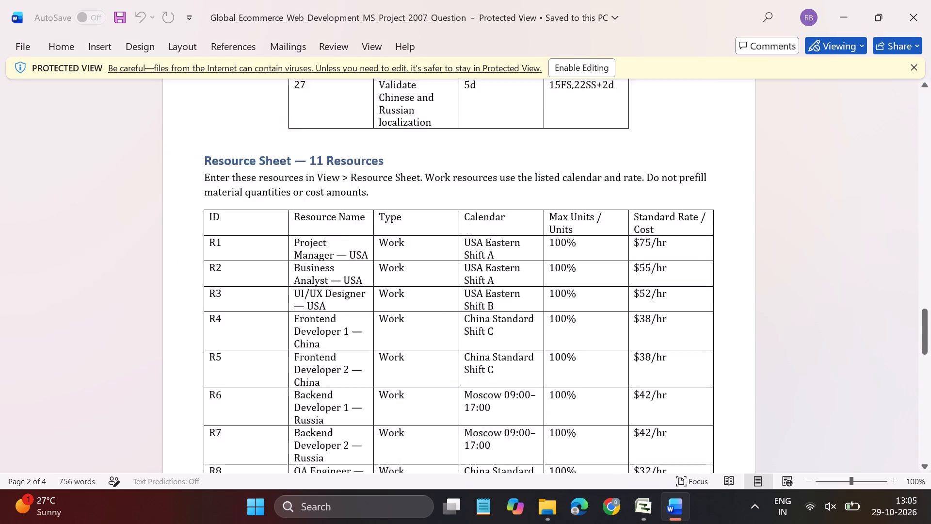
scroll(510, 329, down, 3)
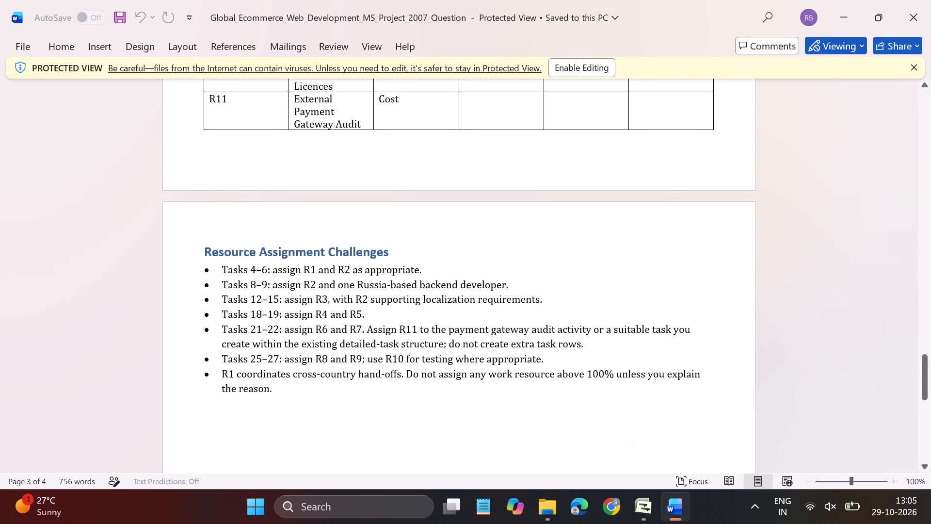
scroll(510, 329, up, 3)
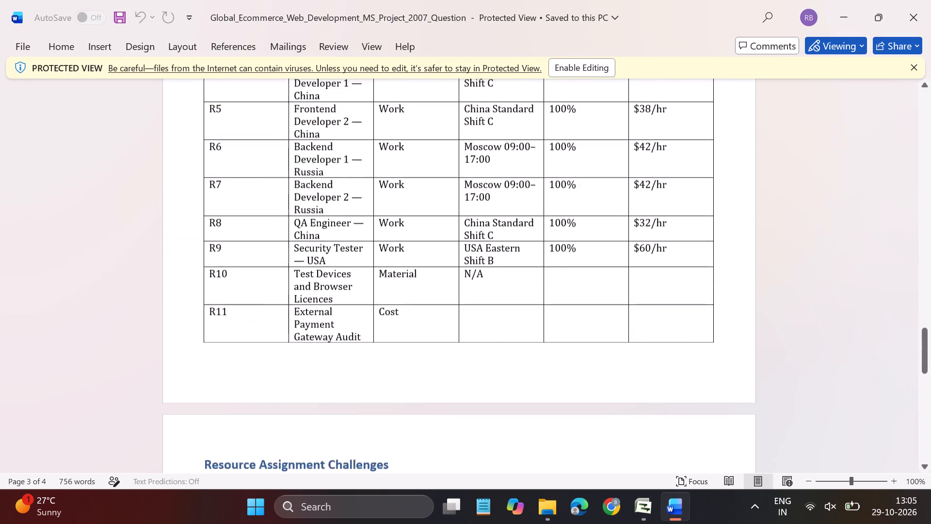
scroll(510, 329, up, 2)
scroll(510, 329, down, 1)
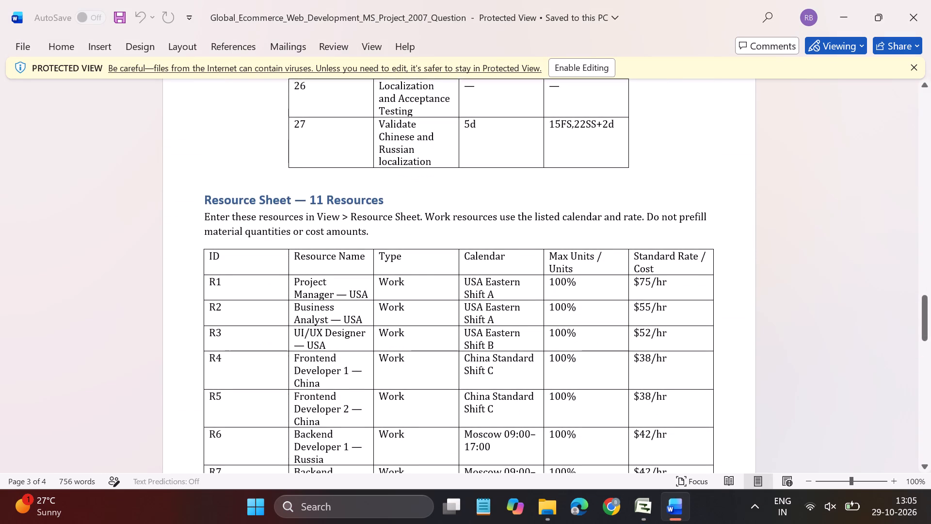
Examine the Task Table in the brief from the final testing tasks back to the first planning tasks.
scroll(510, 329, up, 4)
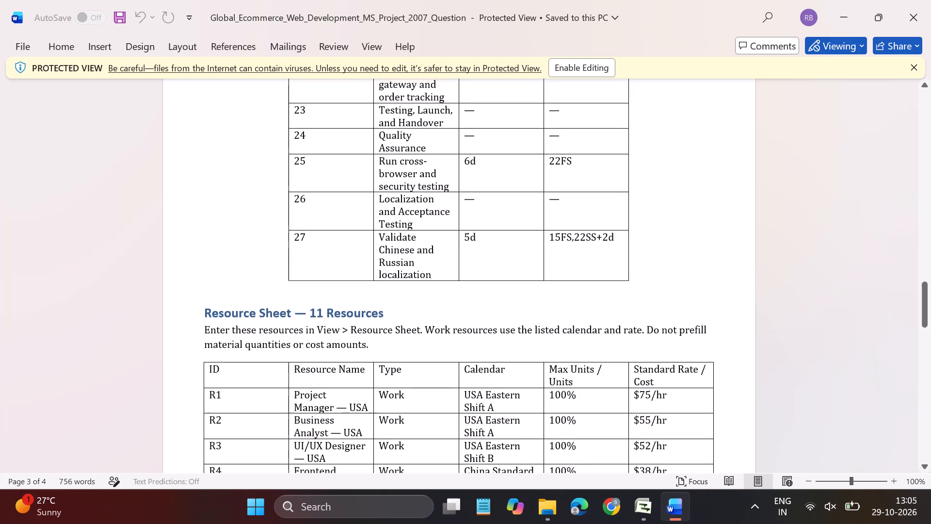
scroll(510, 329, up, 8)
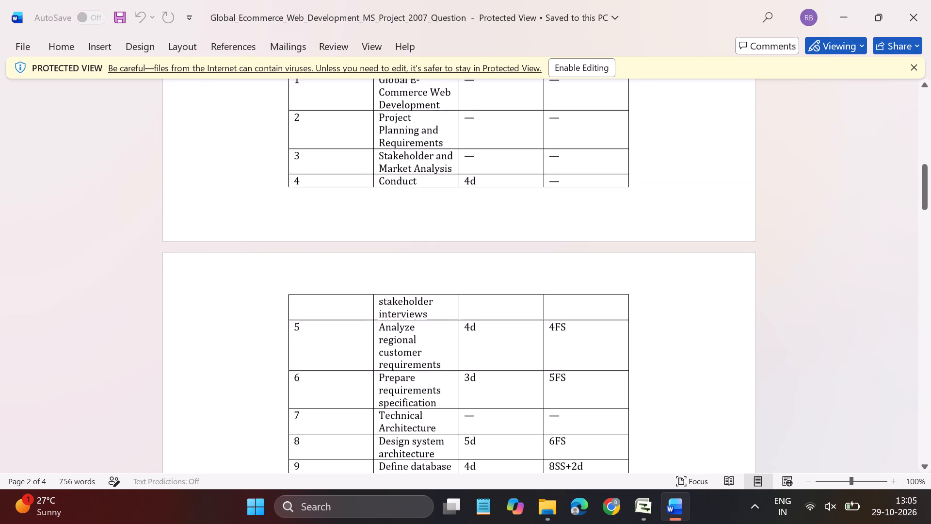
scroll(510, 329, up, 1)
scroll(510, 329, down, 1)
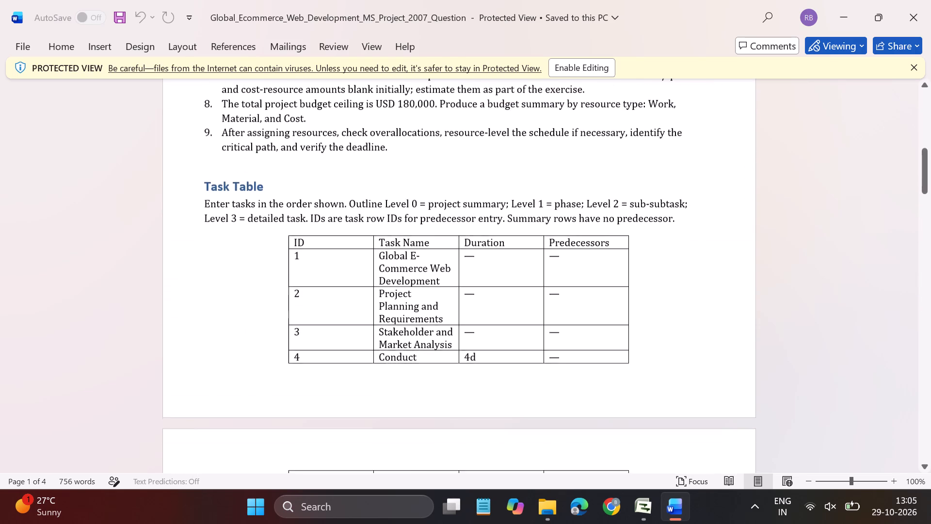
scroll(510, 329, down, 1)
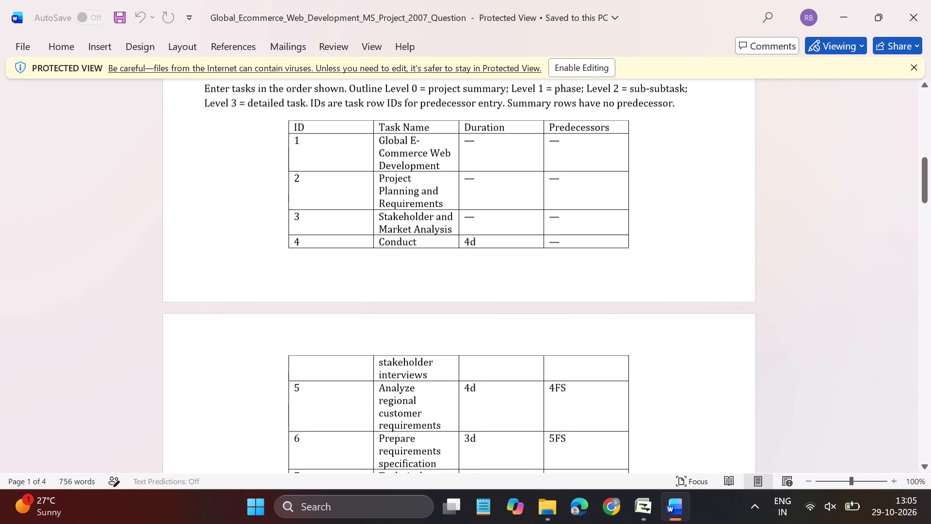
scroll(510, 329, down, 1)
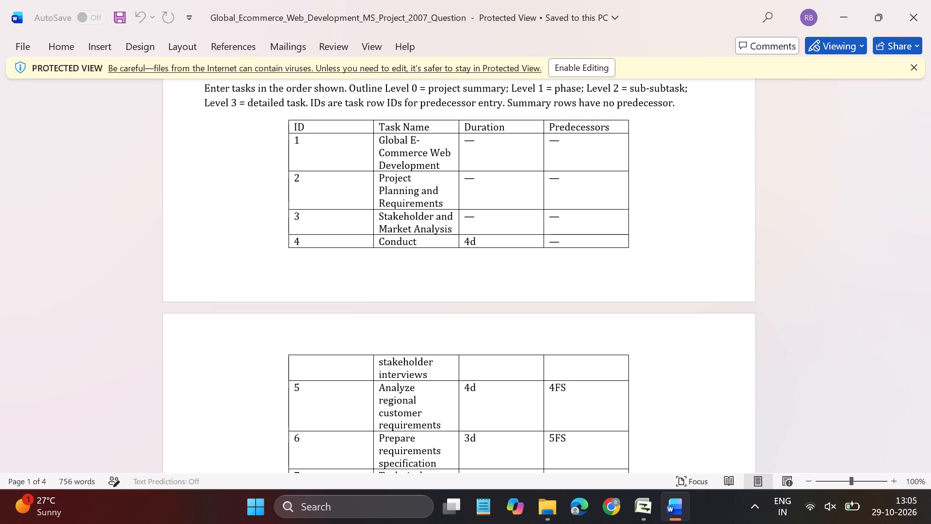
Switch to Microsoft Project and replace the resource on the Conduct stakeholder interviews task with Business Analyst — USA.
click(647, 513)
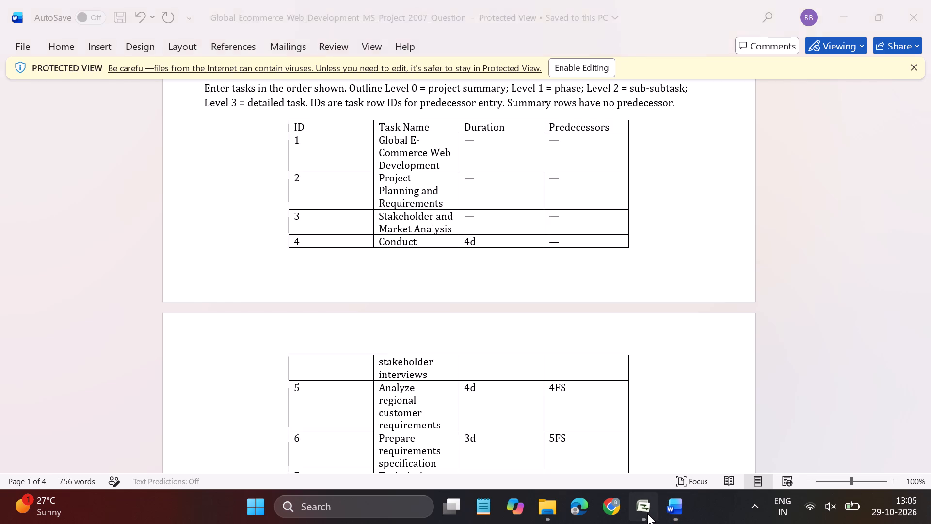
double_click(417, 127)
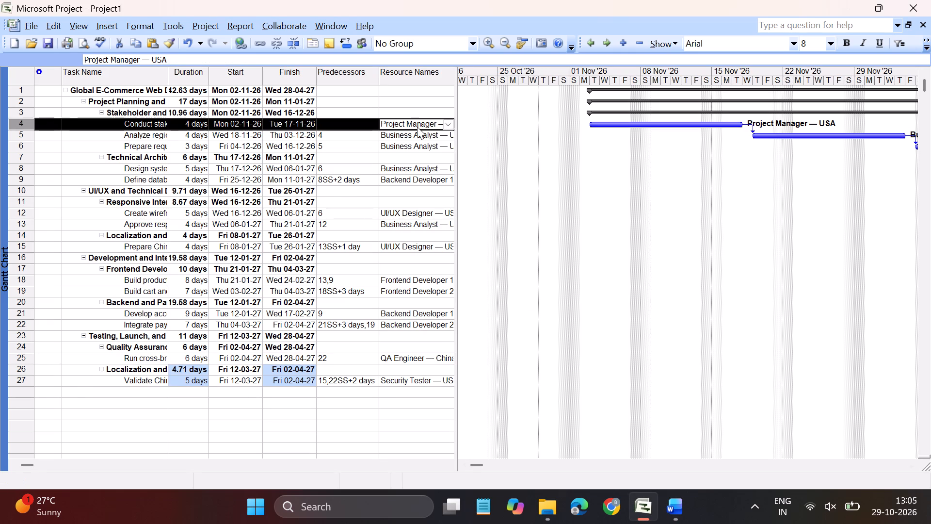
click(398, 219)
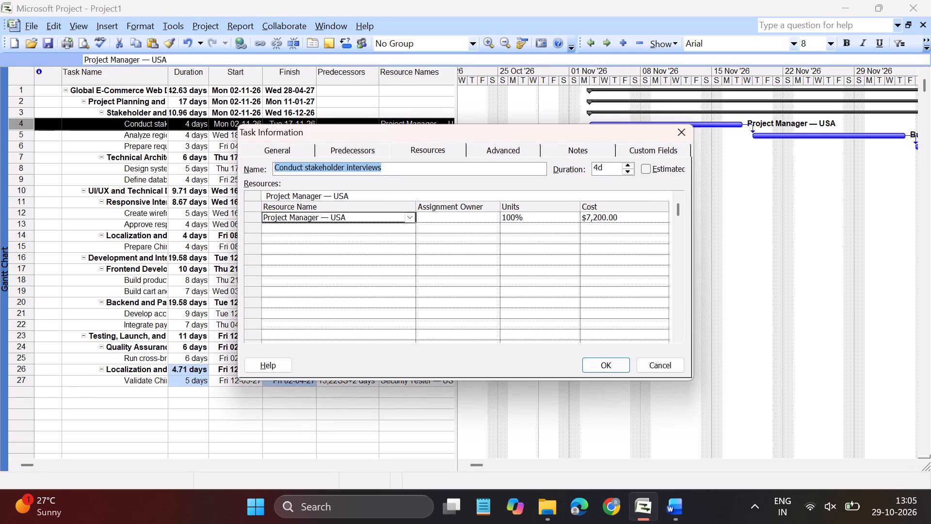
click(409, 218)
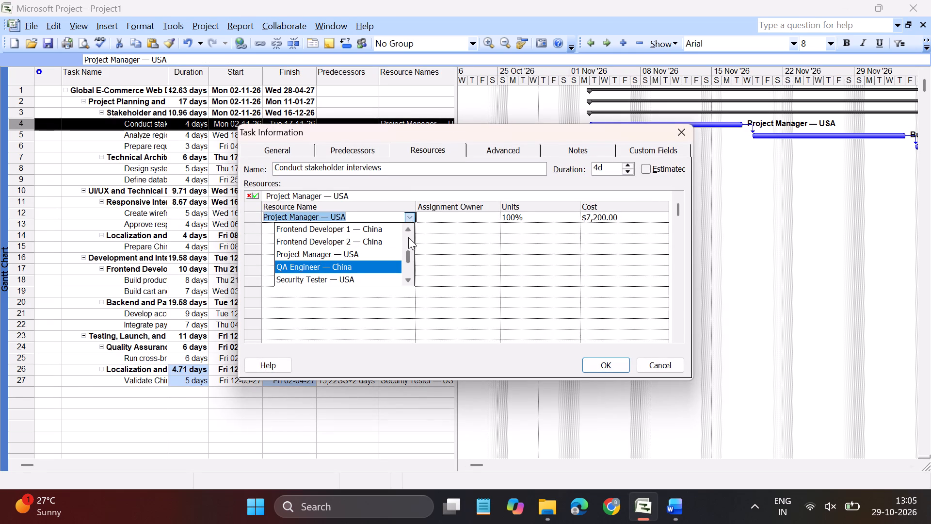
click(408, 233)
double_click(408, 233)
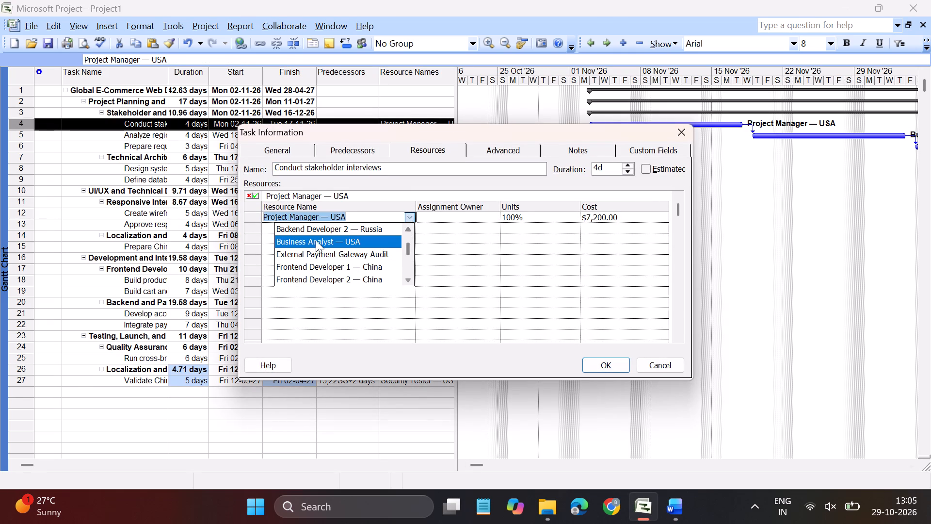
click(297, 245)
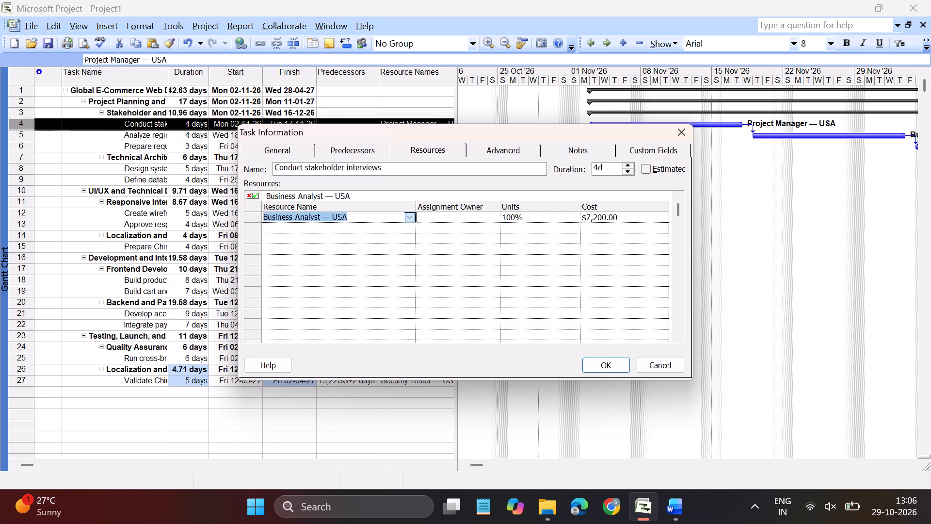
click(610, 364)
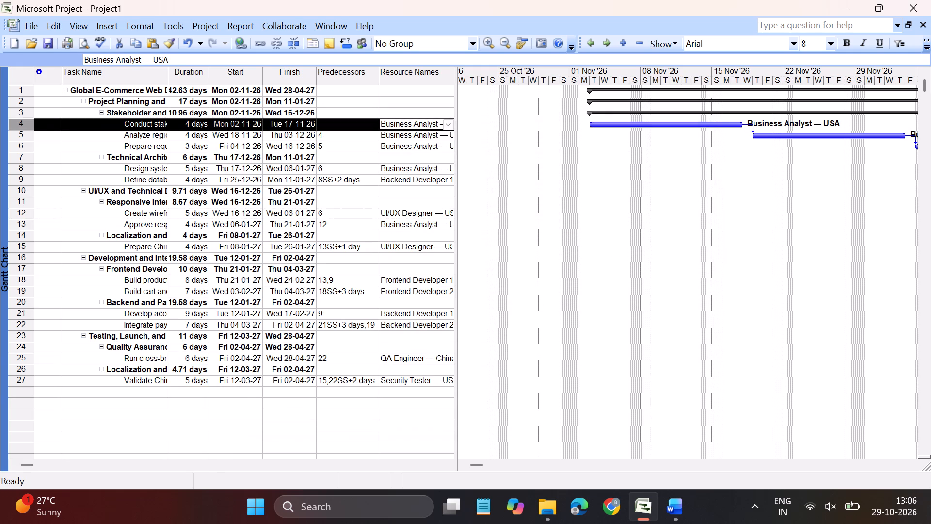
Return to the Word brief and check the planning tasks in the Task Table against the resource list and assignment rules.
click(666, 507)
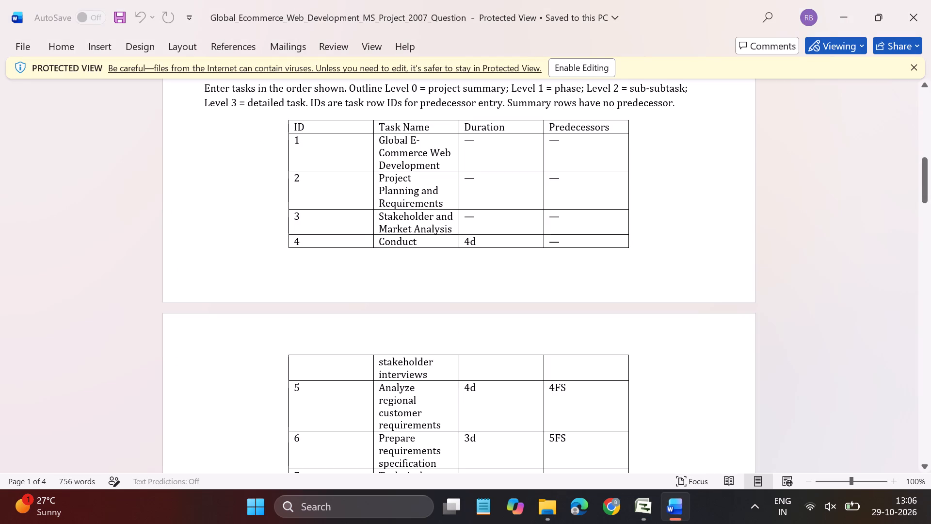
scroll(633, 414, down, 2)
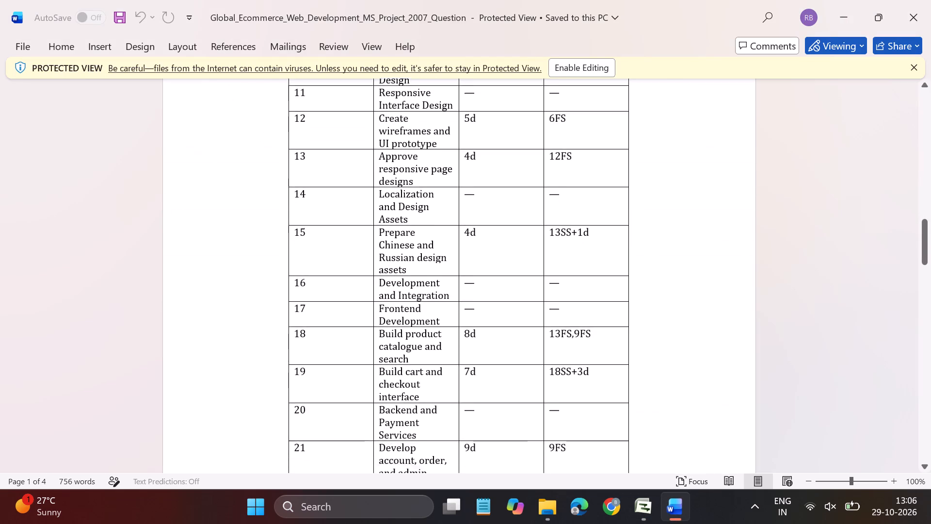
scroll(633, 414, down, 4)
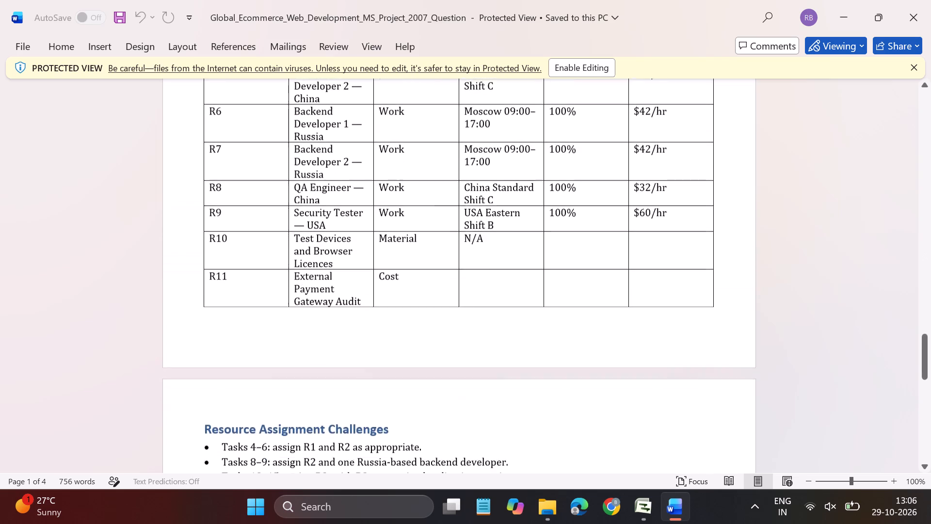
scroll(633, 414, down, 3)
scroll(633, 414, up, 5)
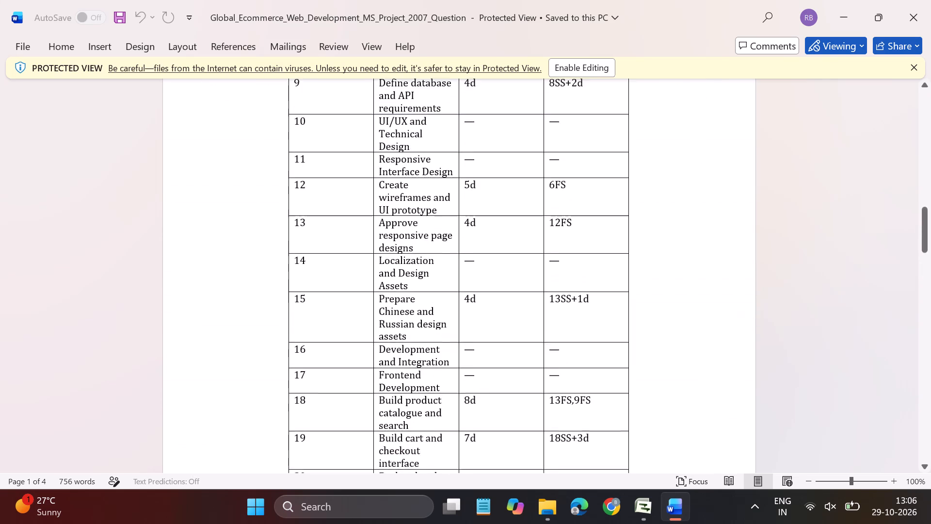
scroll(633, 414, up, 2)
scroll(633, 414, down, 4)
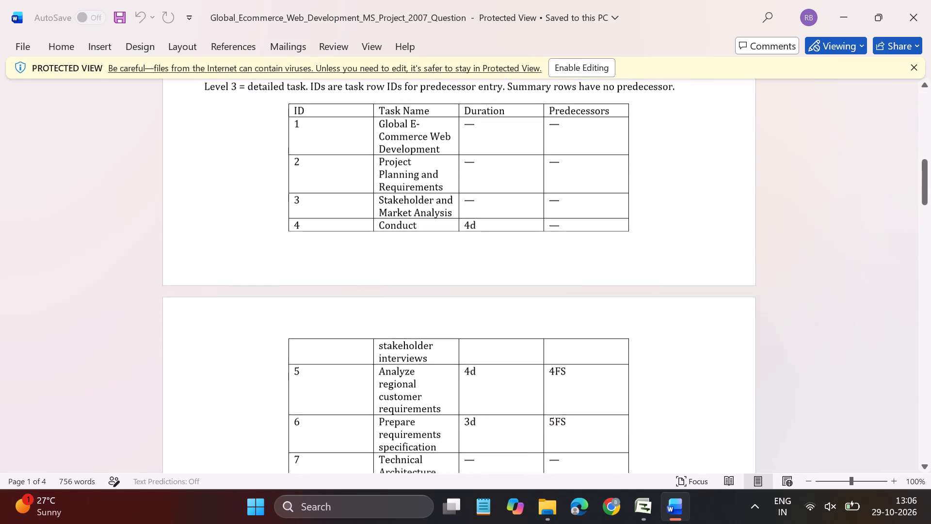
scroll(633, 414, down, 3)
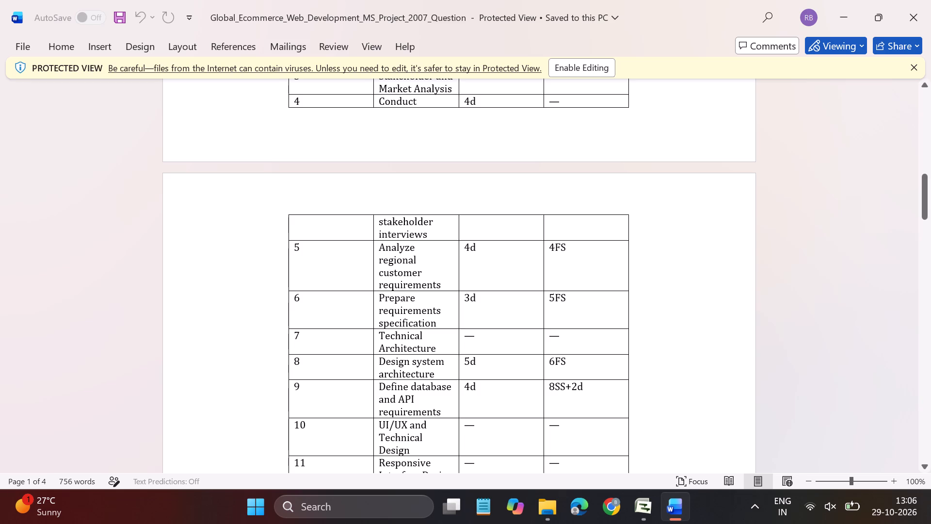
Switch back to Microsoft Project and replace the resource on the Analyze regional customer requirements task with Project Manager — USA.
click(642, 513)
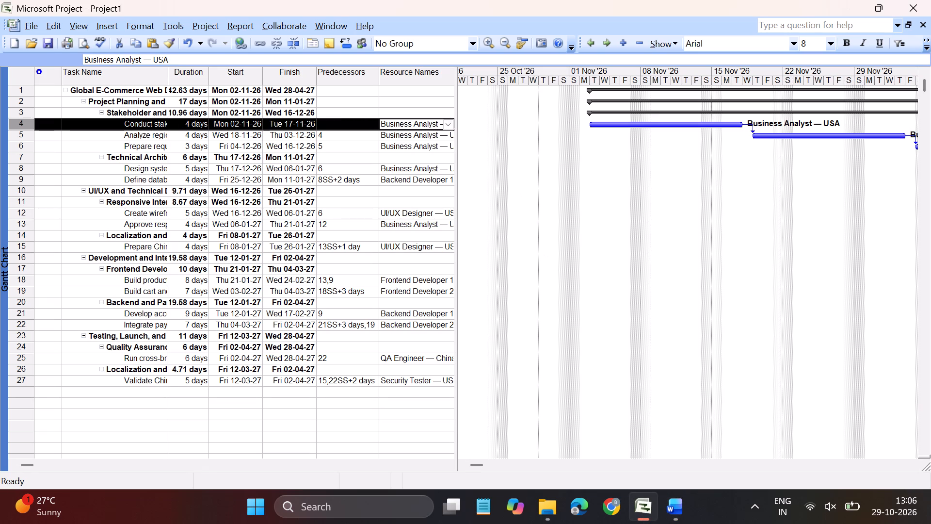
double_click(431, 137)
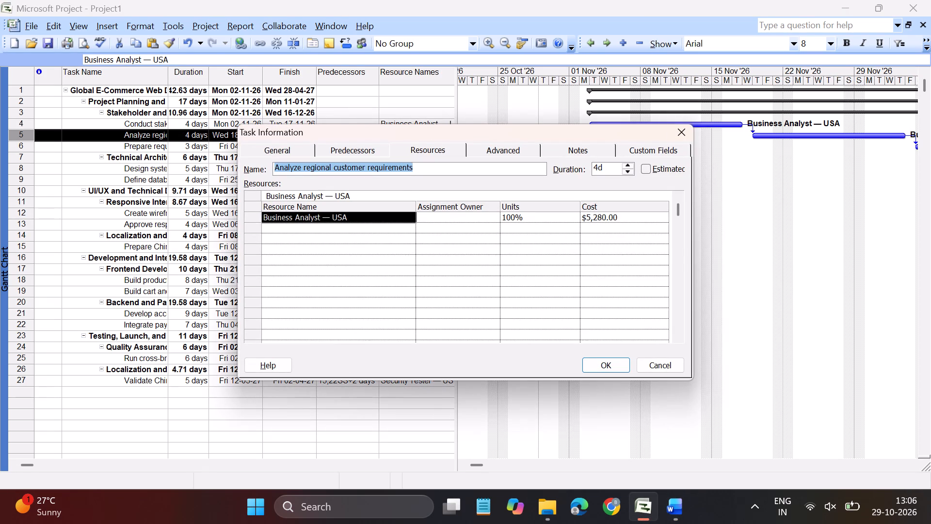
click(387, 218)
click(407, 218)
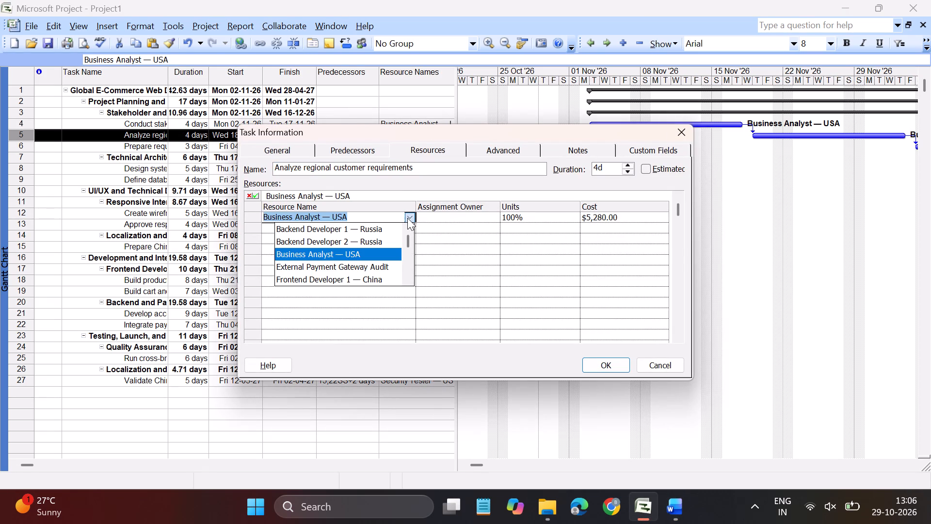
click(409, 283)
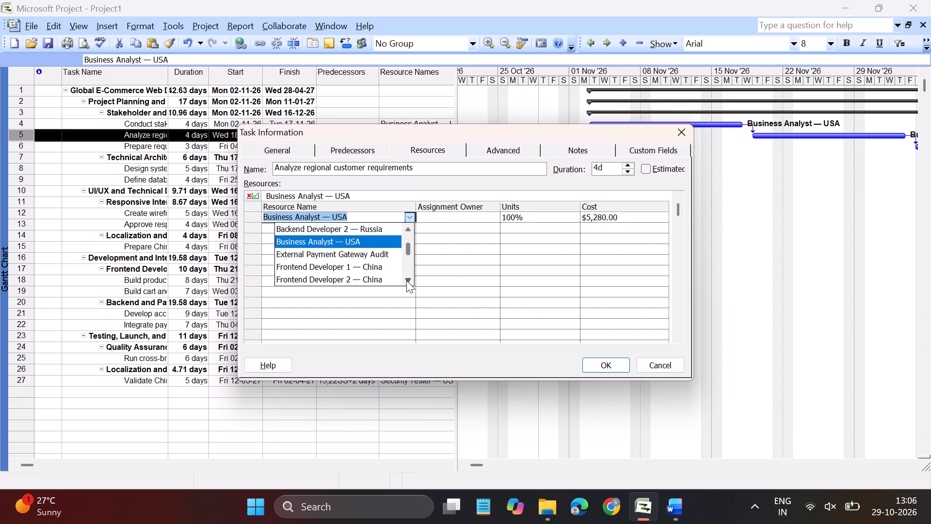
click(406, 280)
click(370, 281)
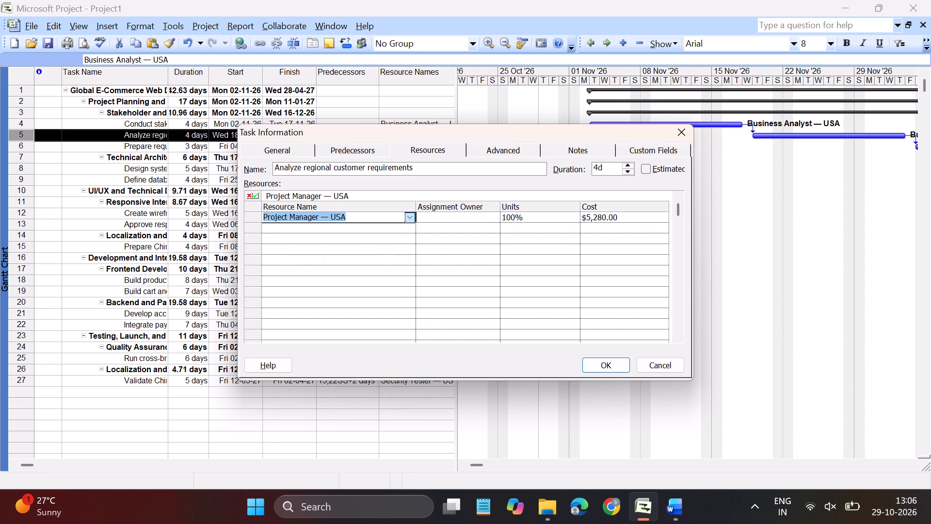
click(609, 365)
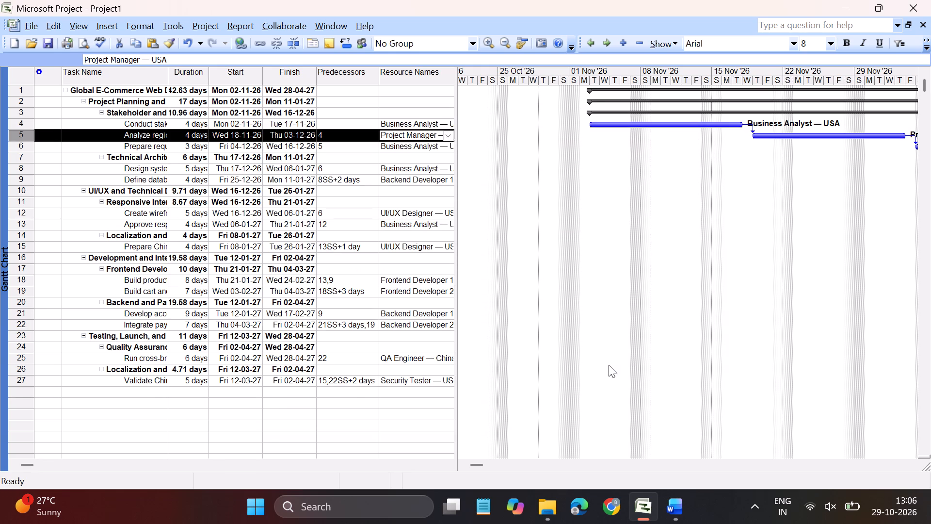
Remove Business Analyst — USA from the Prepare requirements specification task, keeping Project Manager — USA assigned.
double_click(393, 147)
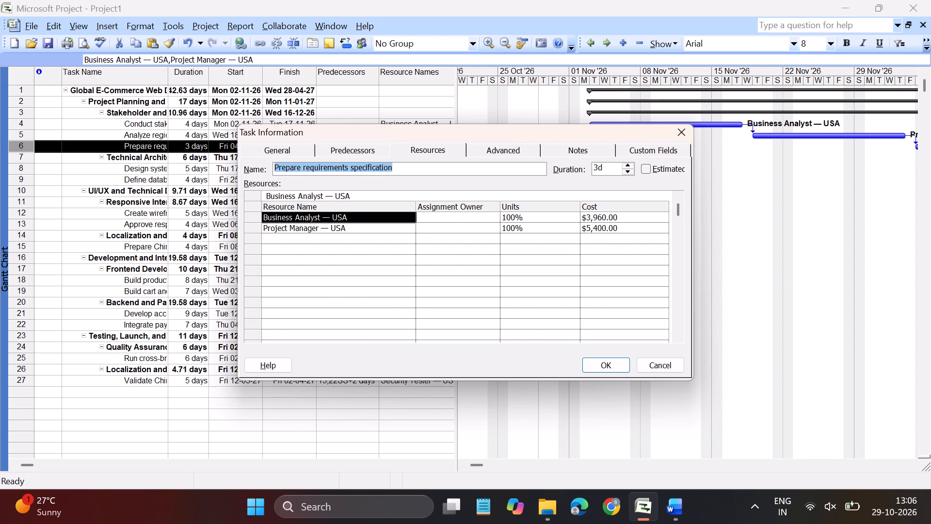
click(256, 217)
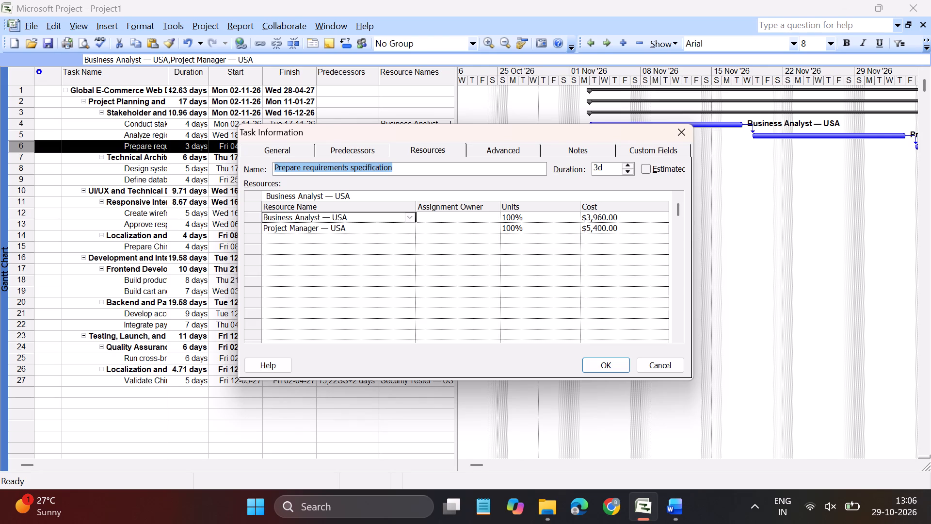
click(337, 220)
double_click(305, 219)
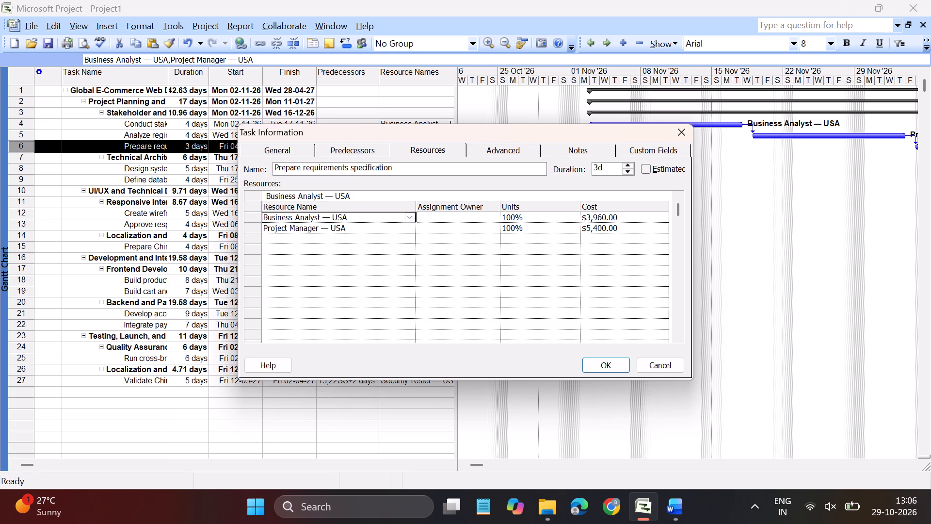
click(363, 228)
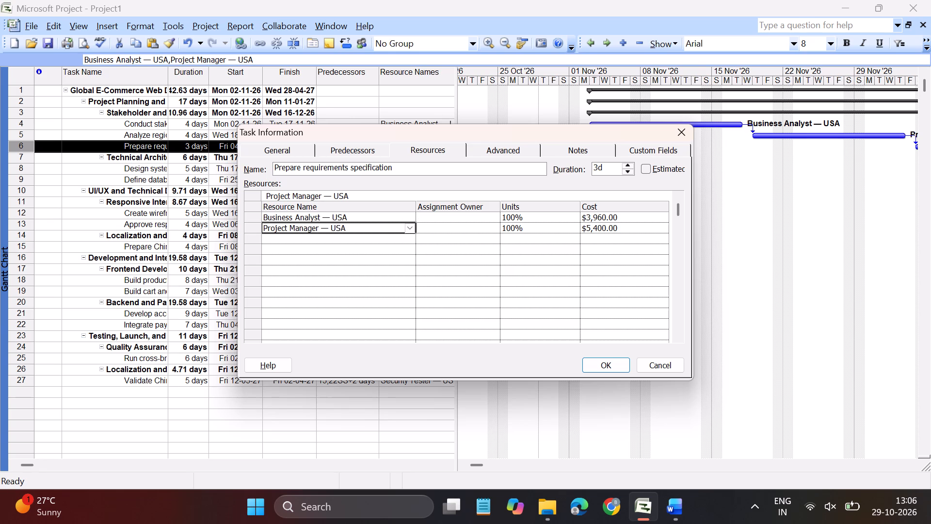
click(363, 221)
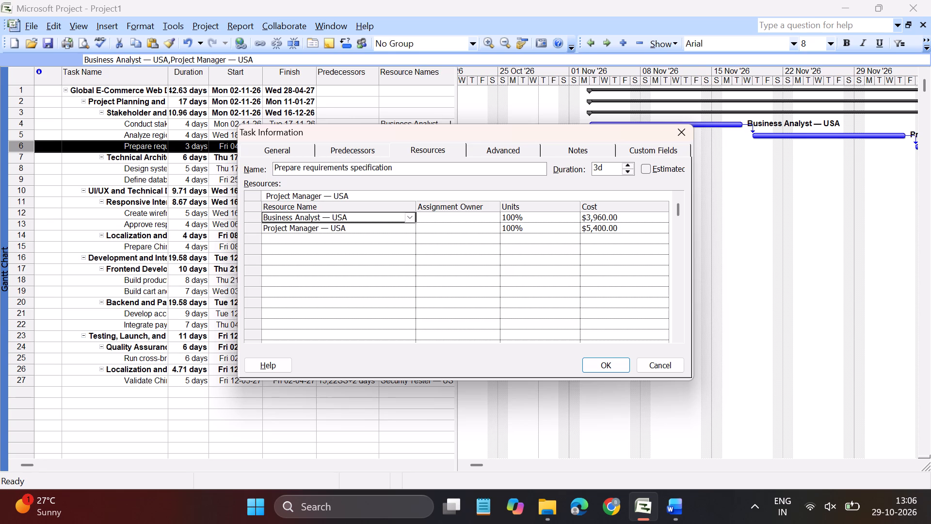
key(Delete)
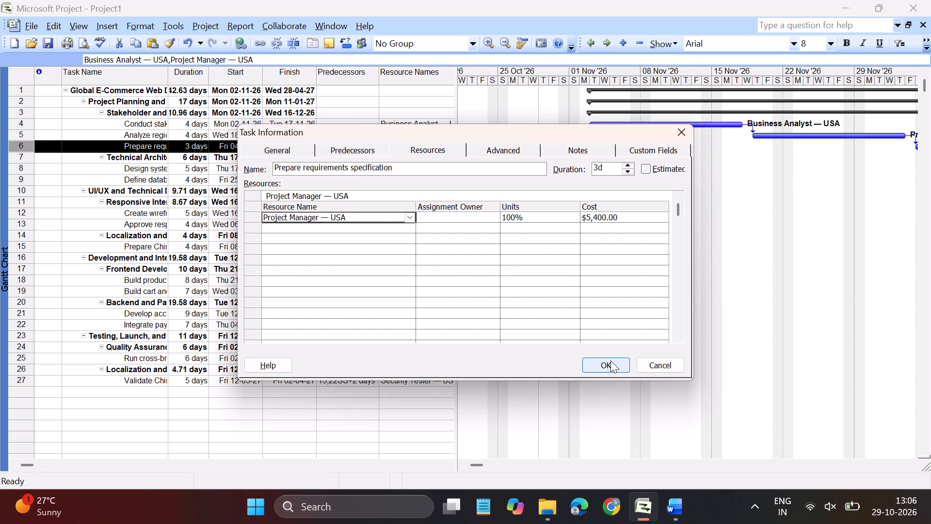
click(610, 360)
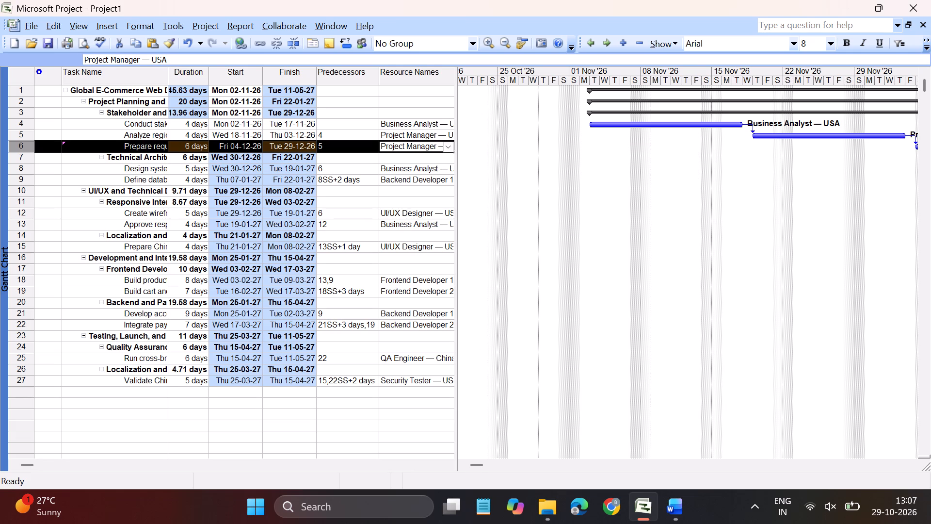
click(333, 406)
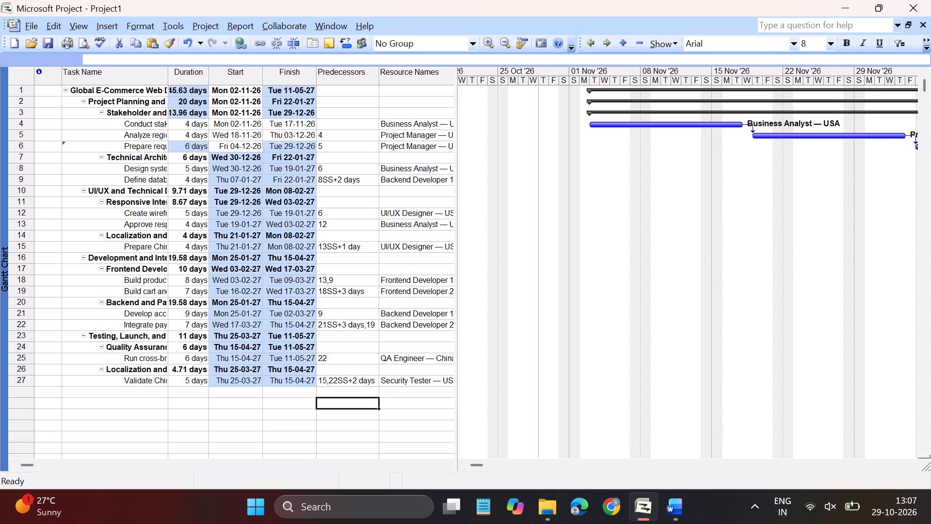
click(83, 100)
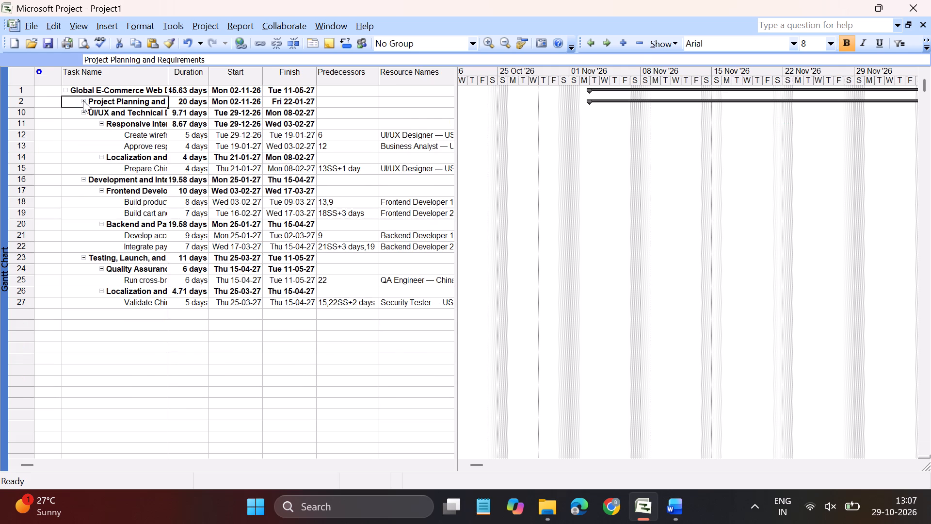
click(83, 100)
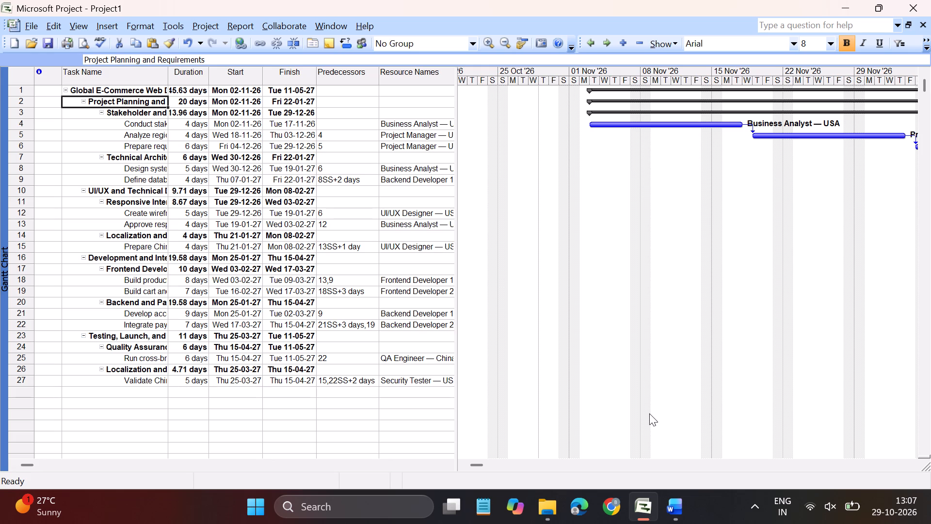
Switch to the Word brief and examine the Resource Assignment Challenges, the project instructions and the Resource Sheet table.
click(688, 511)
scroll(534, 317, down, 2)
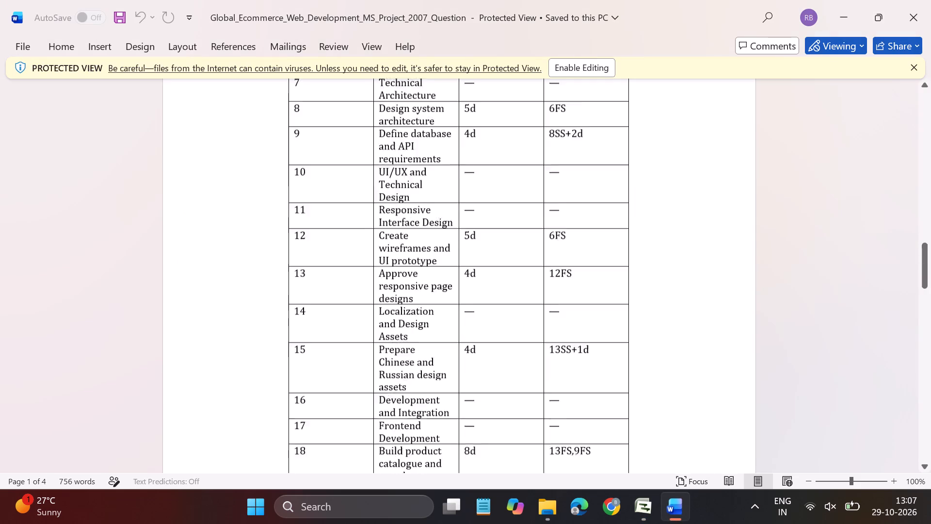
scroll(534, 317, down, 6)
scroll(307, 223, up, 1)
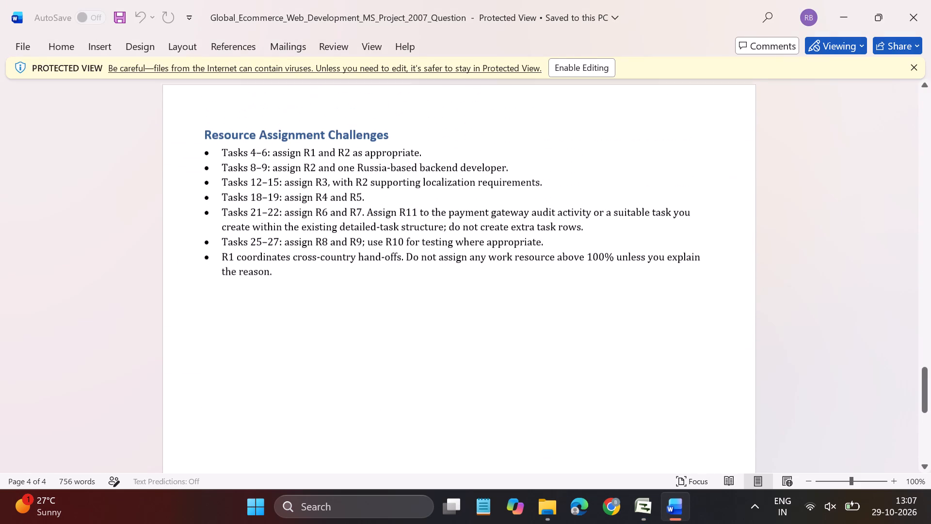
scroll(307, 223, up, 1)
scroll(540, 393, up, 8)
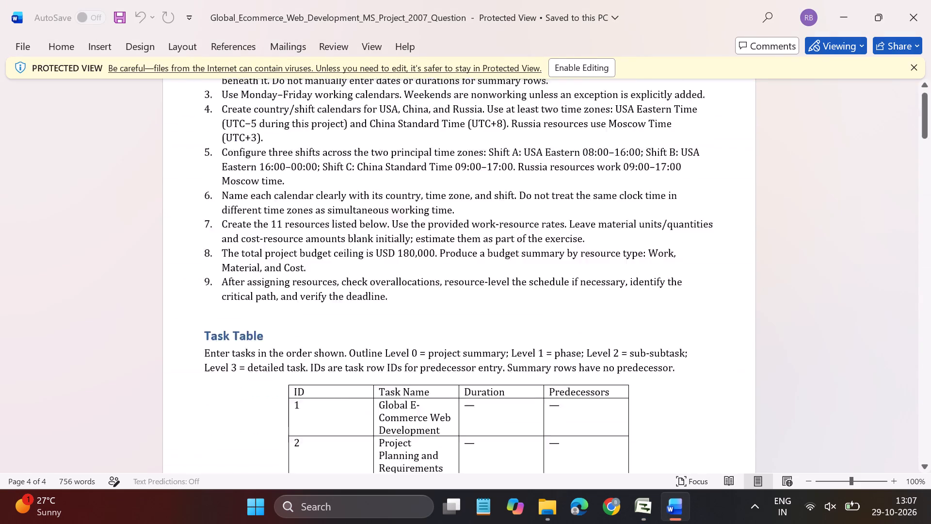
scroll(540, 393, down, 2)
scroll(417, 311, up, 2)
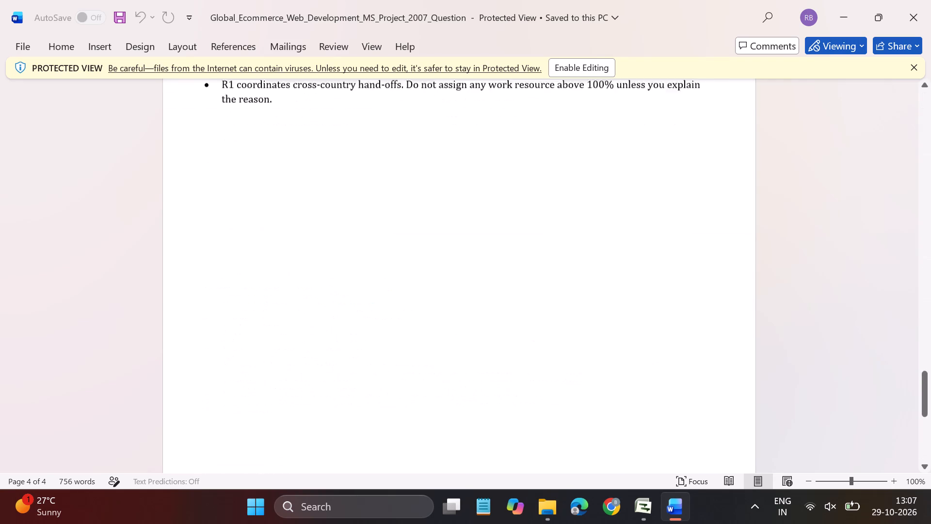
scroll(417, 311, up, 1)
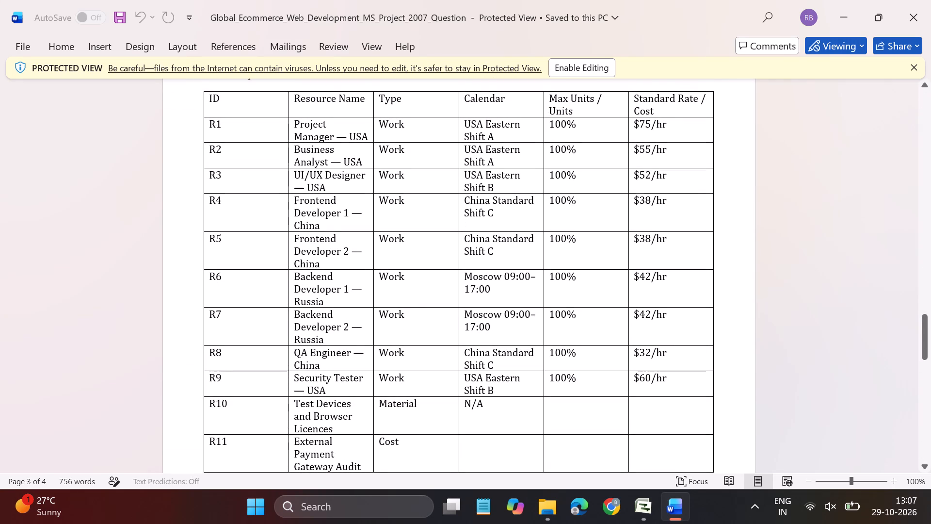
scroll(359, 390, up, 1)
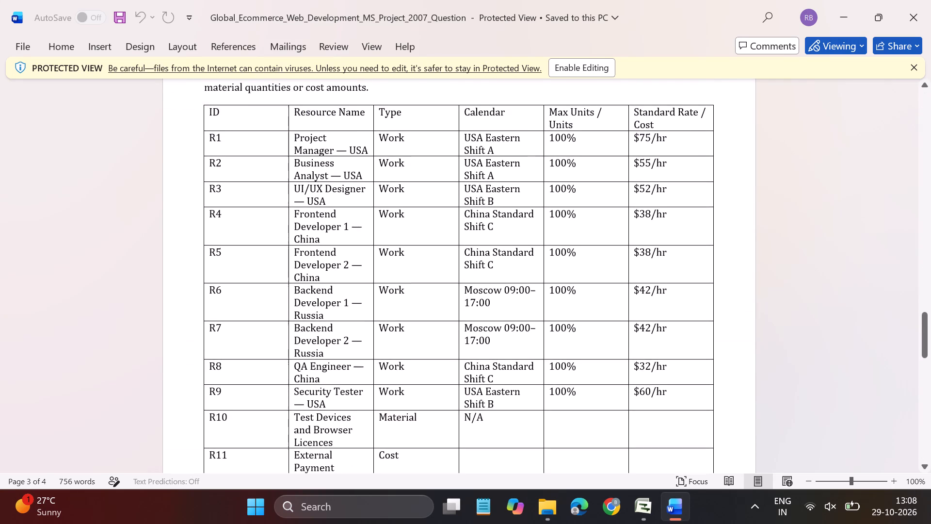
Examine the Word brief's Task Table, Resource Sheet table and Resource Assignment Challenges to match tasks 4–27 with their required resources.
scroll(359, 390, up, 3)
scroll(359, 390, down, 2)
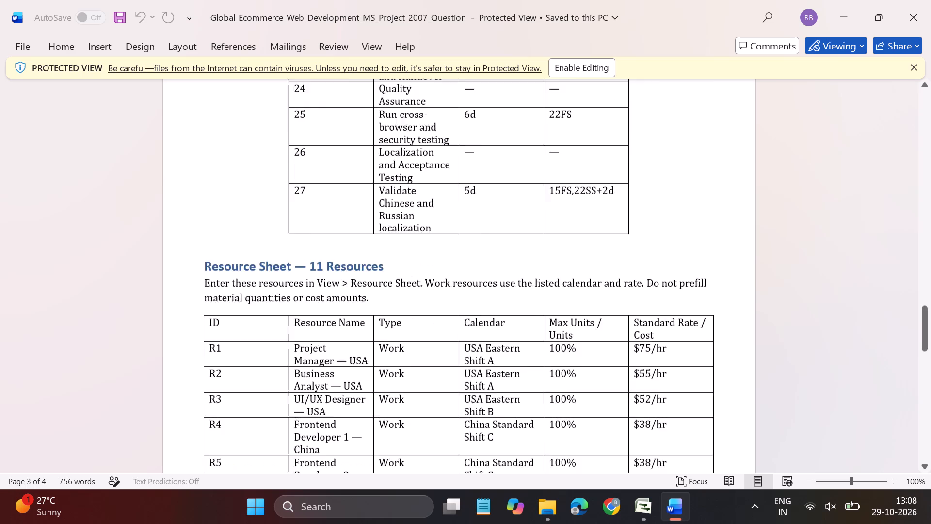
scroll(359, 390, down, 3)
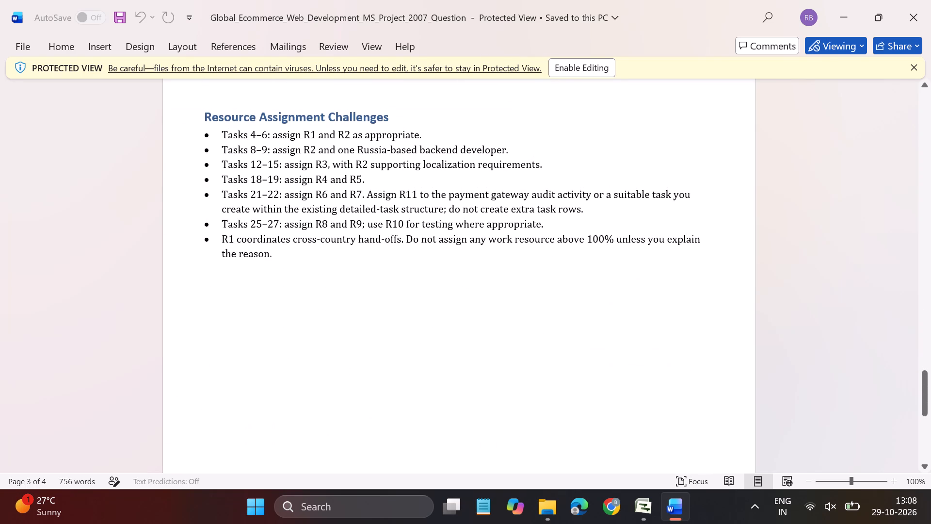
scroll(359, 390, down, 2)
scroll(359, 390, up, 6)
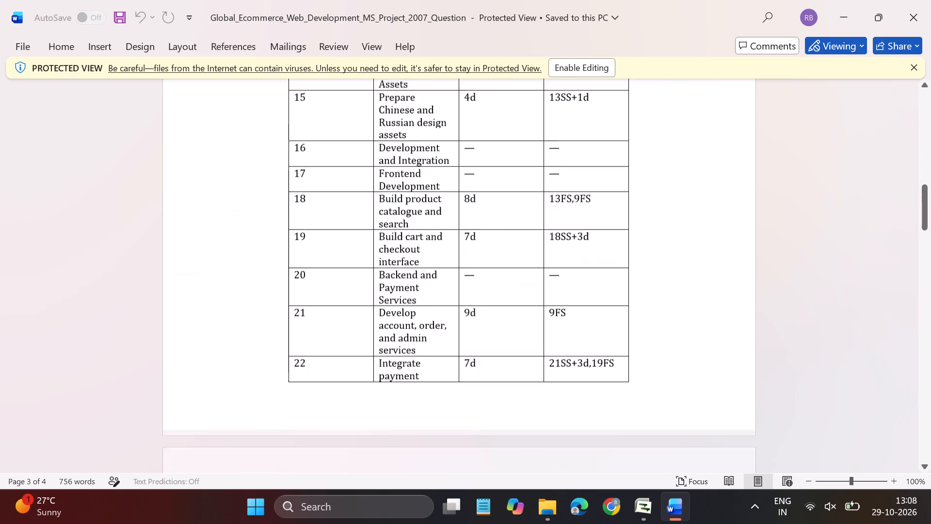
scroll(359, 390, up, 1)
scroll(359, 390, down, 5)
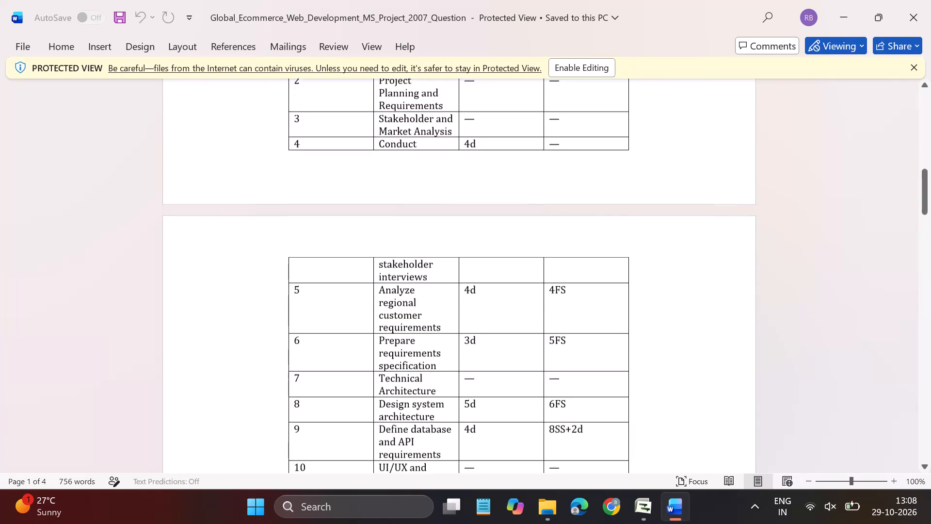
scroll(359, 390, down, 1)
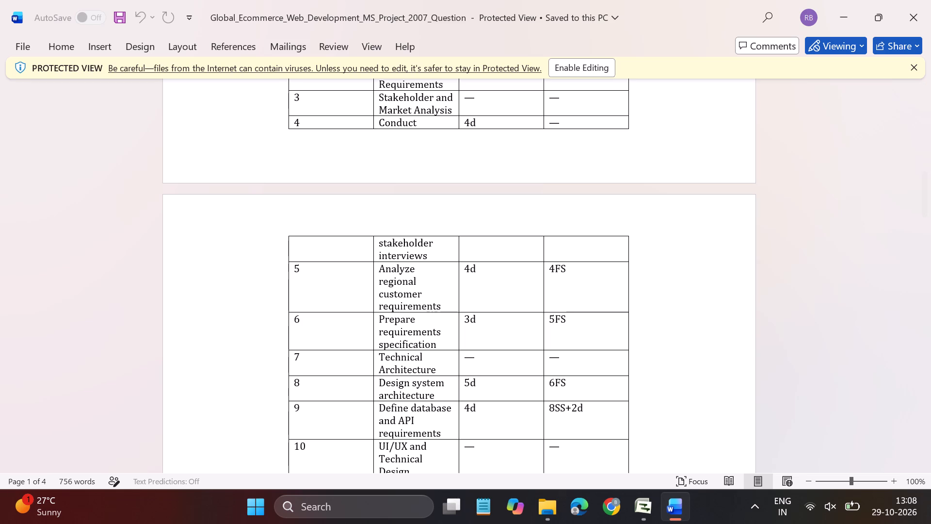
scroll(483, 415, down, 3)
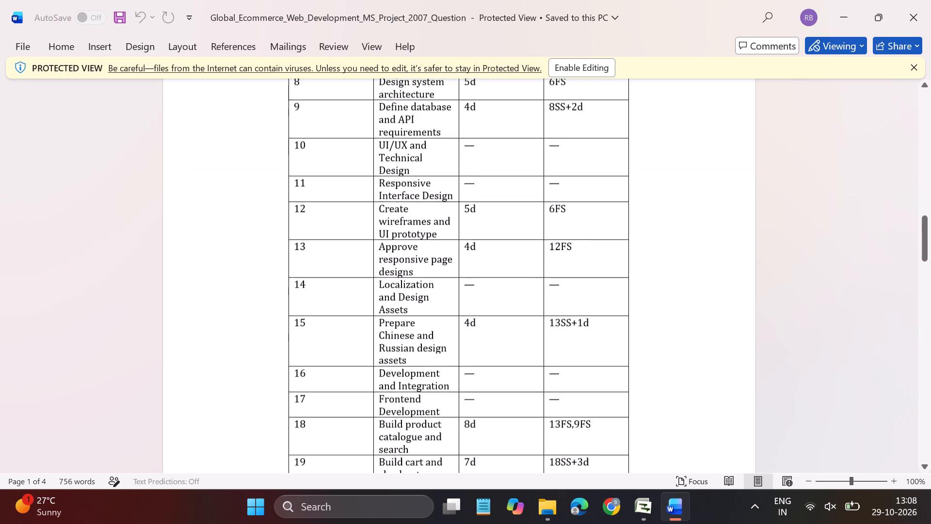
scroll(483, 415, down, 9)
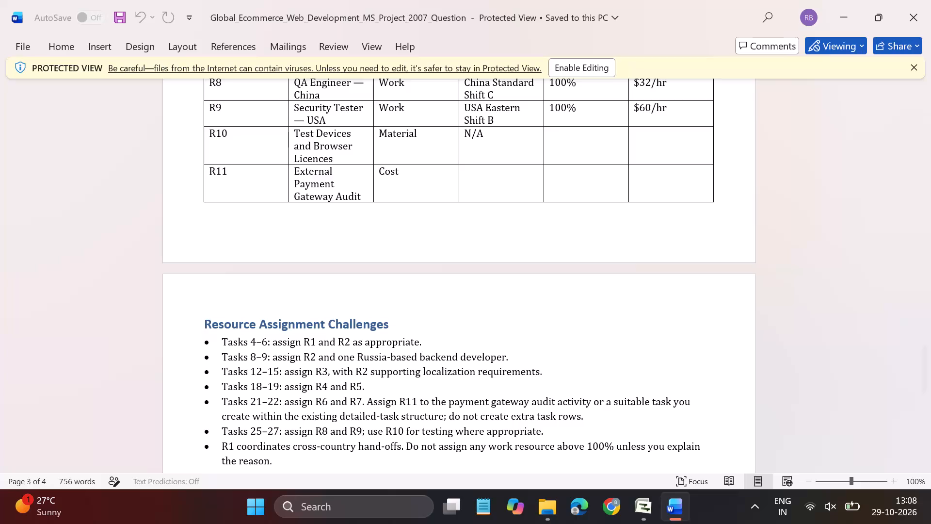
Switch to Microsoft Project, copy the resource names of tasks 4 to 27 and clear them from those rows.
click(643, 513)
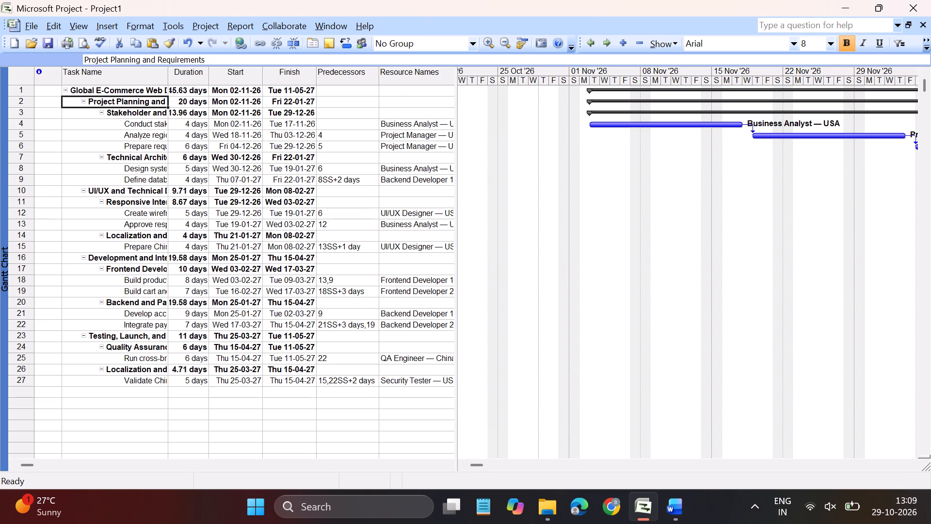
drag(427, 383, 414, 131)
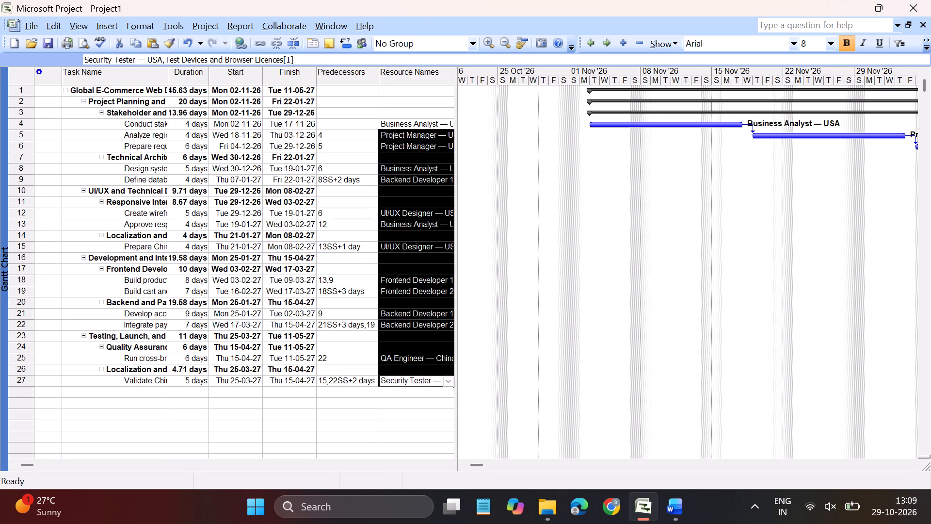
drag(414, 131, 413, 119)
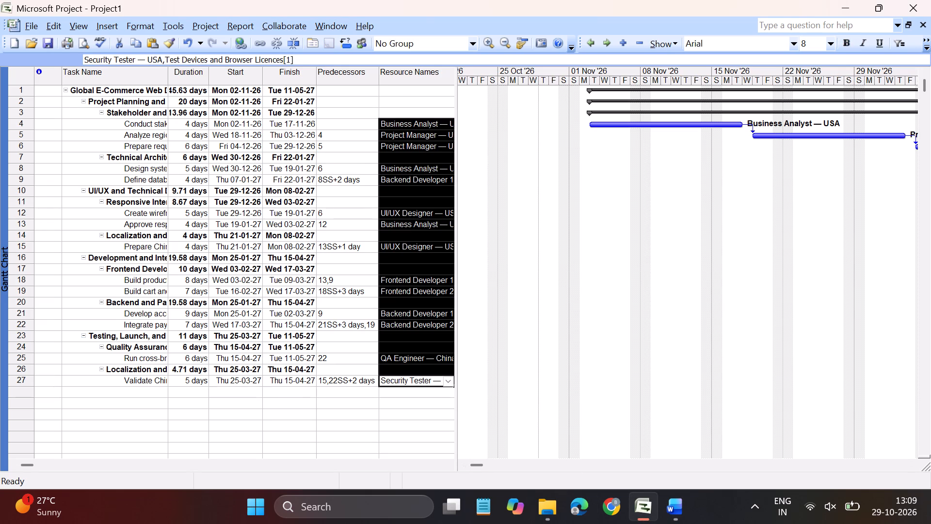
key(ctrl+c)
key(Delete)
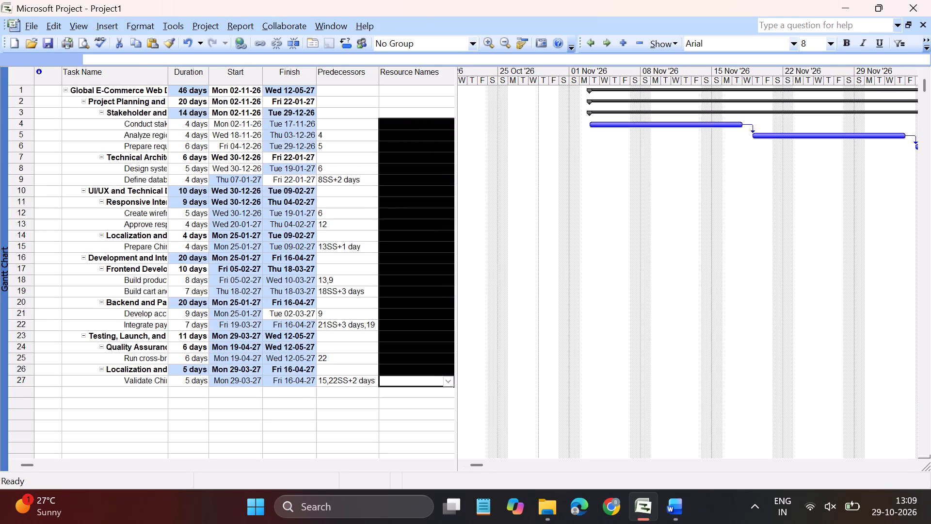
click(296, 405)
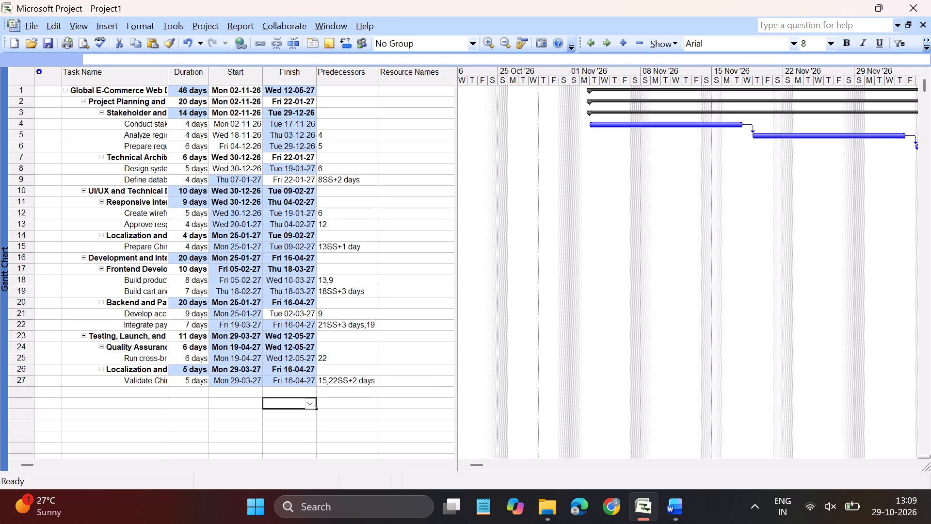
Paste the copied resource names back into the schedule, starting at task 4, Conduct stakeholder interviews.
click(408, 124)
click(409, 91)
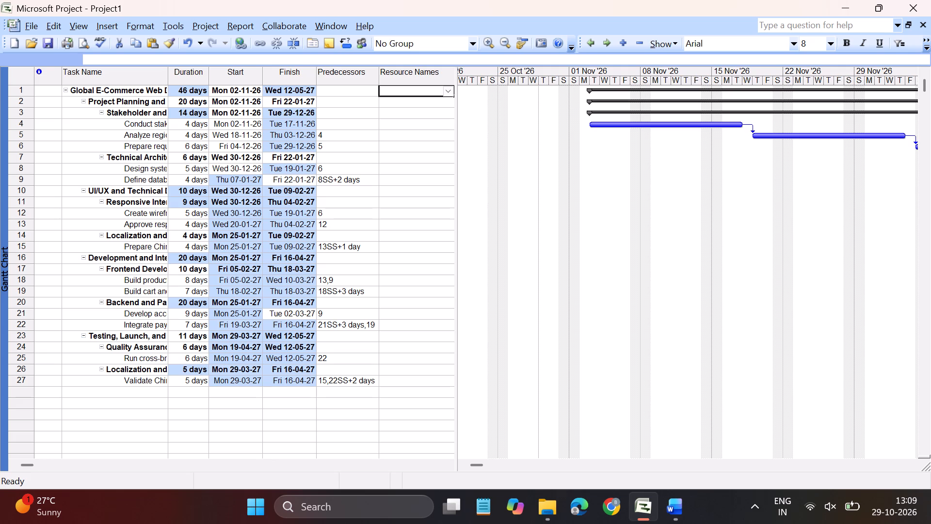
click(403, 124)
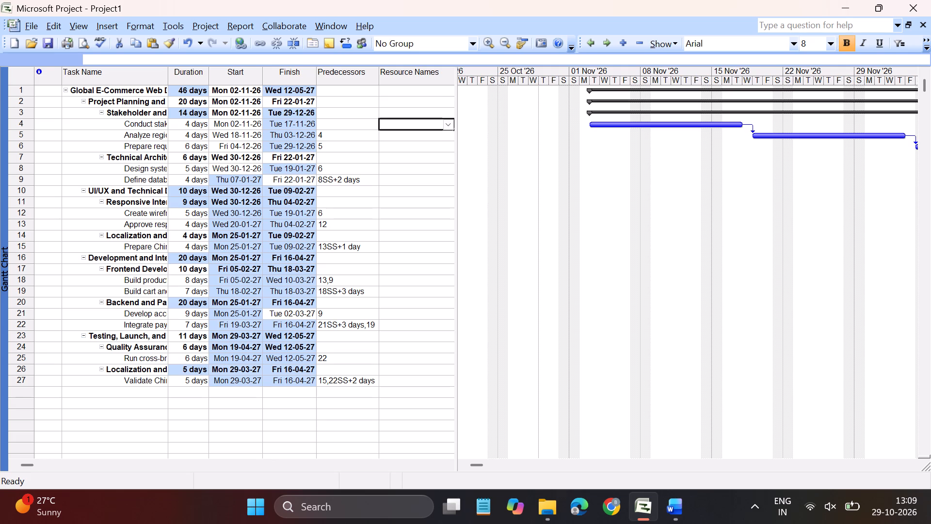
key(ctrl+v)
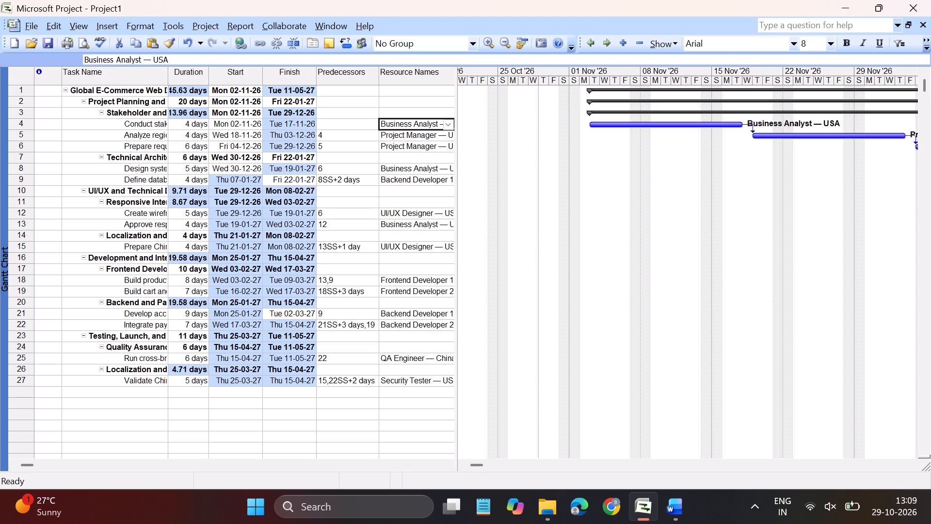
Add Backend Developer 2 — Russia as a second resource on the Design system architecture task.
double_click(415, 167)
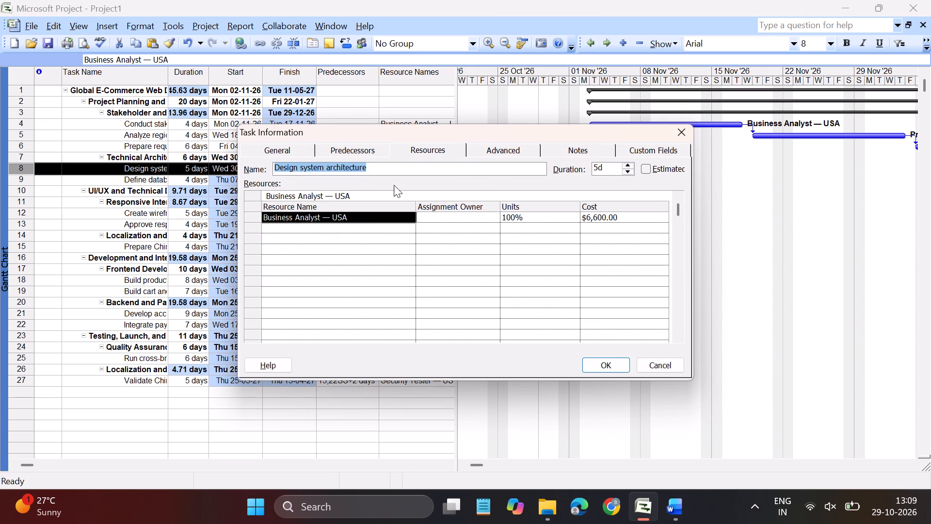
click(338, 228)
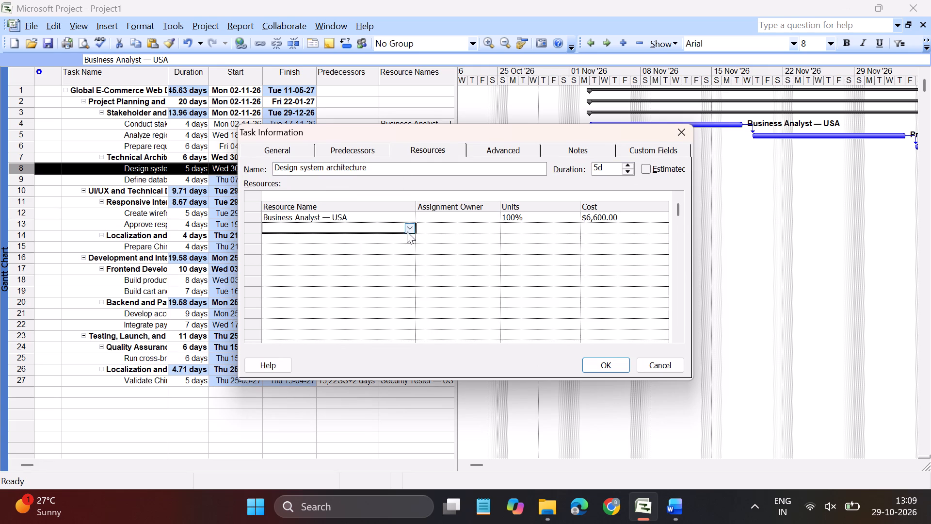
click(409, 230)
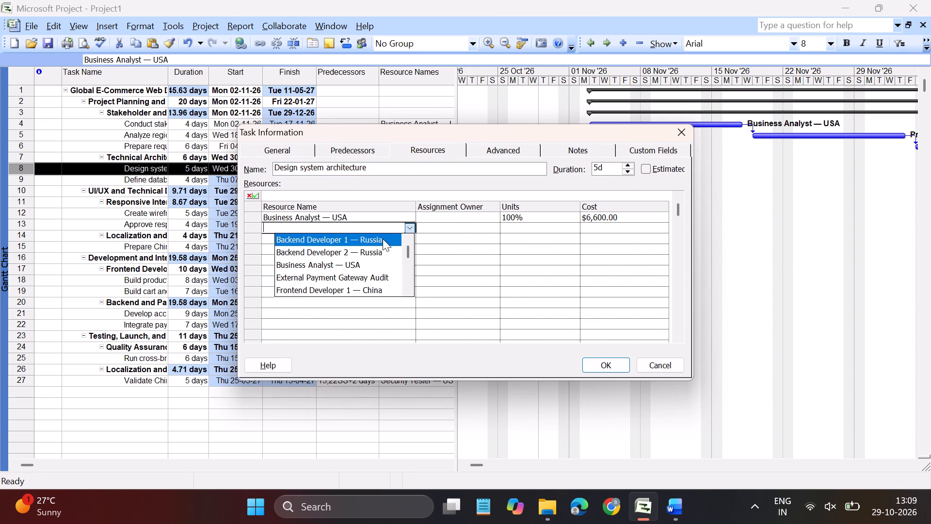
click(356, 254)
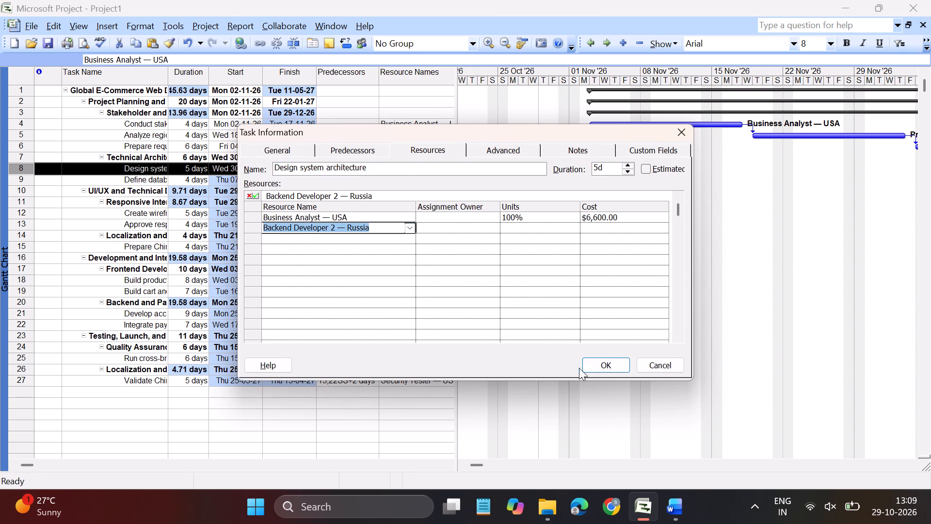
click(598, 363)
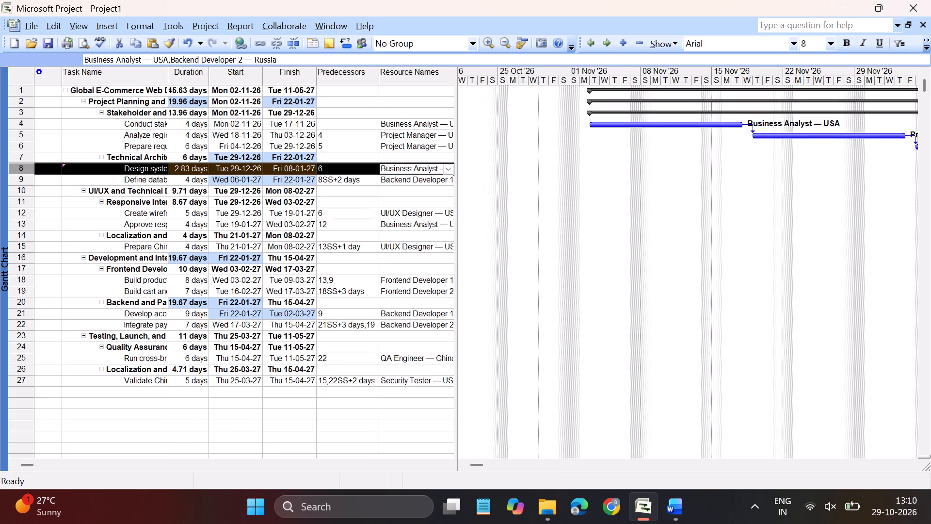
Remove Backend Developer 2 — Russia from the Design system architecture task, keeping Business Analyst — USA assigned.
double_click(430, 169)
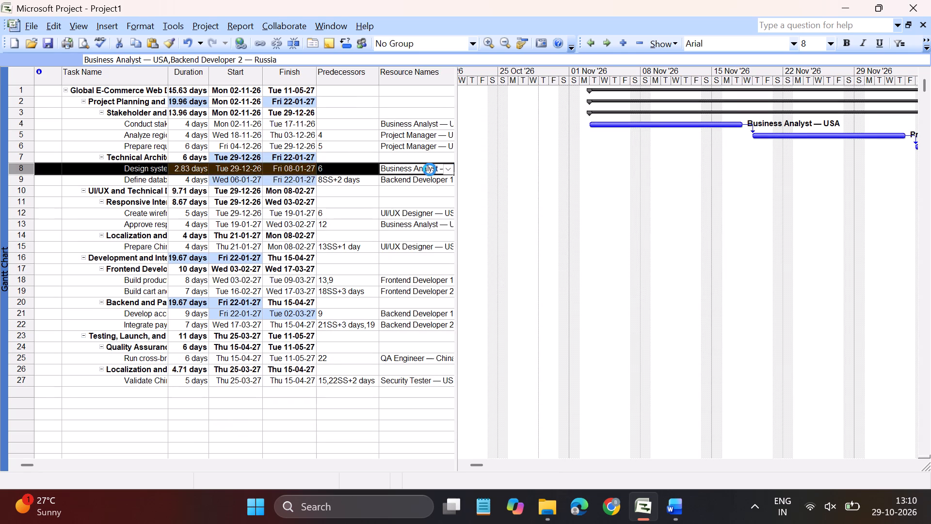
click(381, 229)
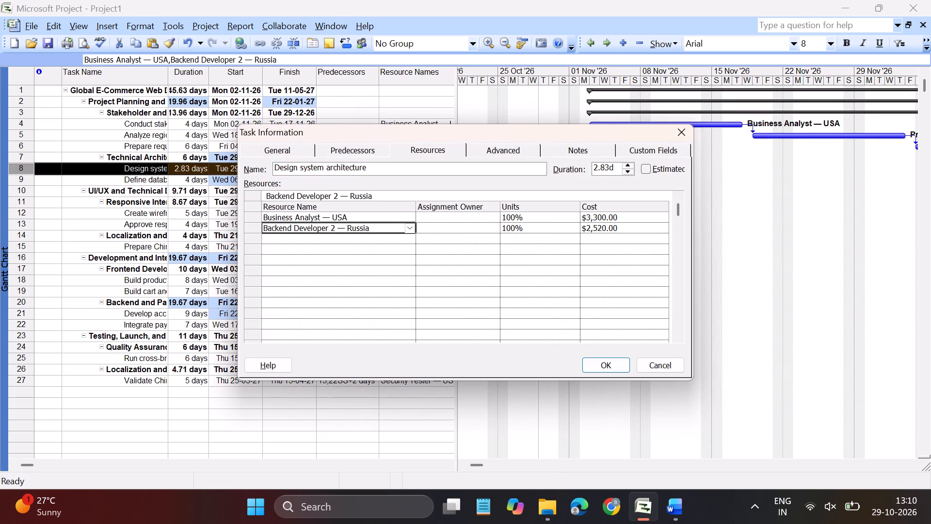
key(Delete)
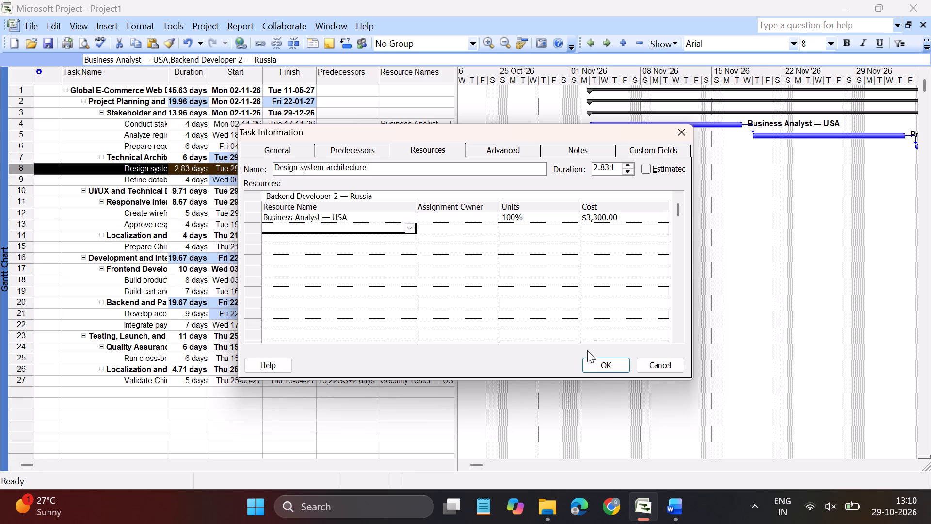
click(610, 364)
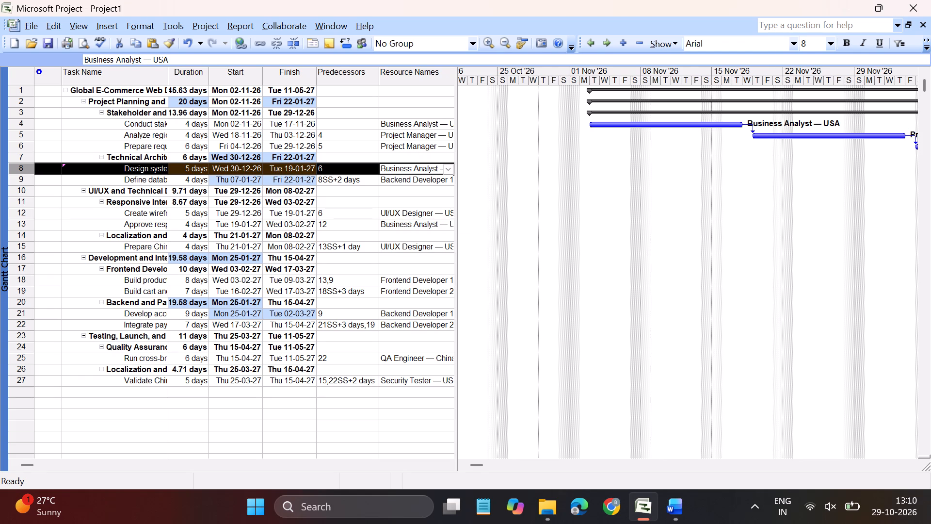
Display the project's Resource Sheet to check the listed resources for overallocation.
click(80, 24)
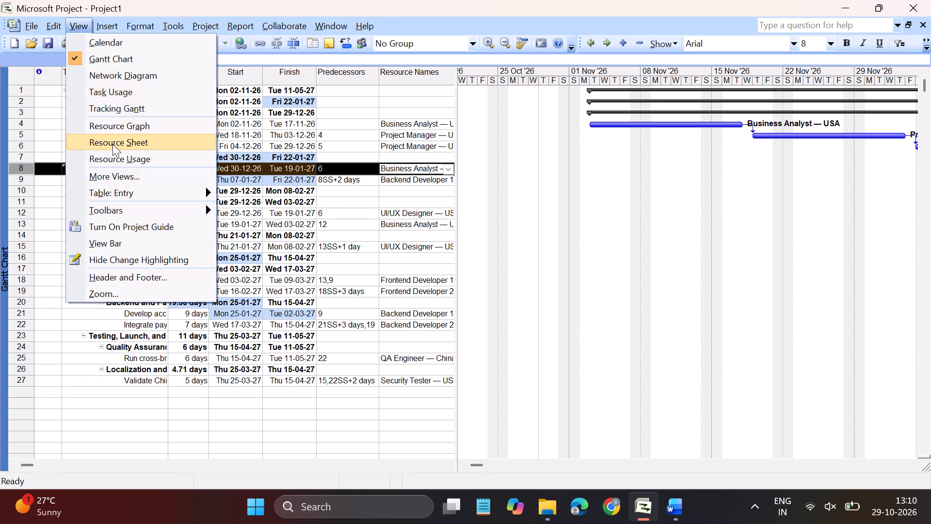
click(112, 144)
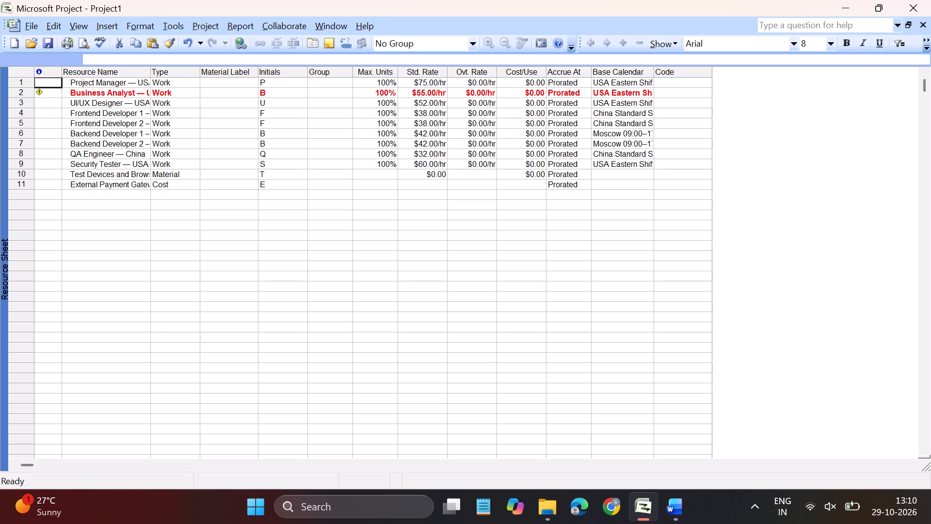
Switch to the Word brief and examine the resource list, the numbered project instructions and the Task Table.
click(673, 508)
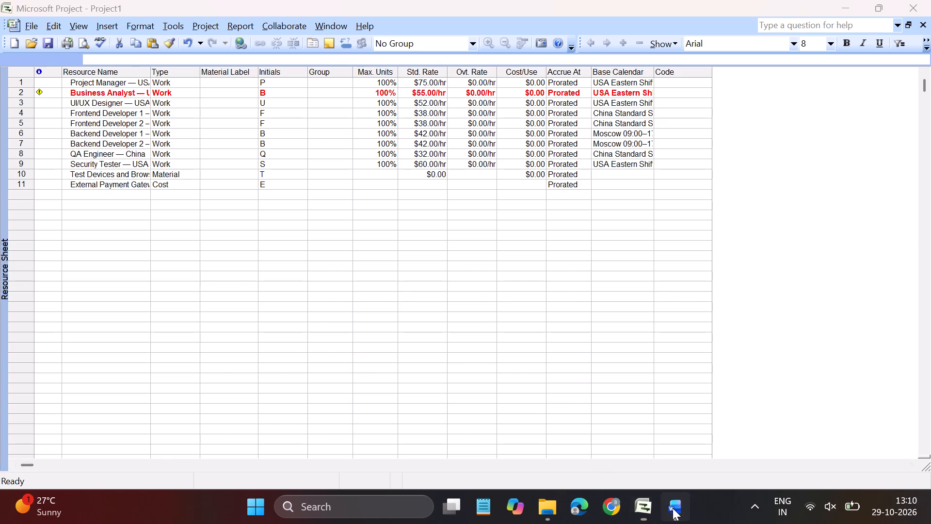
scroll(368, 385, right, 1)
scroll(368, 385, up, 1)
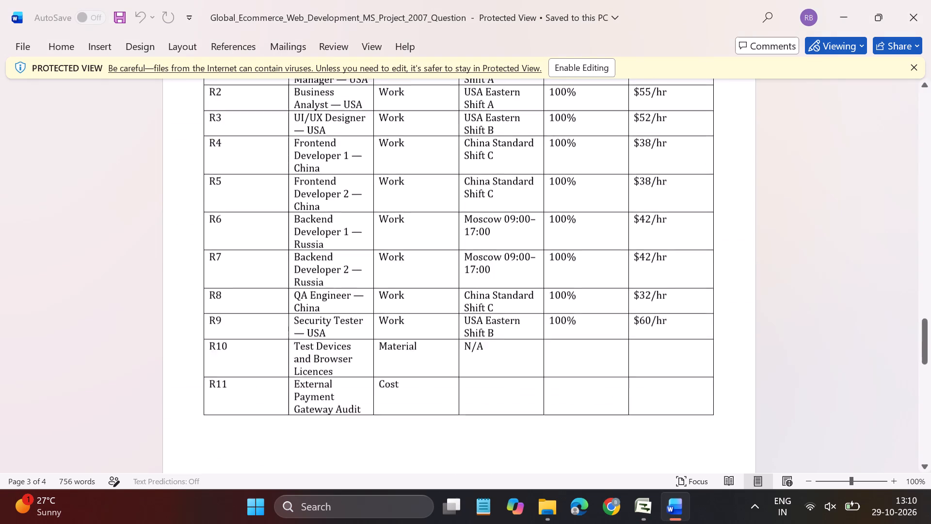
scroll(368, 385, up, 4)
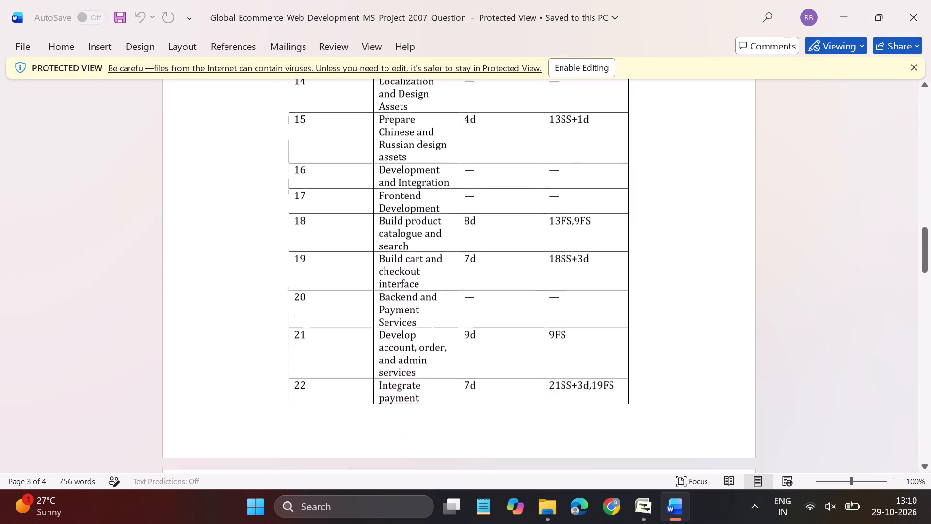
scroll(368, 385, up, 4)
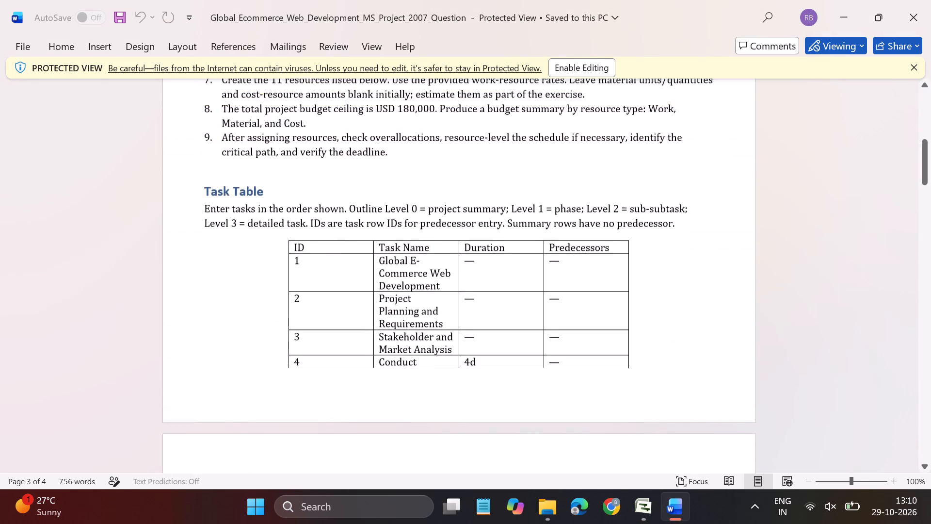
scroll(368, 385, up, 2)
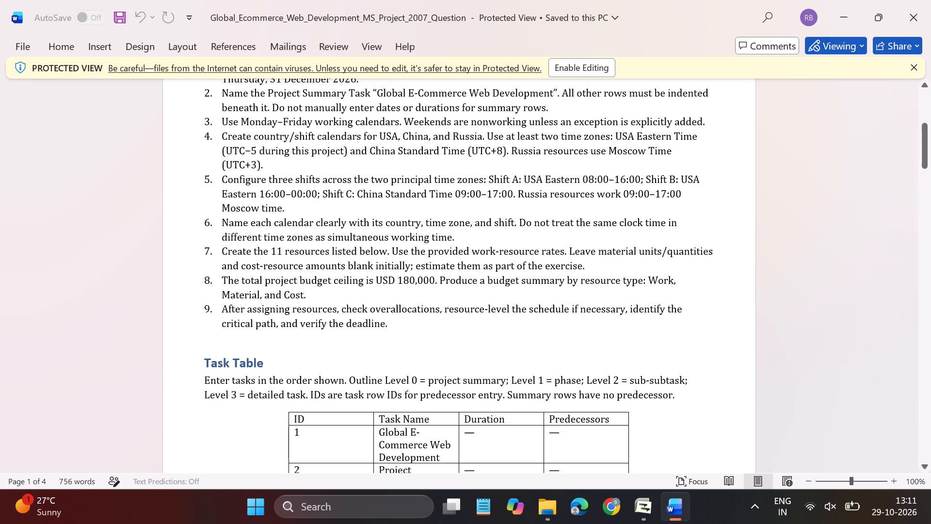
scroll(542, 318, down, 1)
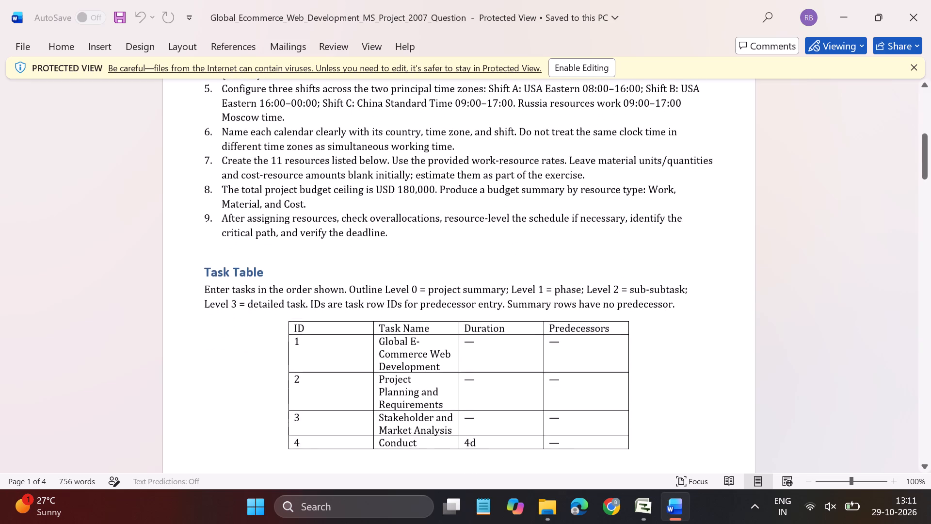
scroll(542, 318, down, 5)
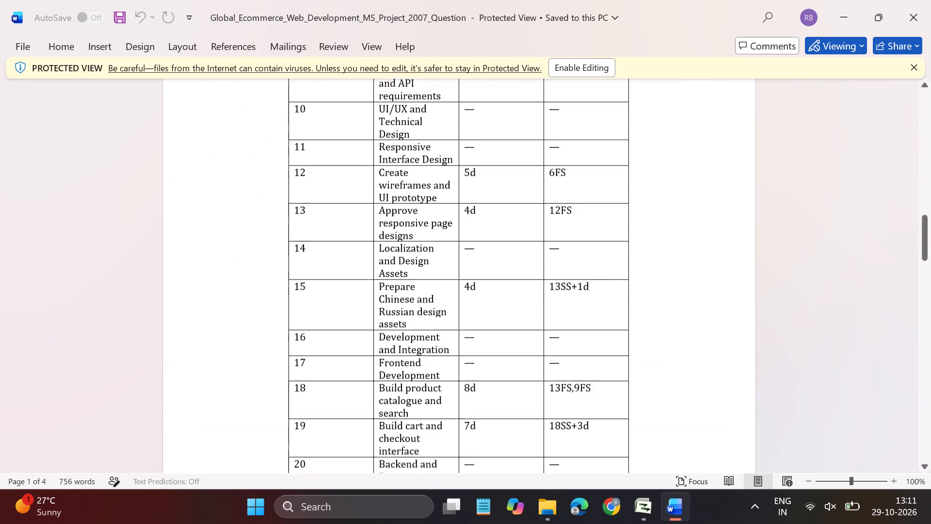
scroll(542, 318, down, 2)
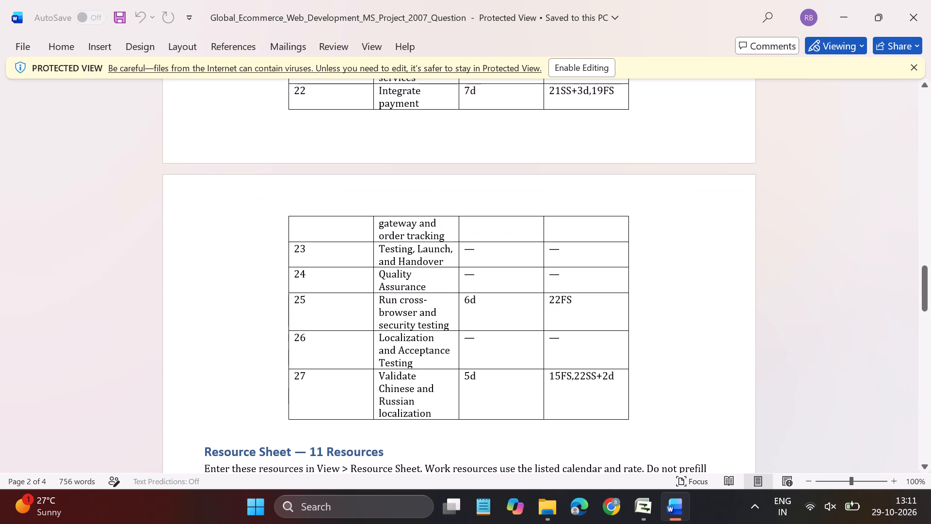
Examine the brief's Resource Sheet table of 11 resources and the Resource Assignment Challenges list.
scroll(542, 318, down, 2)
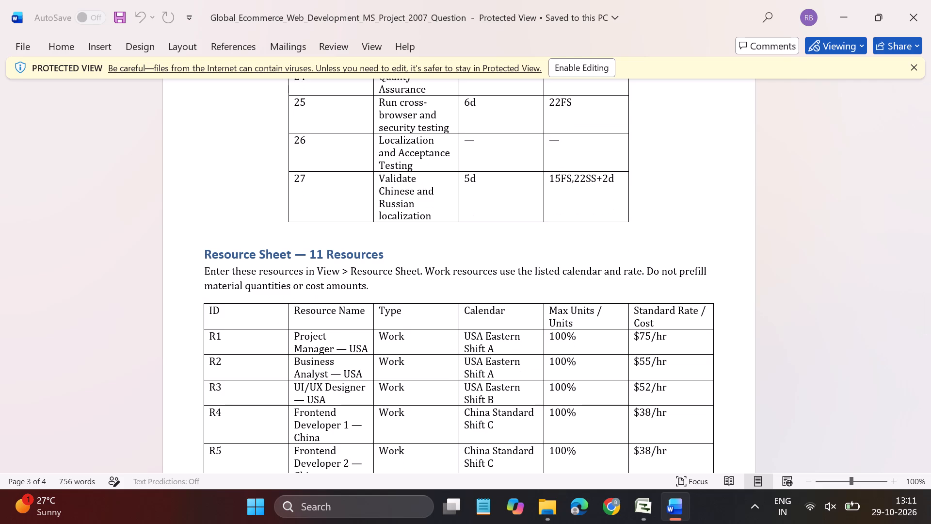
scroll(542, 318, down, 2)
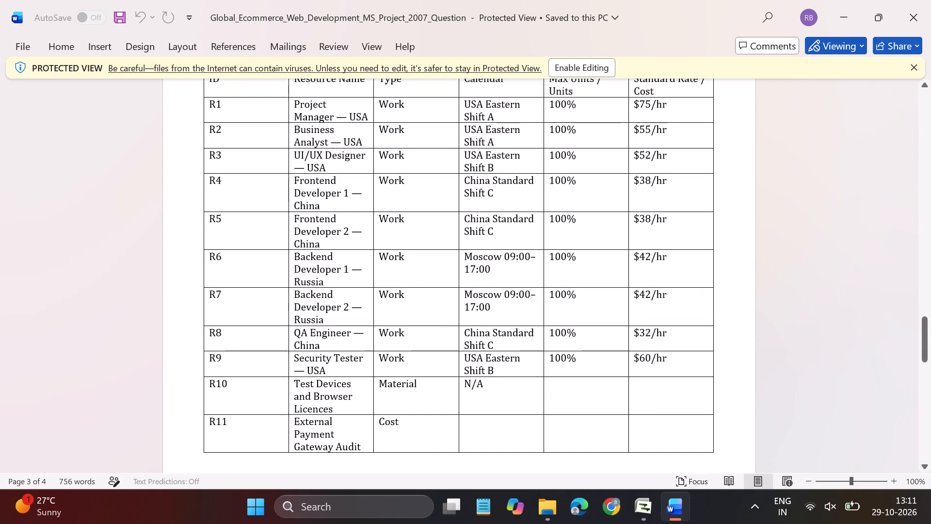
scroll(542, 318, down, 3)
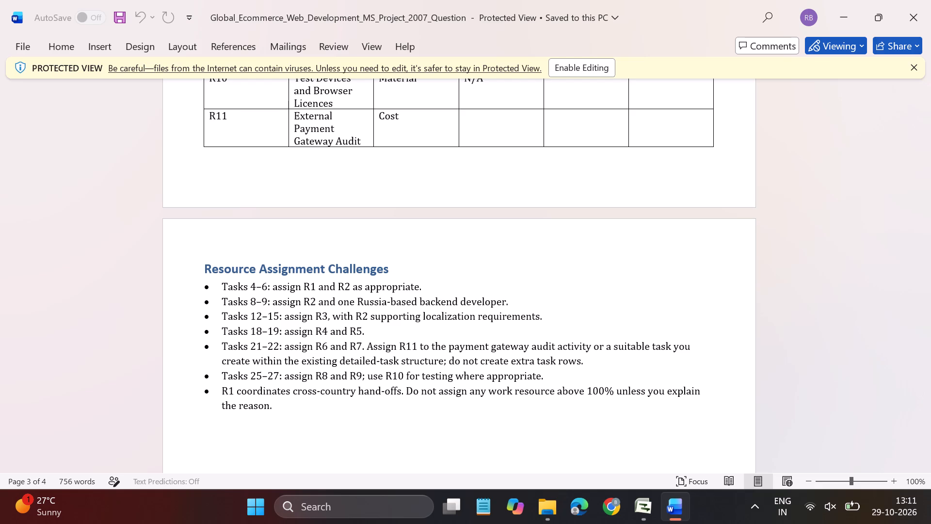
scroll(560, 367, up, 2)
scroll(560, 367, right, 1)
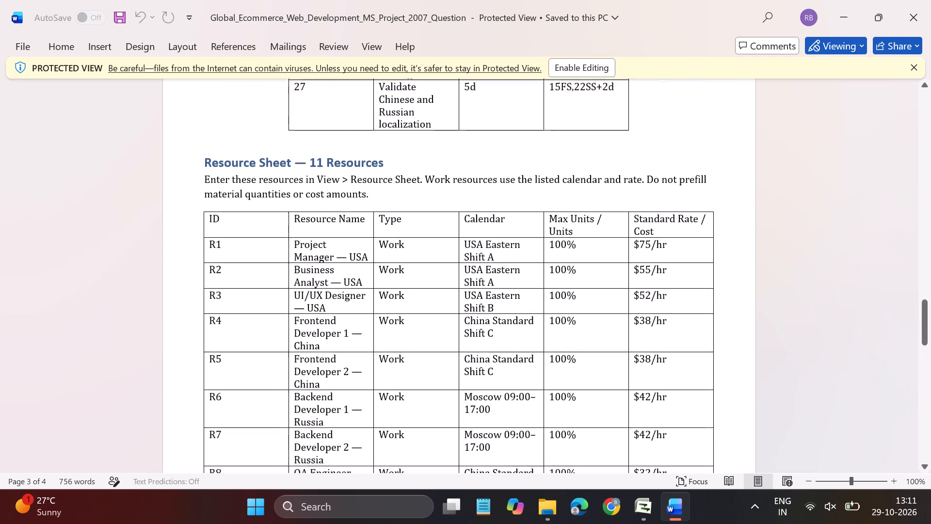
scroll(560, 367, right, 1)
scroll(560, 367, down, 1)
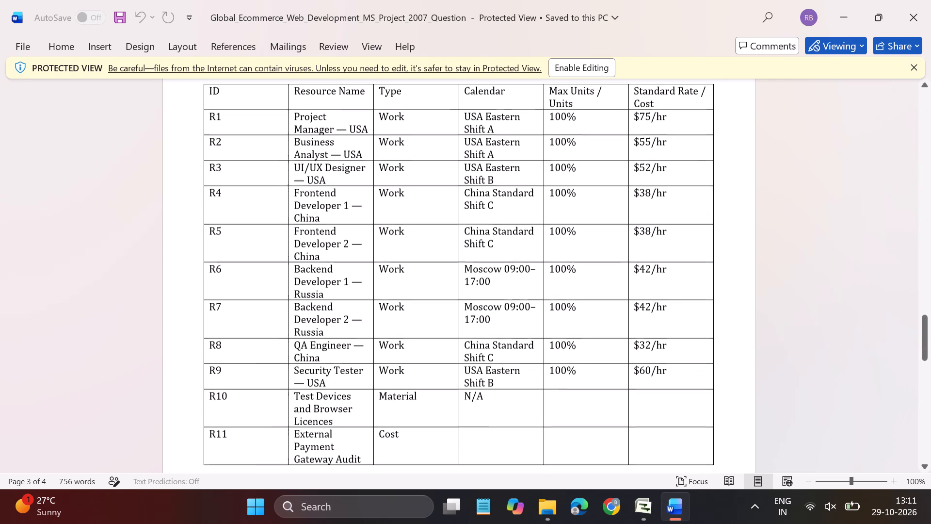
scroll(560, 367, down, 1)
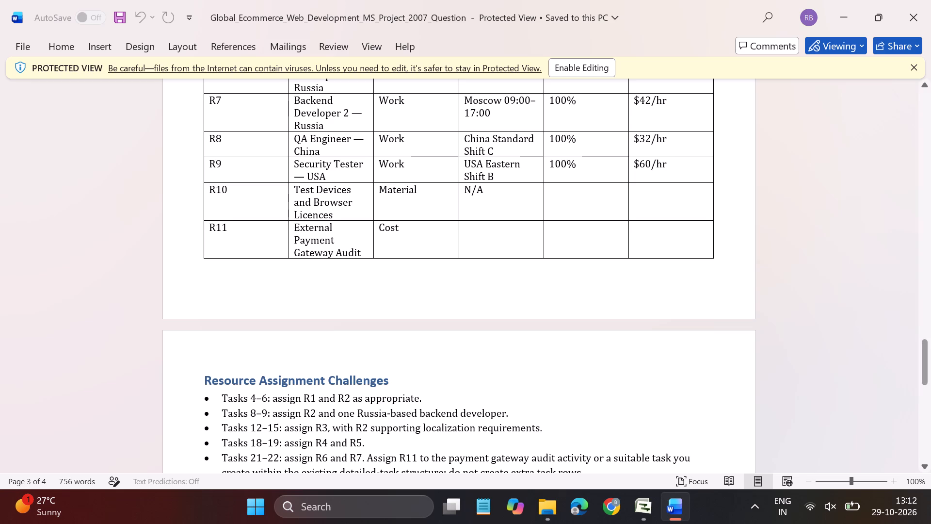
scroll(408, 310, down, 1)
scroll(408, 310, up, 3)
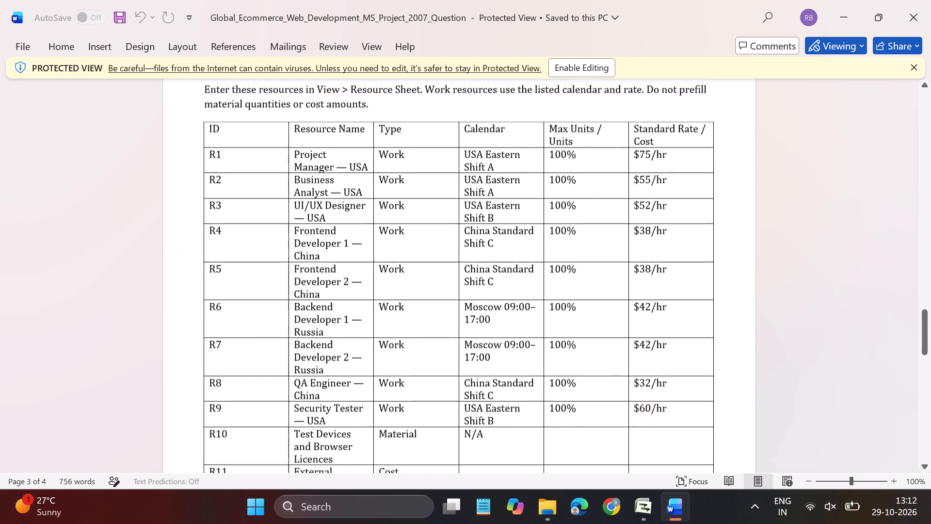
Return to the start of the brief and reread the Scenario and the nine numbered Project Requirements.
scroll(408, 310, up, 5)
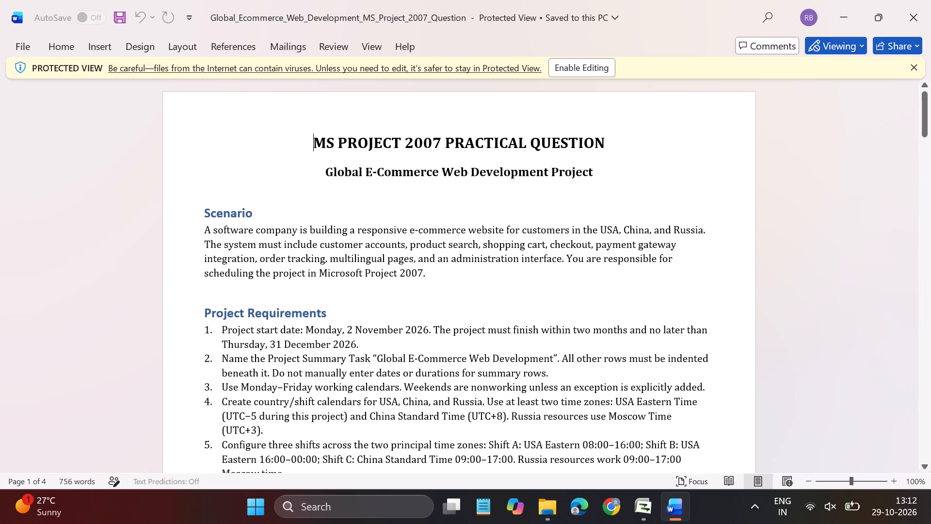
scroll(373, 332, down, 1)
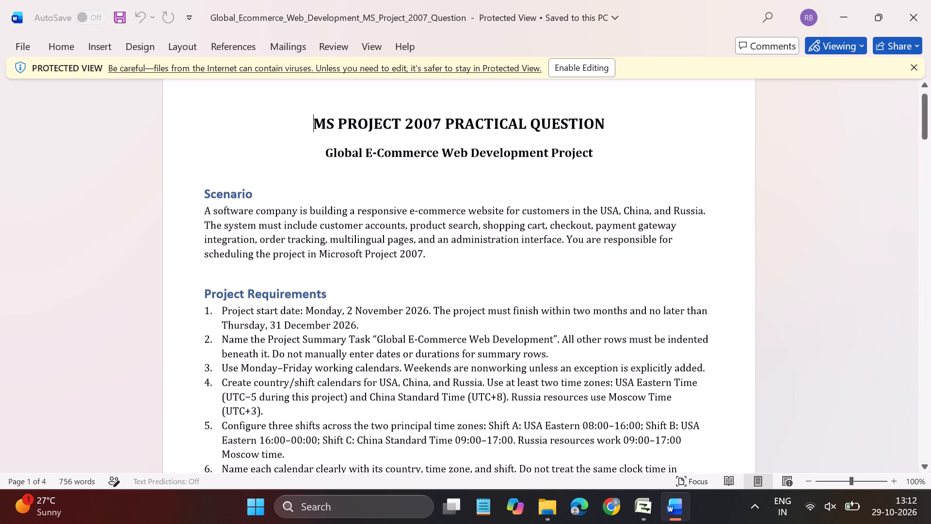
scroll(373, 332, down, 3)
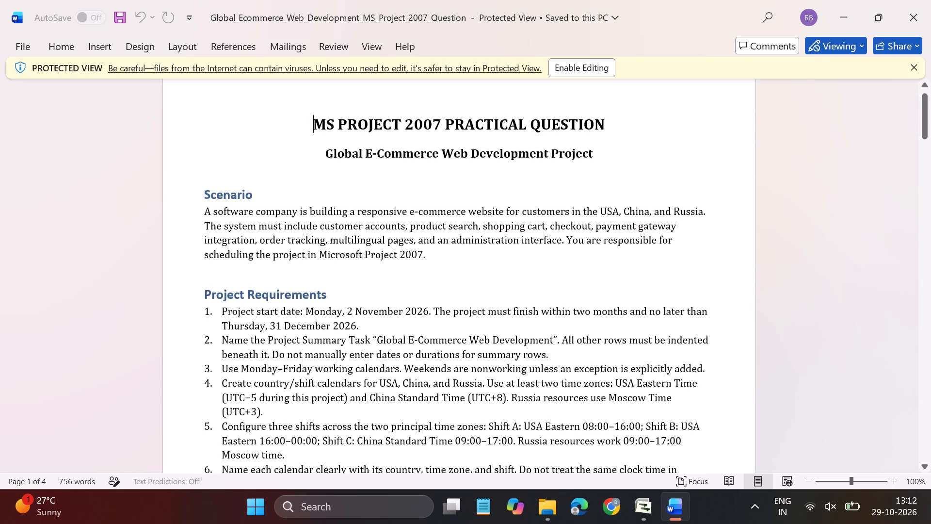
scroll(373, 332, down, 1)
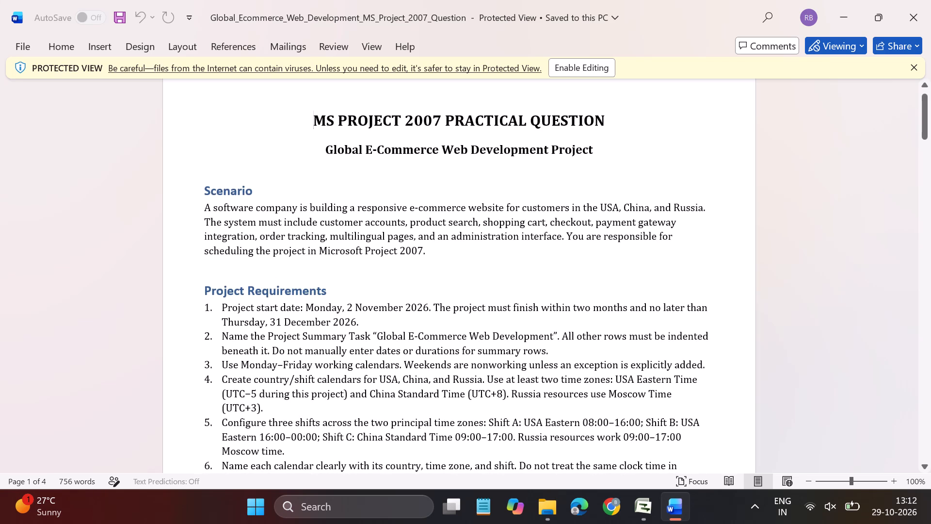
scroll(373, 332, down, 4)
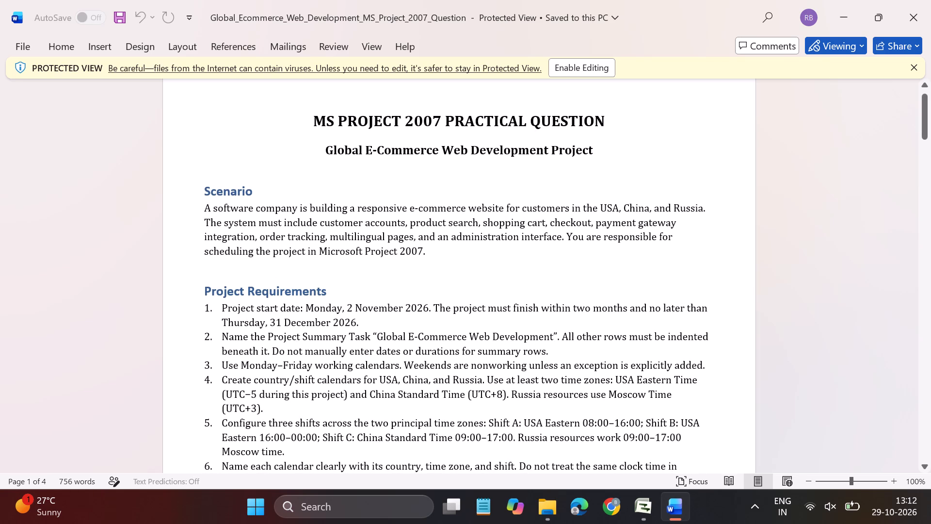
scroll(373, 332, down, 2)
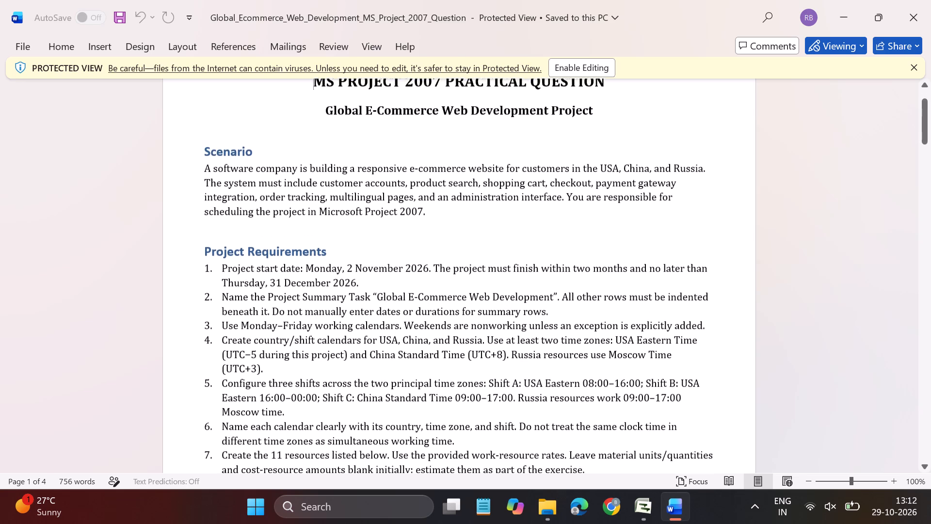
scroll(373, 332, down, 3)
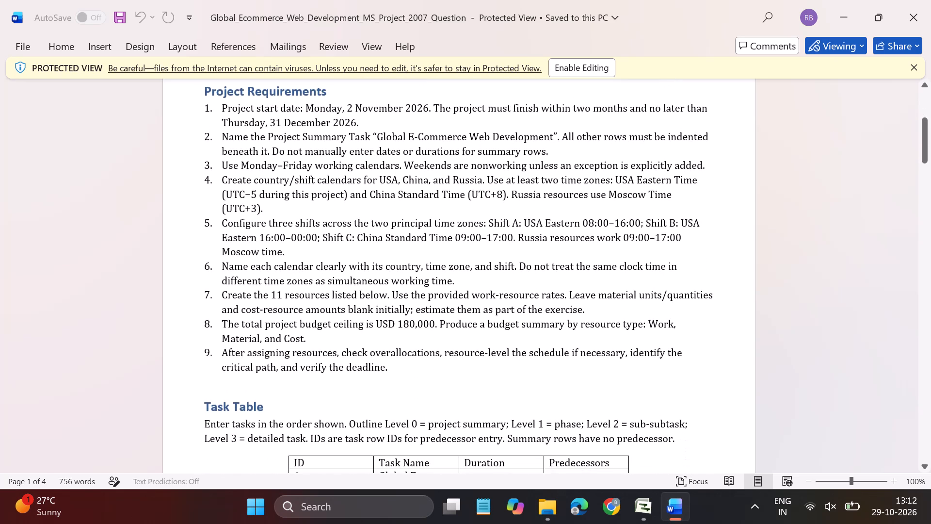
Review the Task Table again and the Resource Sheet table down to the material and cost resources R10 and R11.
scroll(373, 332, down, 3)
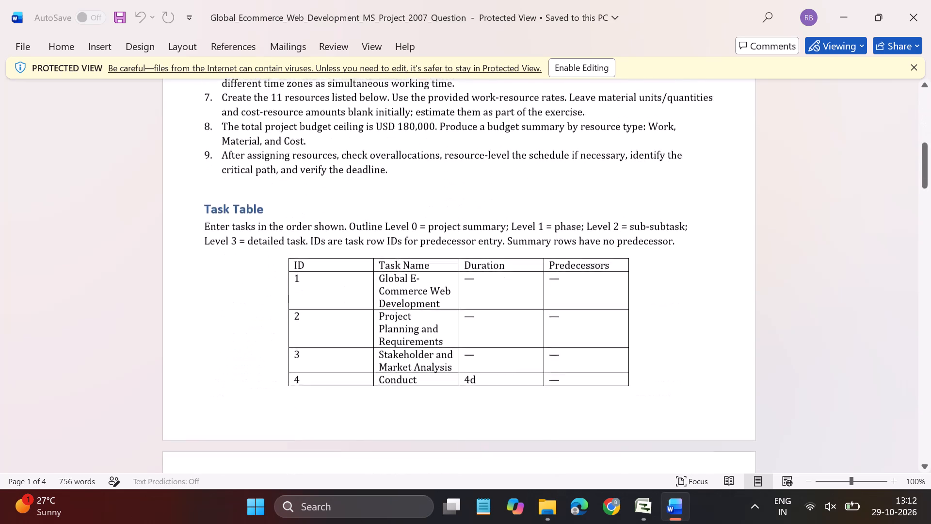
scroll(373, 332, down, 3)
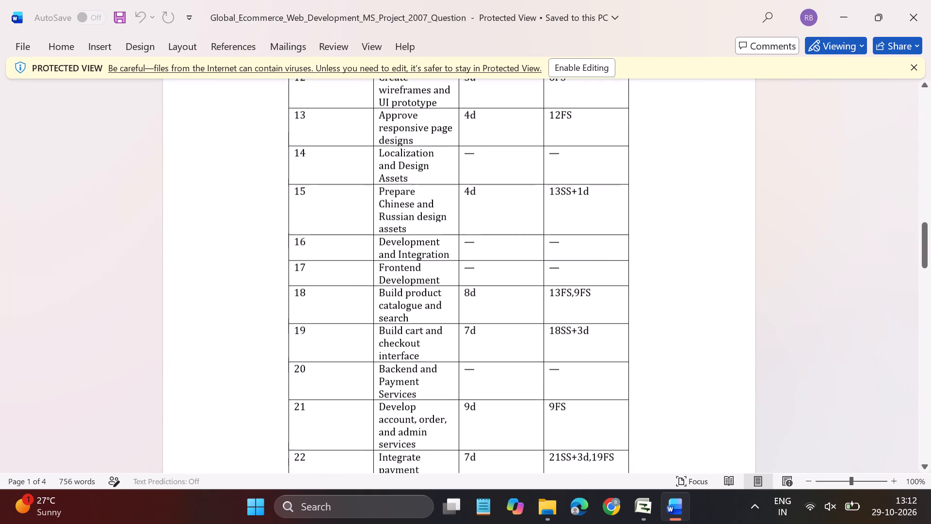
scroll(414, 245, down, 3)
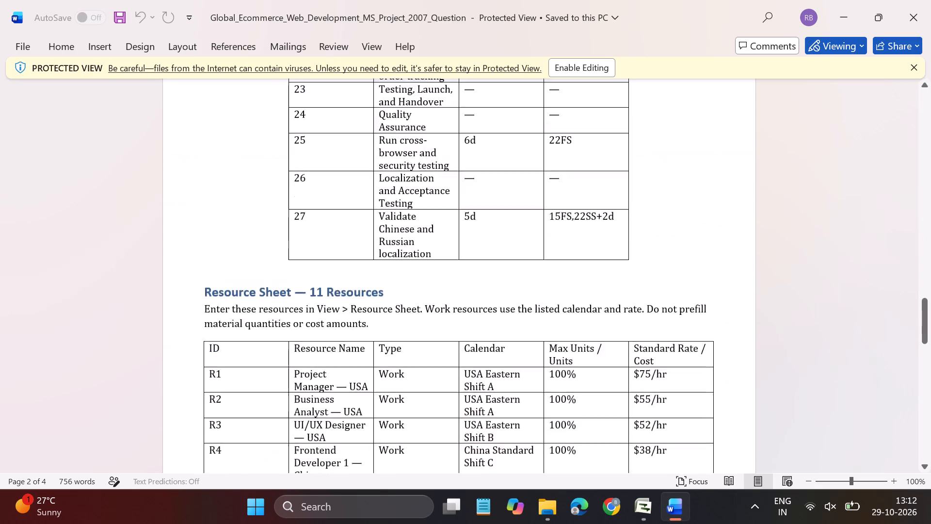
scroll(414, 245, down, 2)
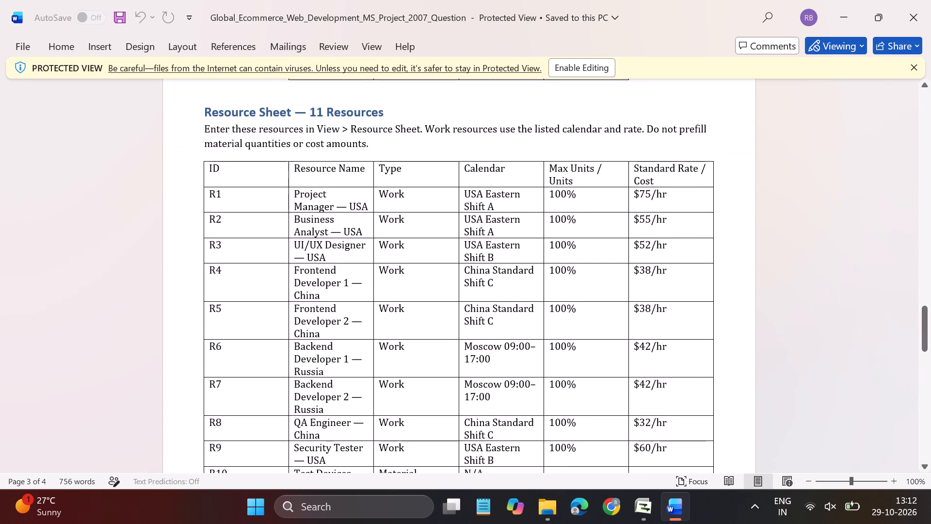
scroll(414, 245, down, 2)
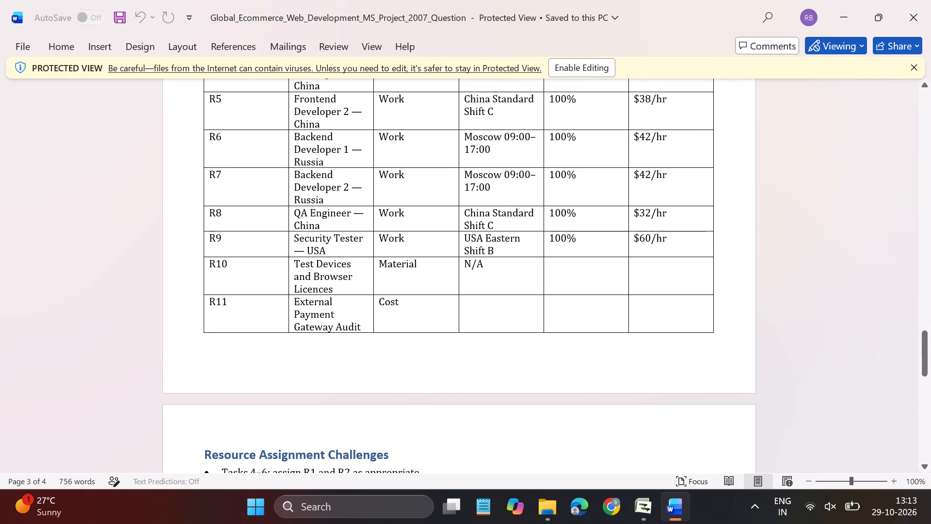
drag(414, 245, 500, 388)
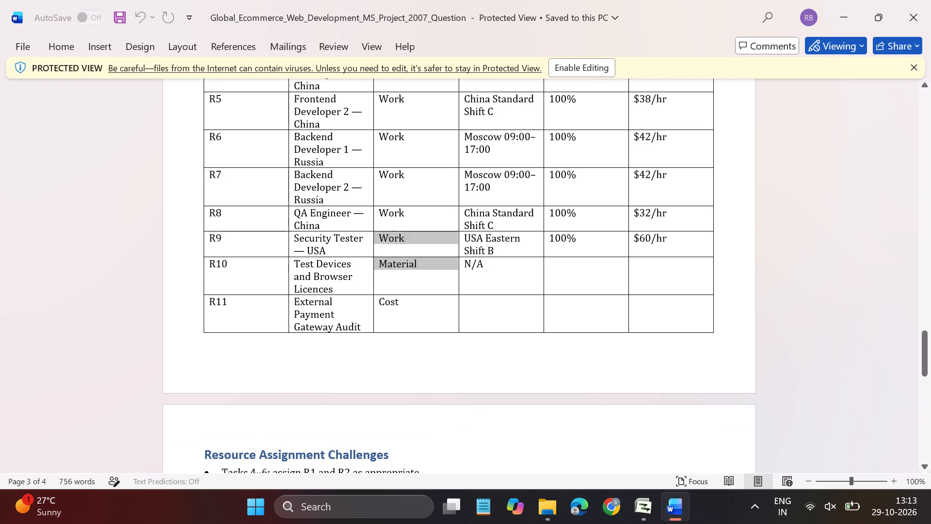
click(483, 352)
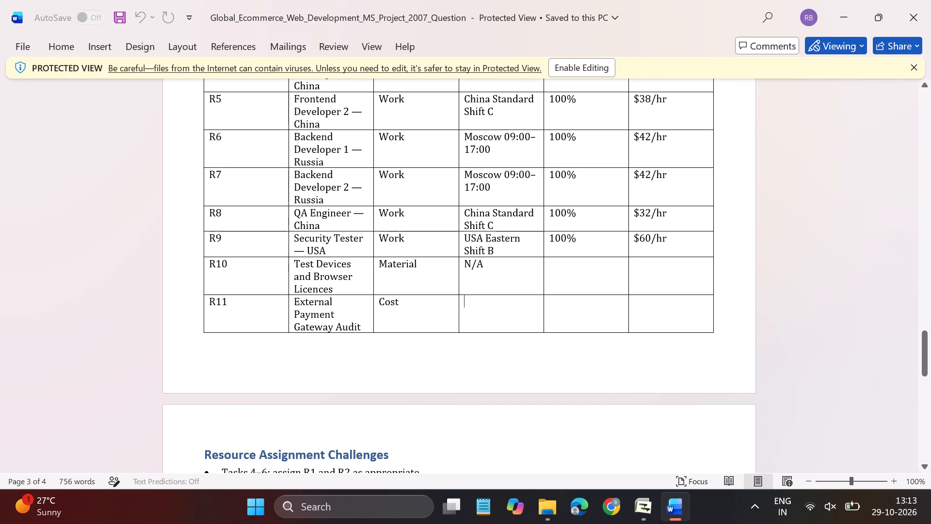
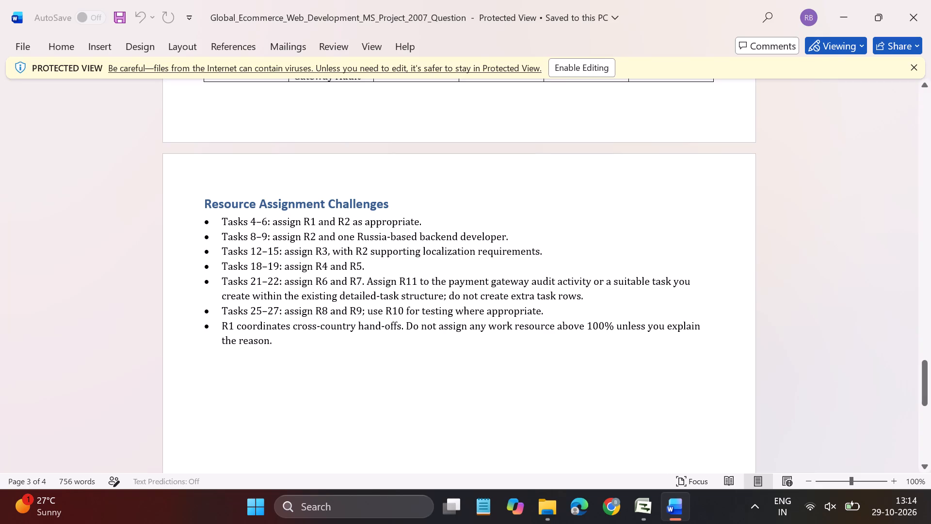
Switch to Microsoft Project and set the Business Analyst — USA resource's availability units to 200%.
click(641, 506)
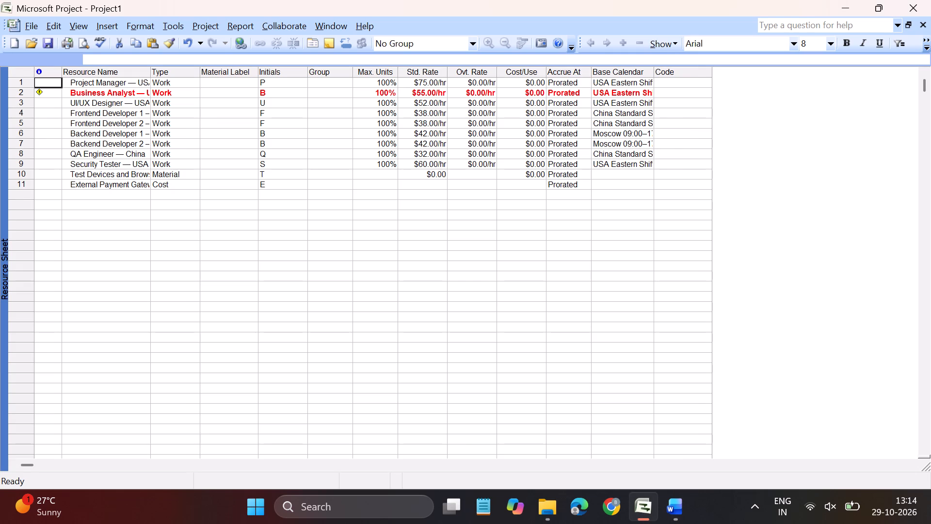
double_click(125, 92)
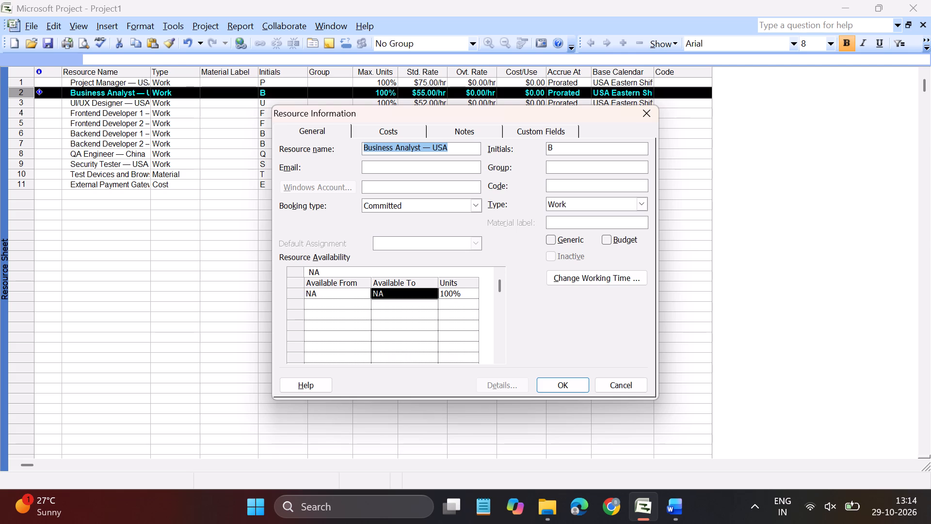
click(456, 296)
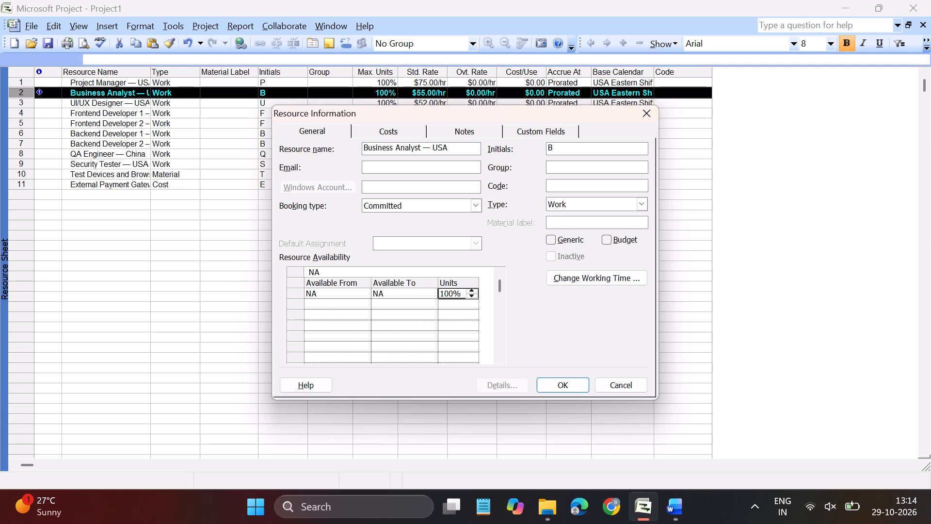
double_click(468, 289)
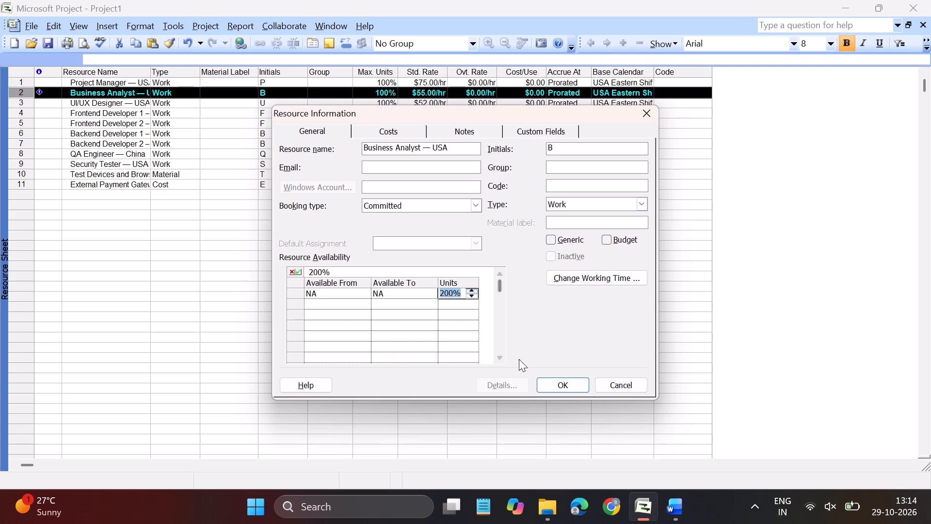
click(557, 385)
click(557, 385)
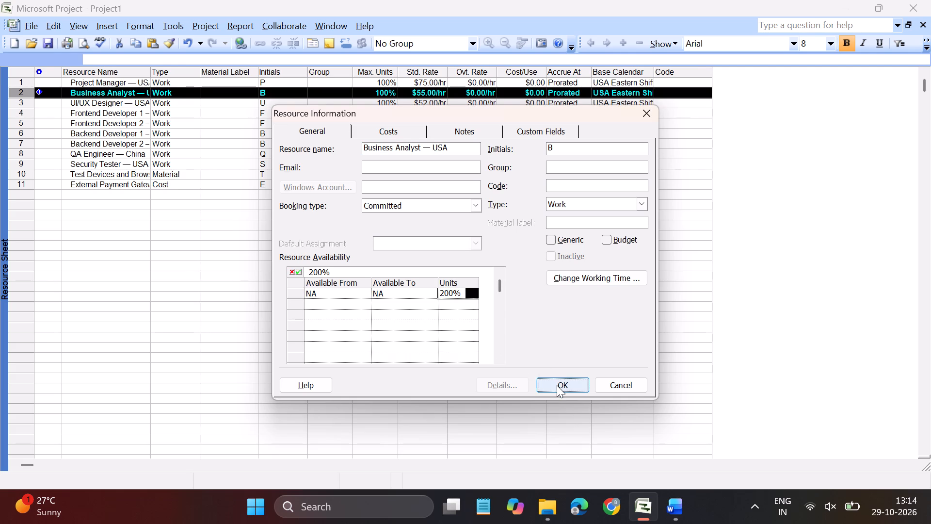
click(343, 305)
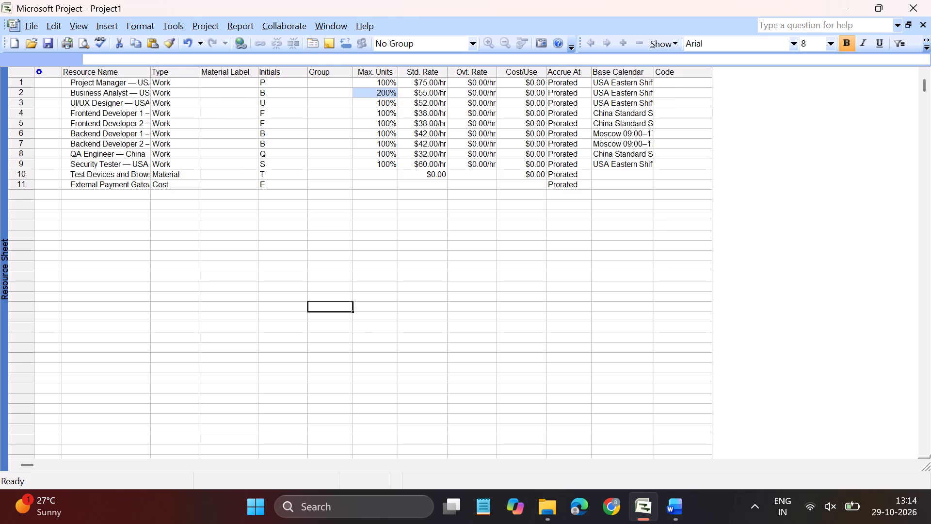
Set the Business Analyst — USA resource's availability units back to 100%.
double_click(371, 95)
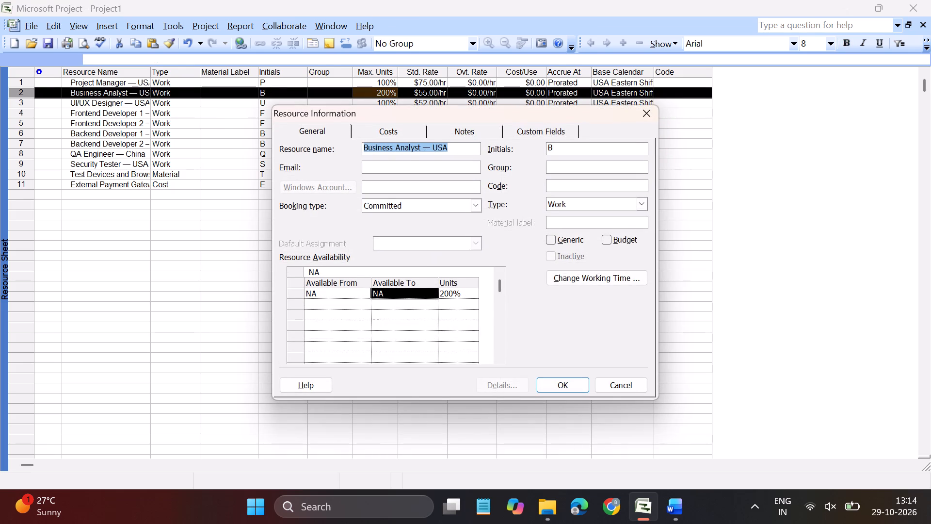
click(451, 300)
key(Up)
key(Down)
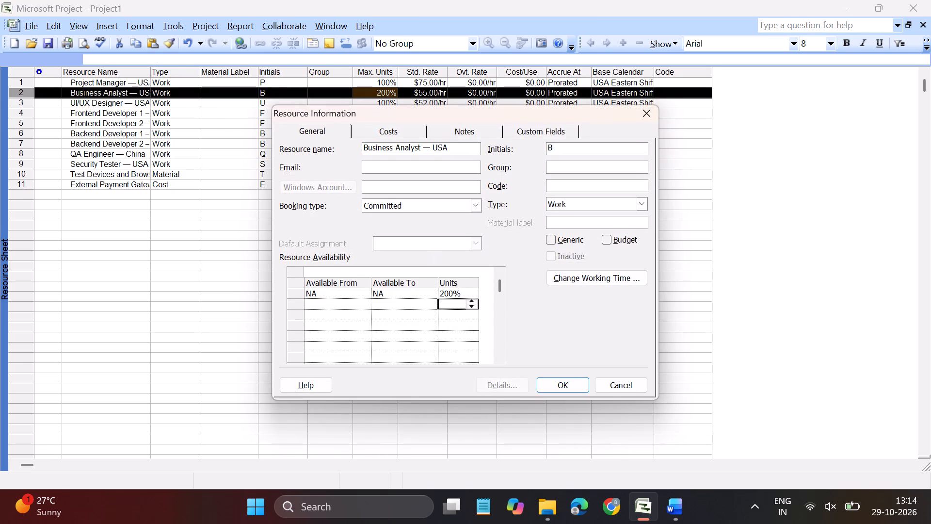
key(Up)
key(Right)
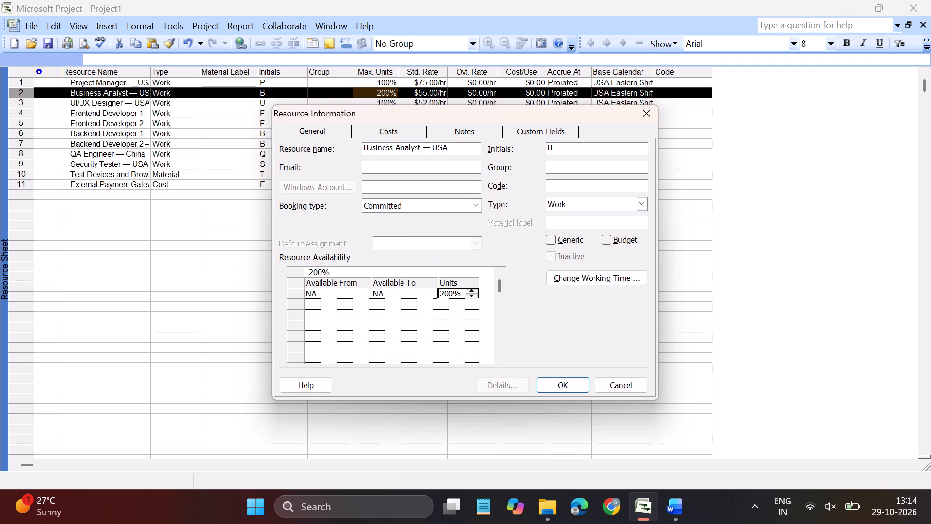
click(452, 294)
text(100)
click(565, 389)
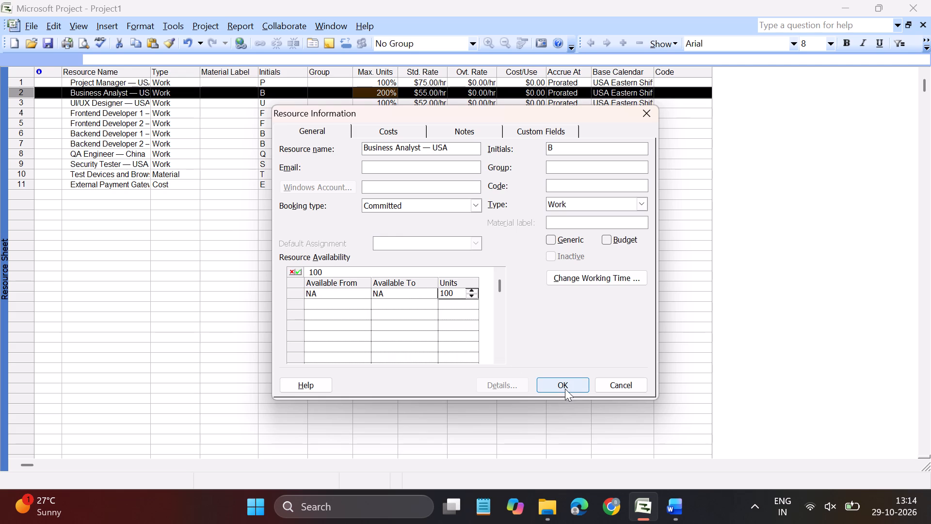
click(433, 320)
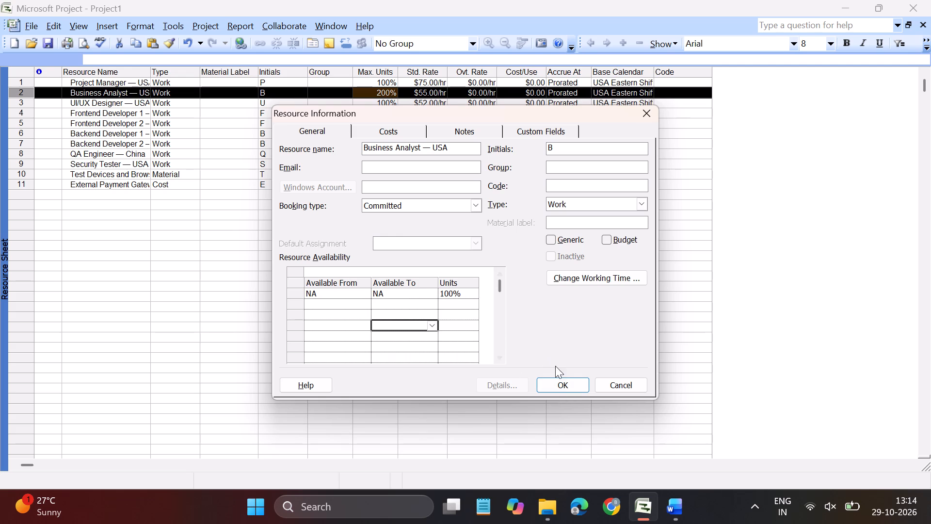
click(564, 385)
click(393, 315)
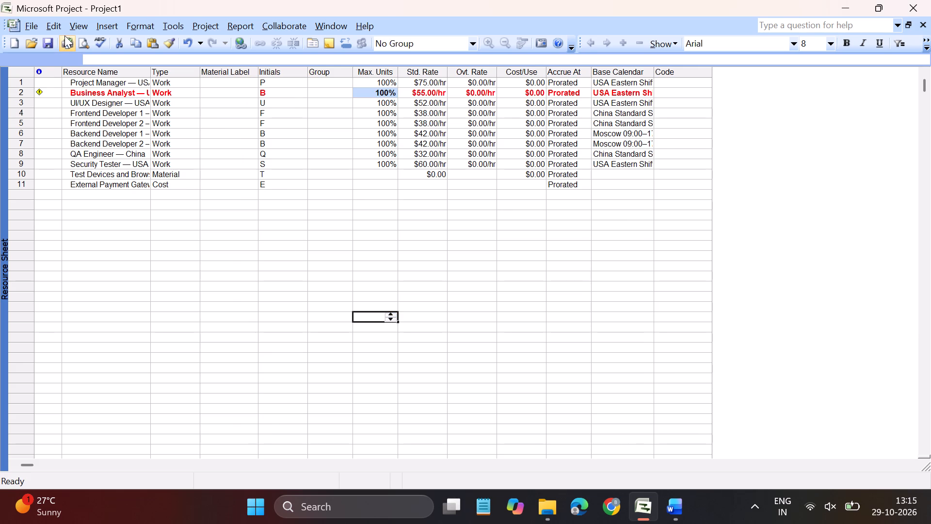
Show the Resource Usage view and look over the work scheduled per resource.
click(75, 27)
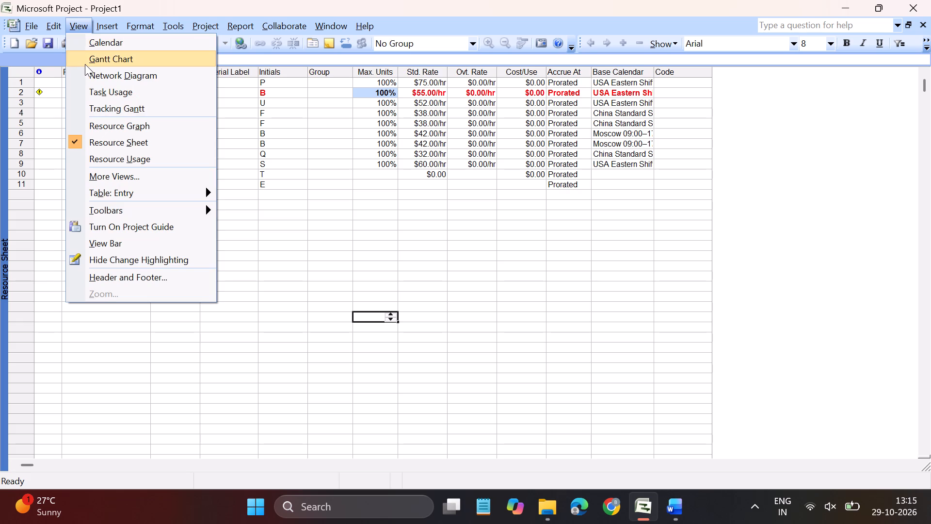
click(102, 155)
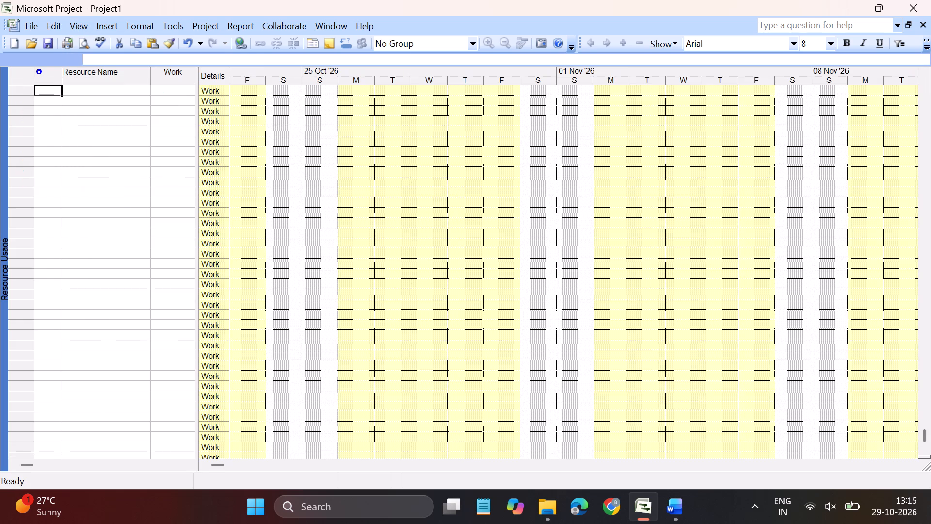
scroll(285, 237, down, 8)
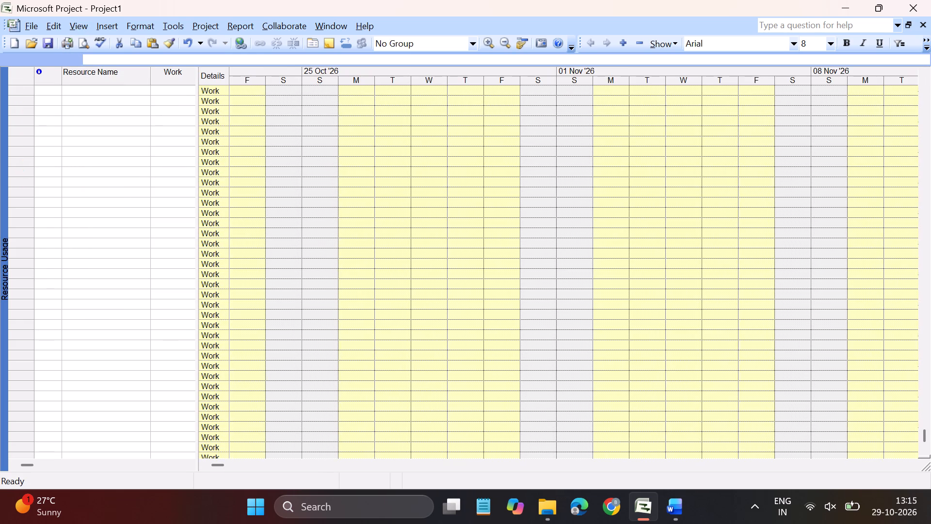
scroll(285, 237, down, 3)
scroll(285, 237, left, 3)
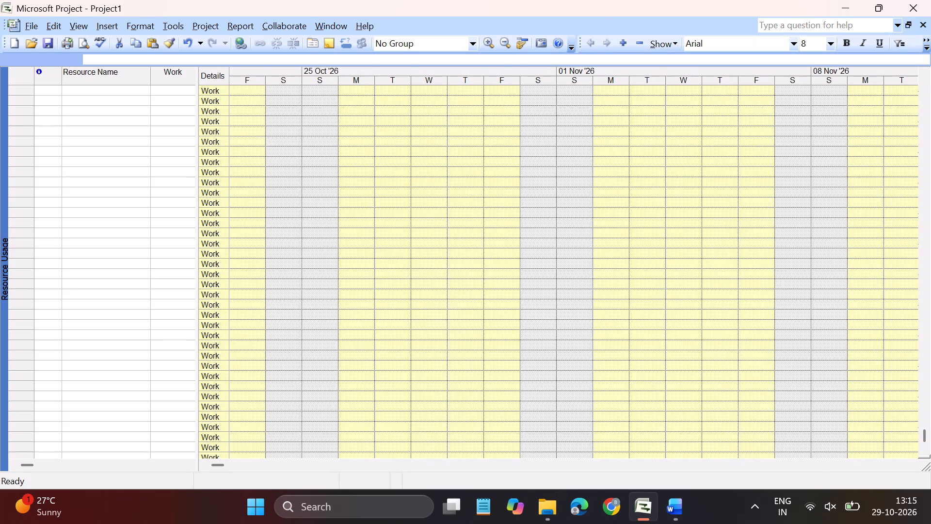
scroll(285, 237, up, 8)
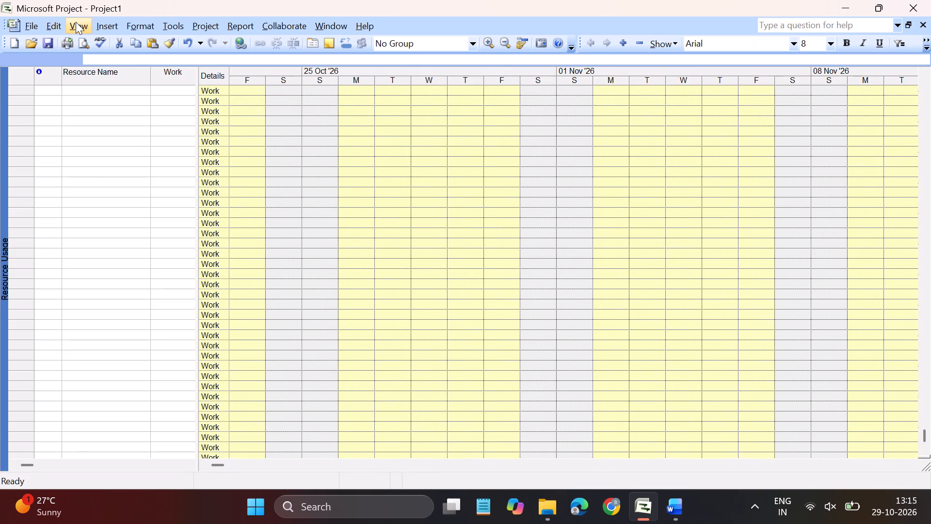
Show the Resource Graph and examine allocation over time for Backend Developer 1 — Russia and the resources after it.
click(76, 22)
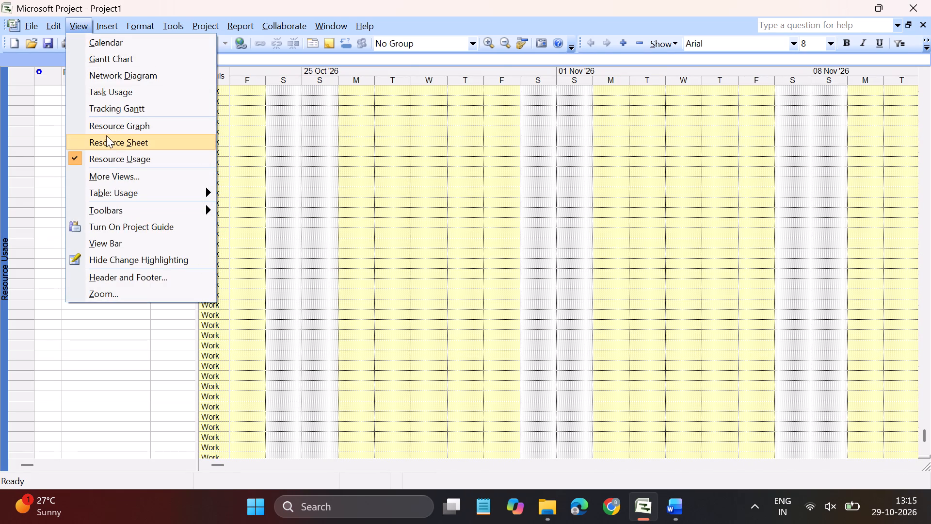
click(101, 127)
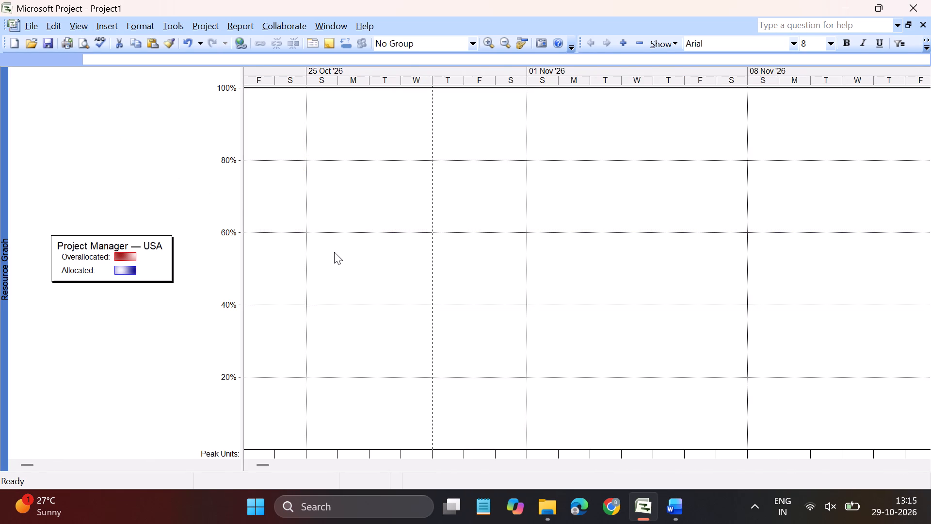
scroll(334, 252, down, 2)
scroll(334, 252, left, 2)
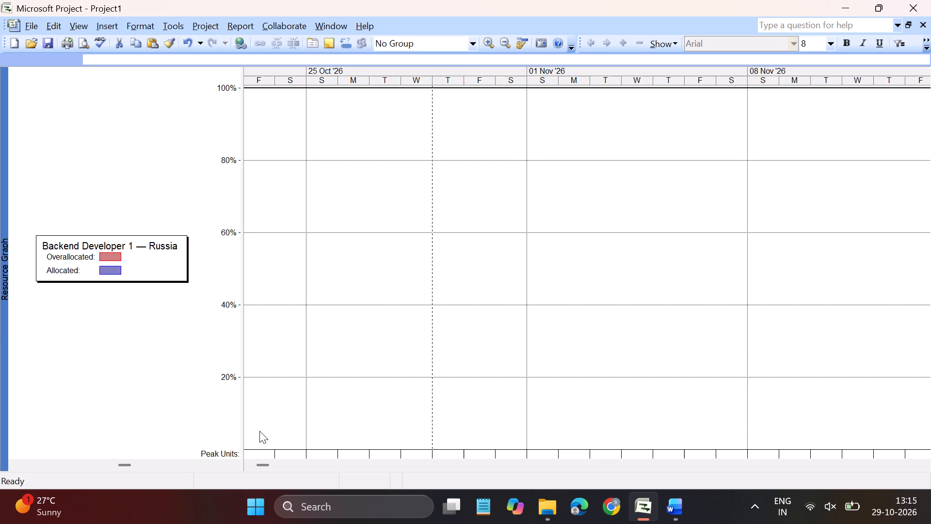
drag(264, 463, 316, 465)
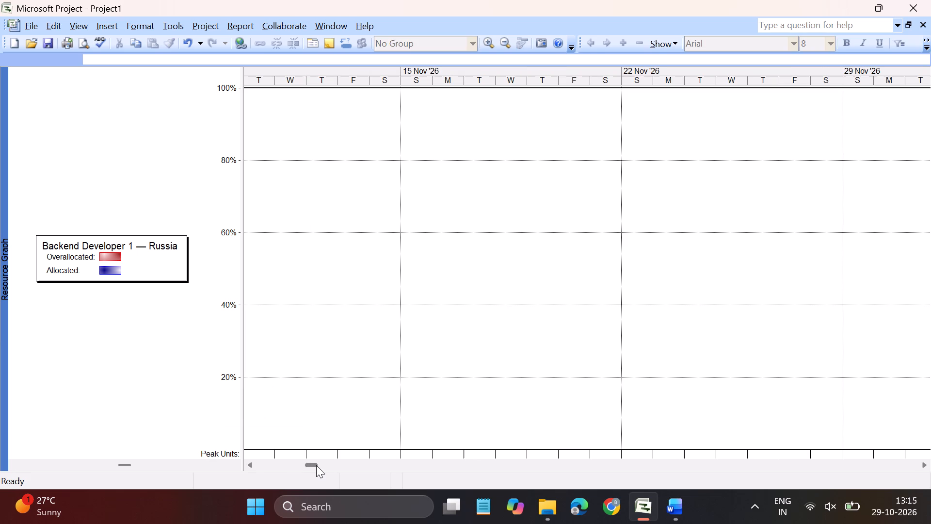
drag(316, 465, 394, 469)
drag(394, 469, 462, 465)
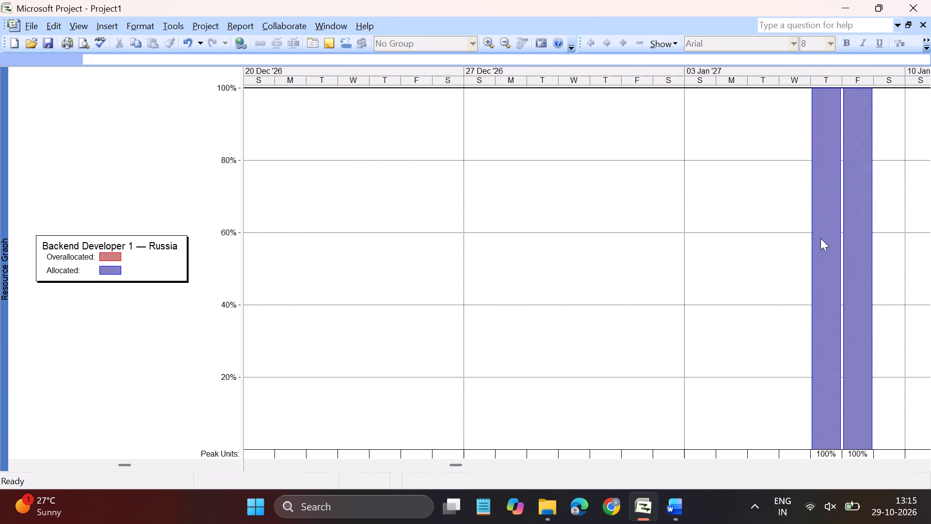
scroll(820, 238, left, 2)
scroll(820, 238, up, 1)
ctrl+scroll(820, 238, down, 1)
ctrl+scroll(820, 238, up, 1)
ctrl+scroll(820, 238, down, 2)
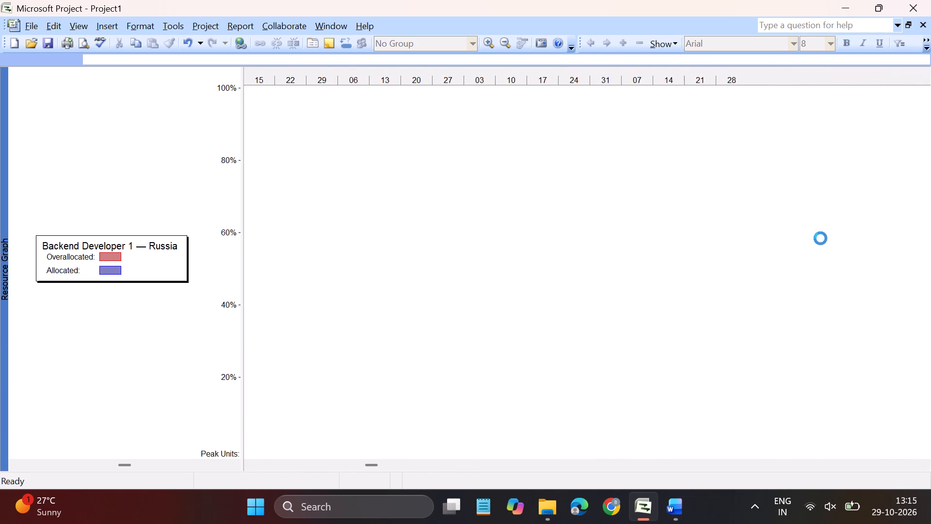
ctrl+scroll(820, 238, down, 8)
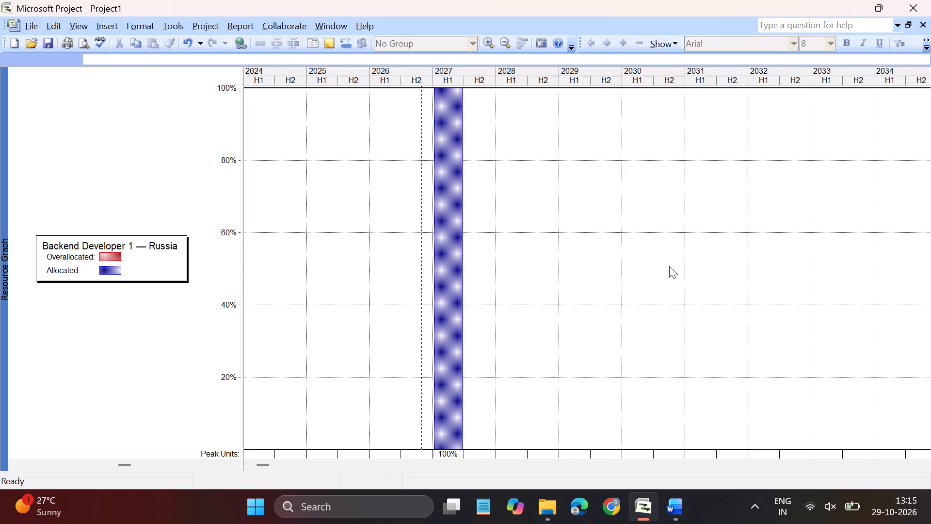
ctrl+scroll(669, 266, down, 7)
scroll(432, 287, right, 2)
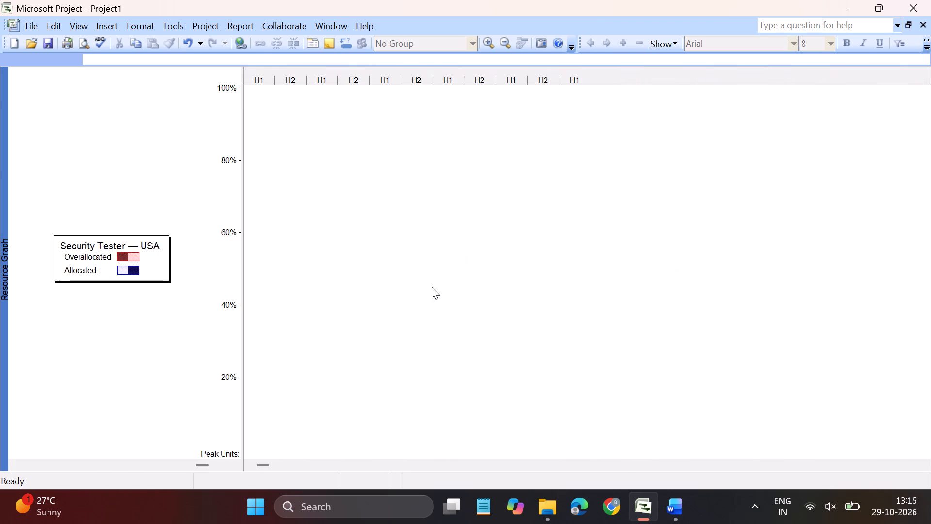
scroll(432, 287, right, 5)
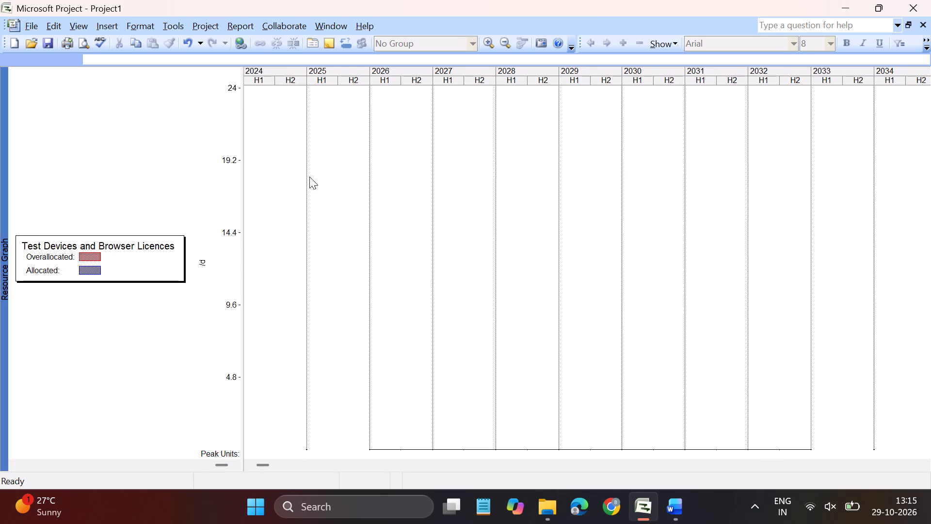
Show the Tracking Gantt view and examine the task bars of the schedule.
click(75, 28)
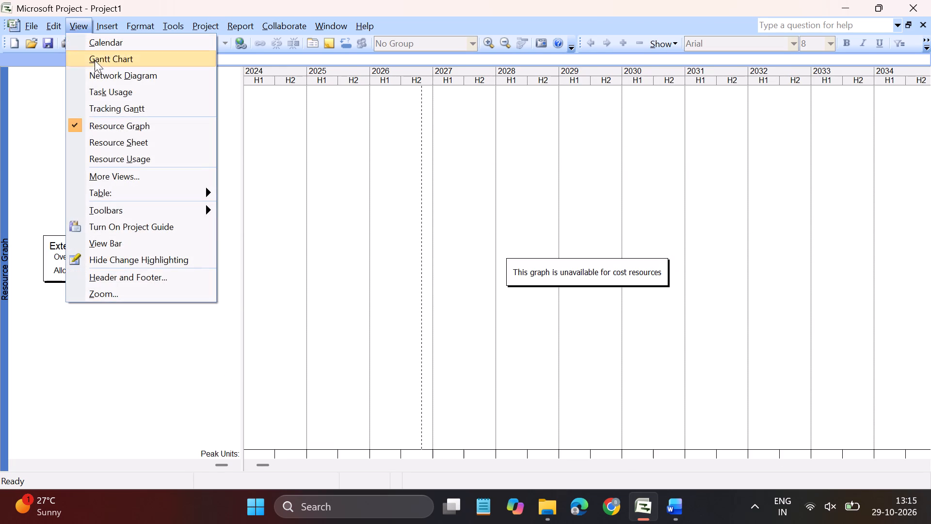
click(108, 108)
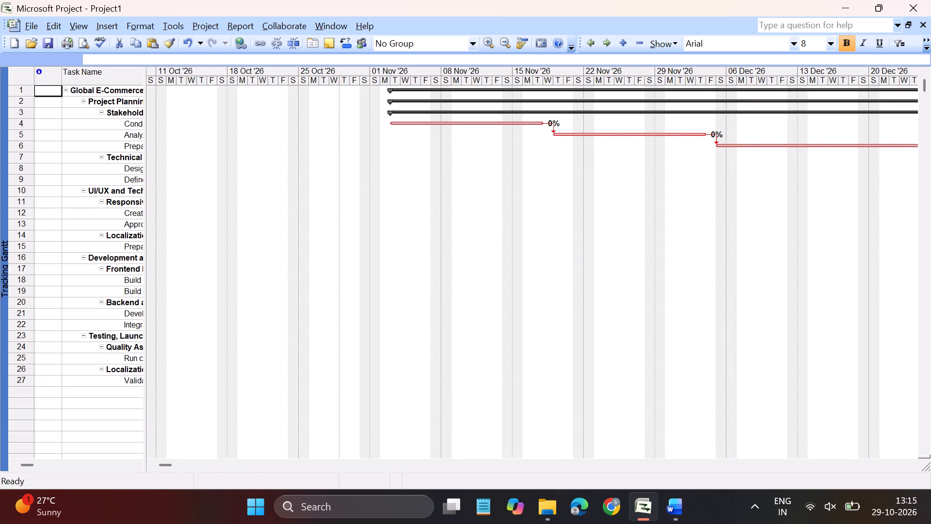
scroll(522, 170, left, 5)
Show the Task Usage view and review the assigned work for tasks 1 to 27.
click(60, 21)
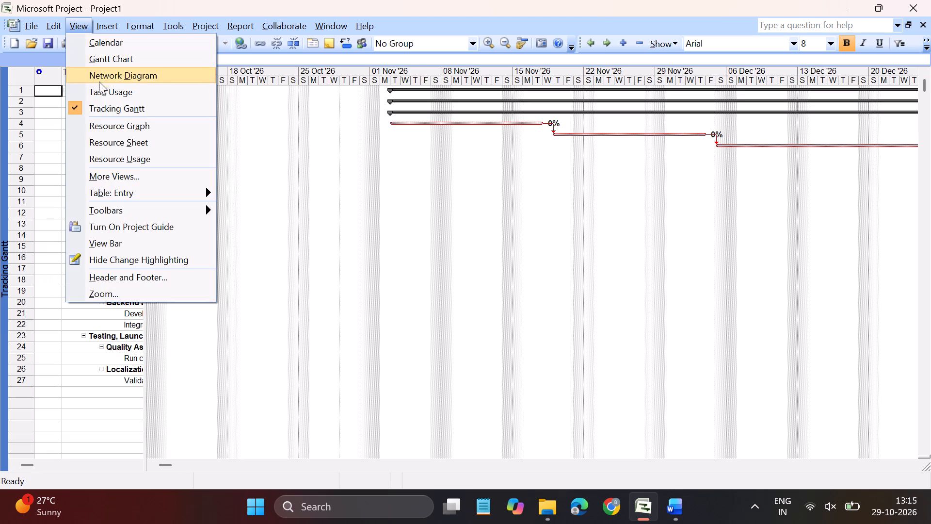
click(102, 91)
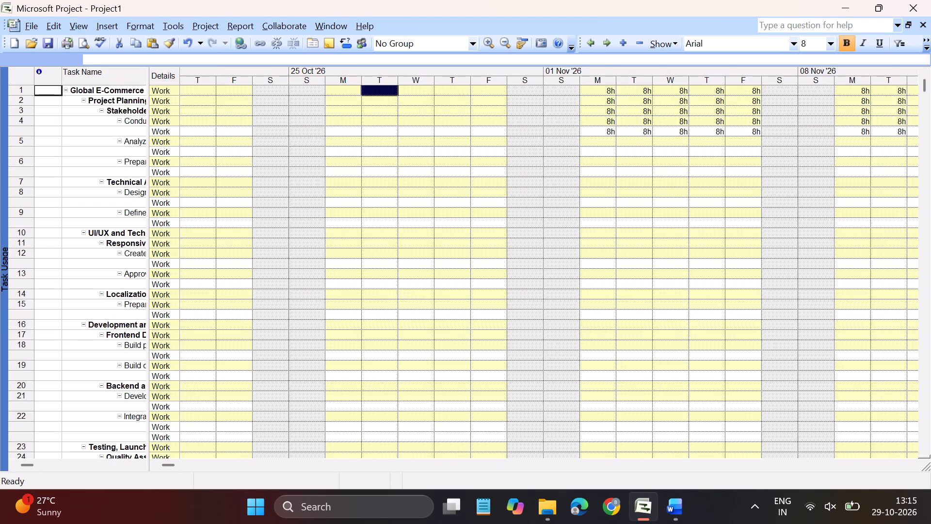
scroll(404, 224, left, 1)
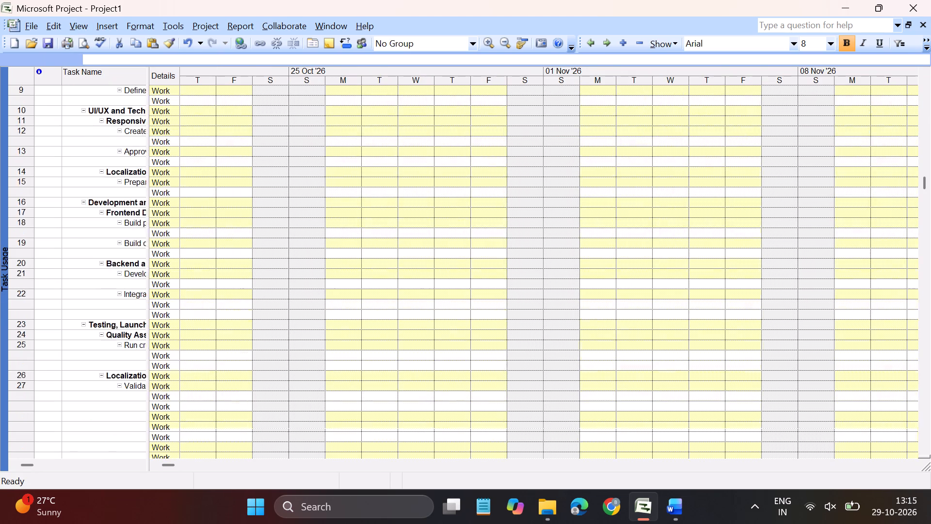
scroll(404, 224, left, 1)
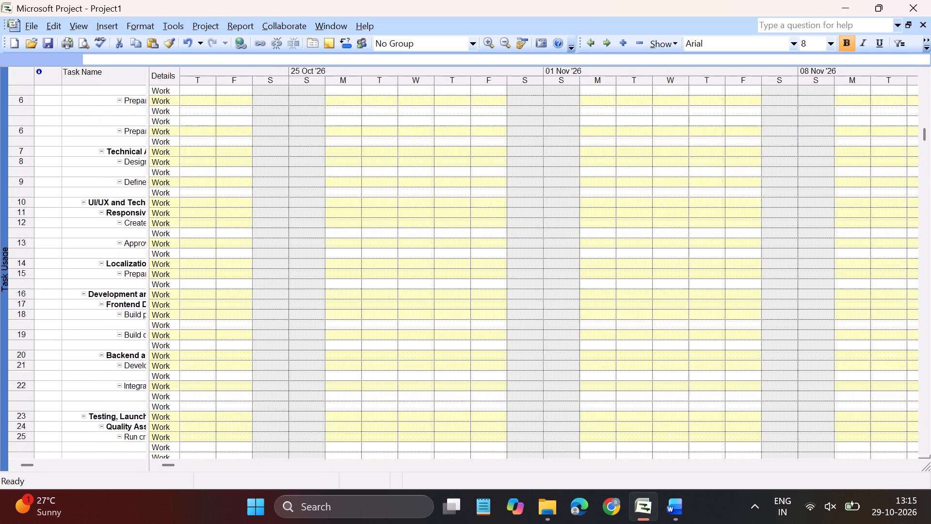
scroll(404, 224, up, 3)
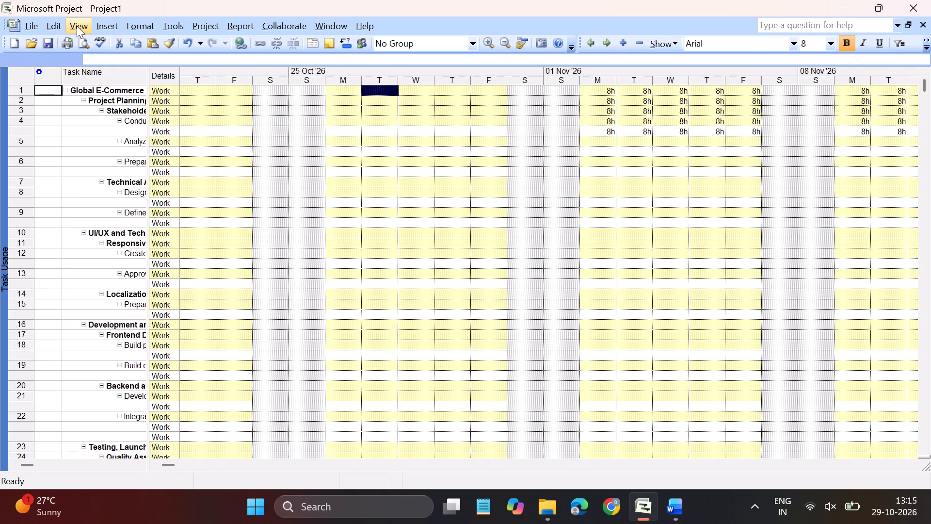
Show the Gantt Chart view and check the Resource Assignment Challenges in the Word brief before returning to the project.
click(77, 26)
click(100, 62)
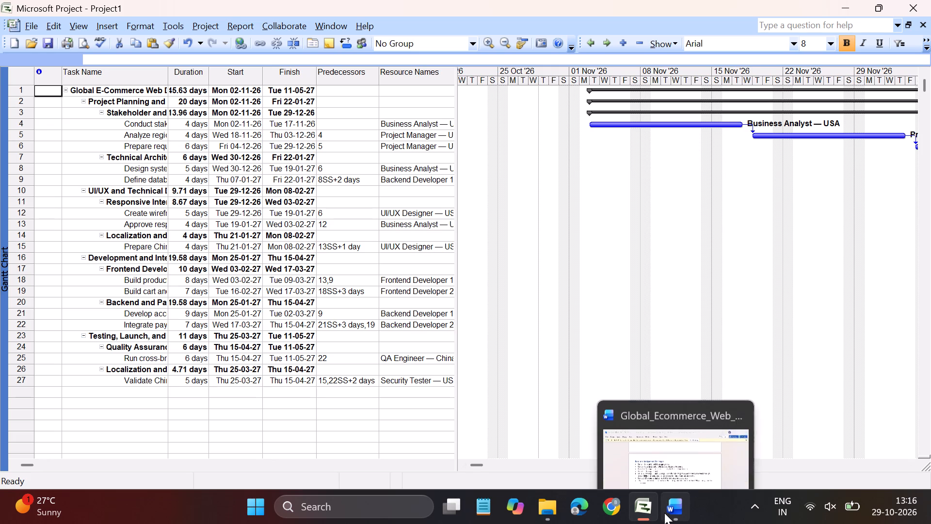
click(649, 513)
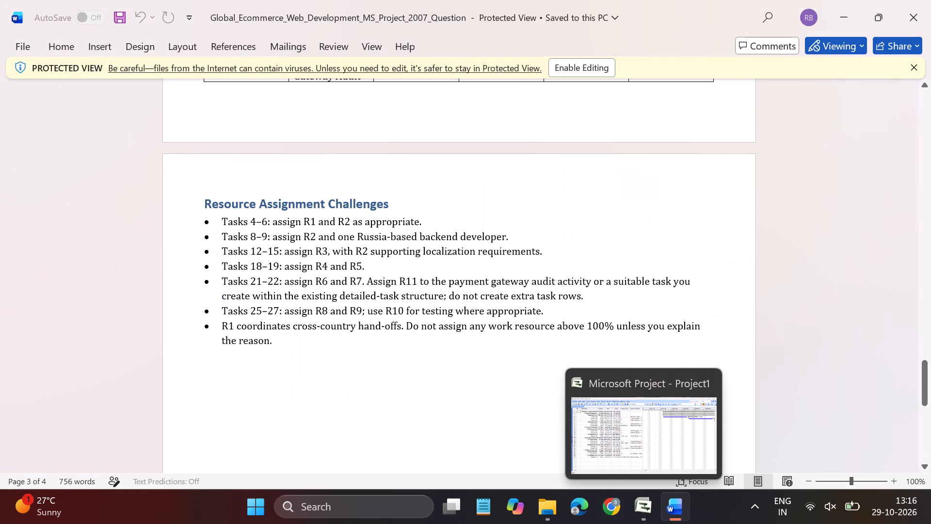
click(641, 500)
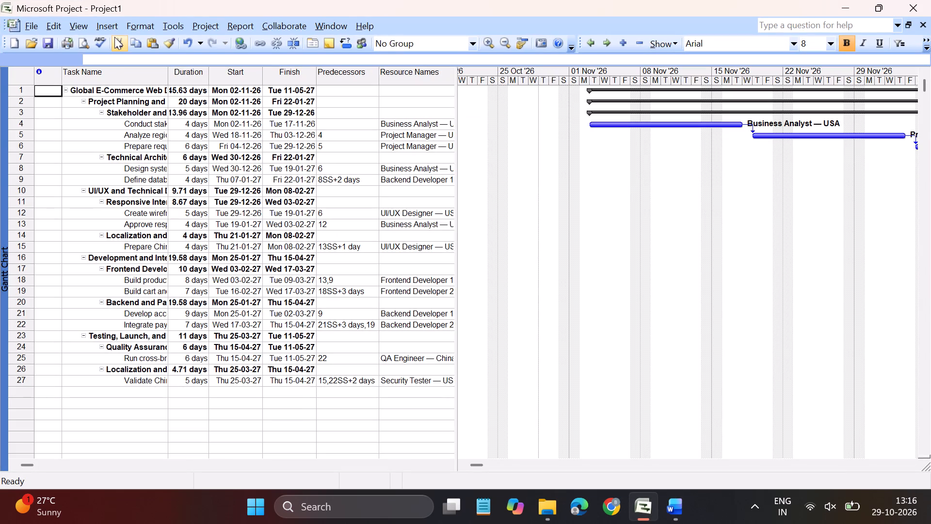
Show the Resource Sheet and set the Accrue At value of the Project Manager resource to Start.
click(59, 23)
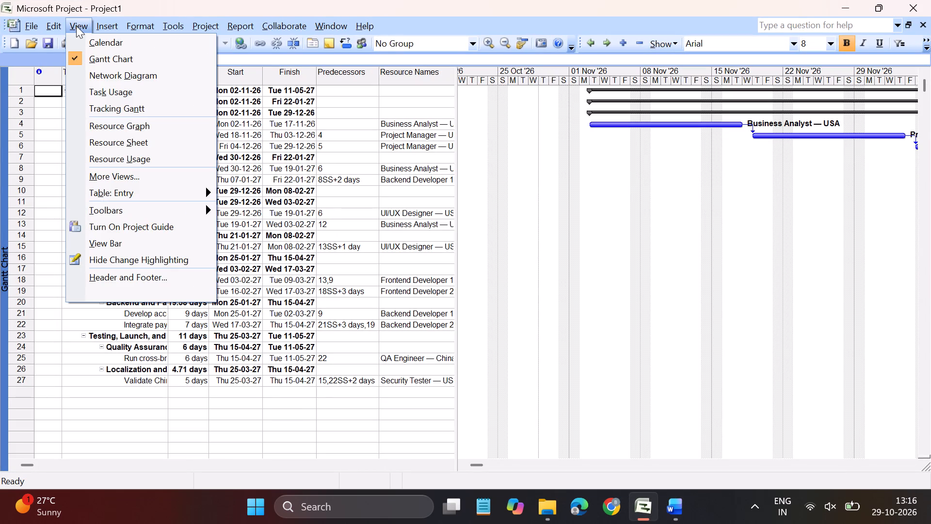
click(103, 140)
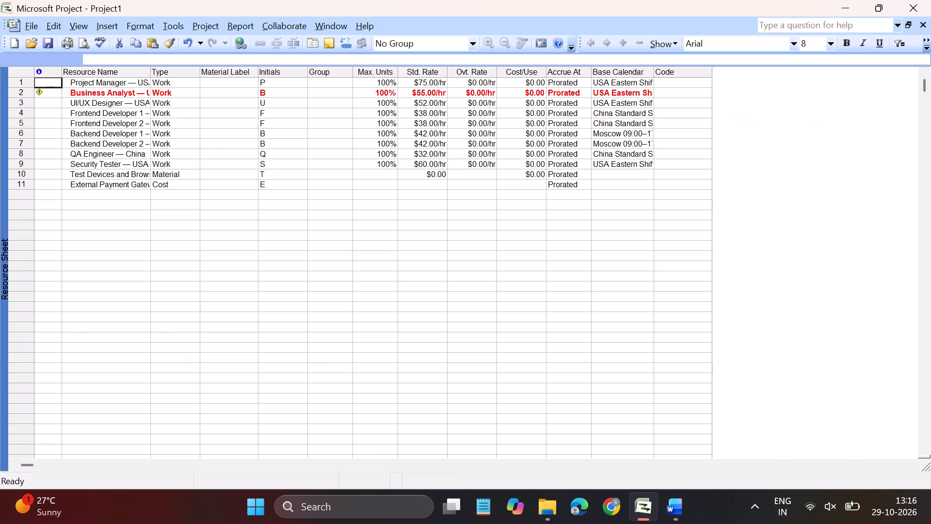
click(573, 85)
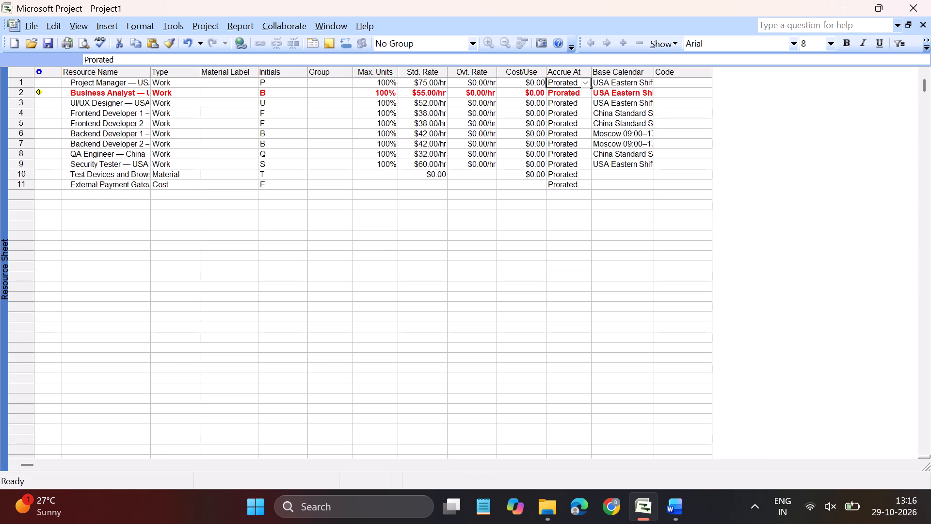
click(583, 83)
click(539, 97)
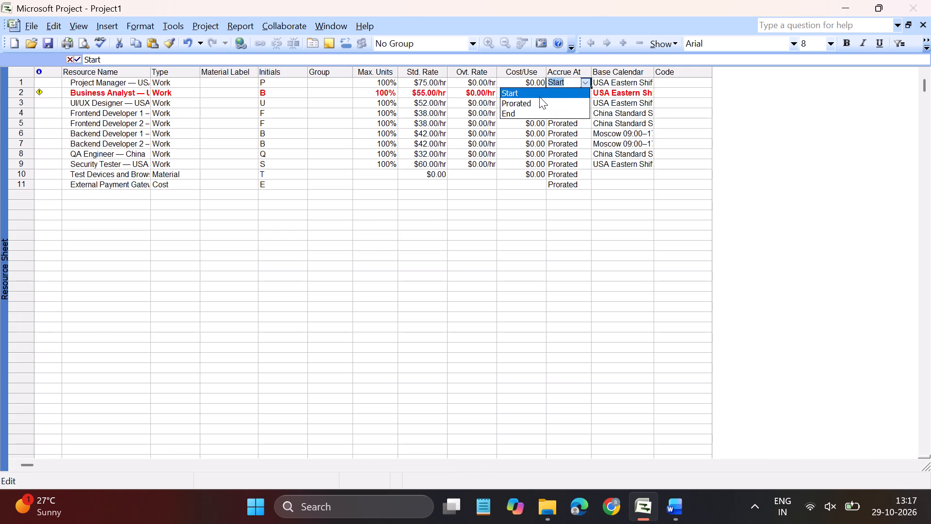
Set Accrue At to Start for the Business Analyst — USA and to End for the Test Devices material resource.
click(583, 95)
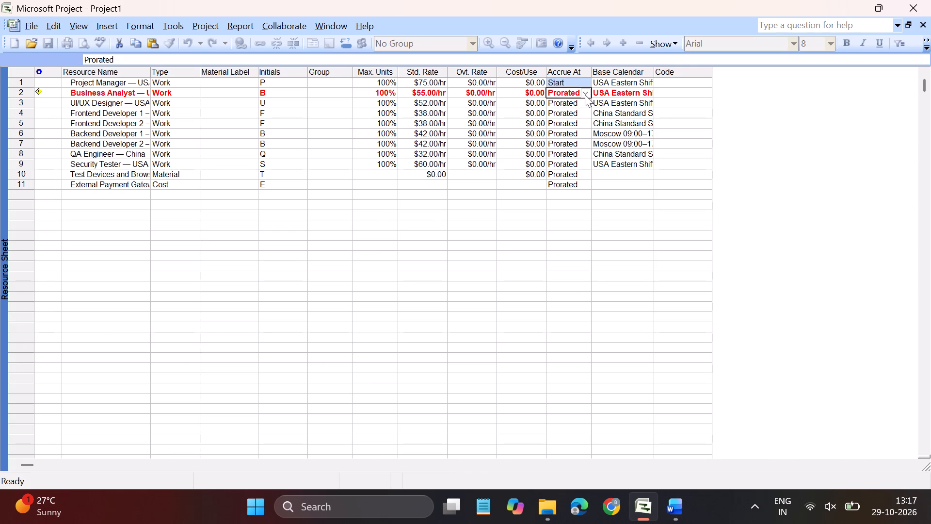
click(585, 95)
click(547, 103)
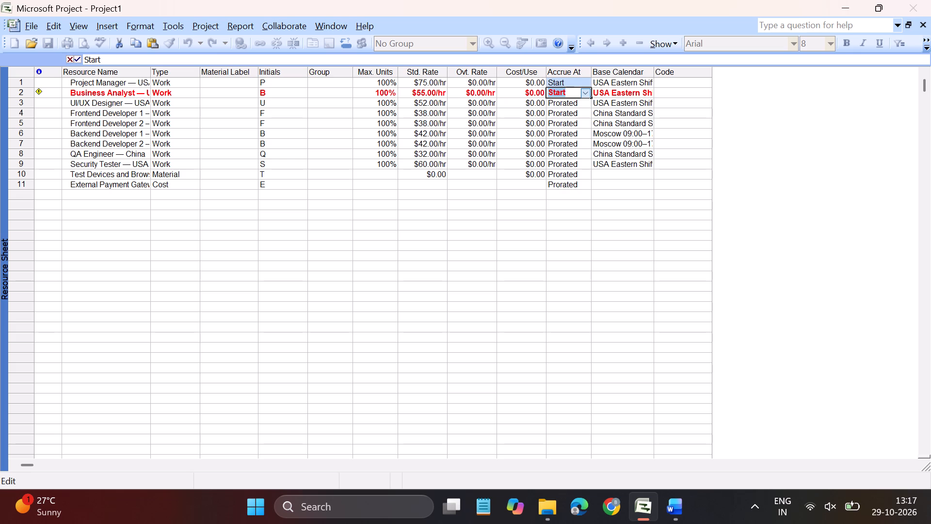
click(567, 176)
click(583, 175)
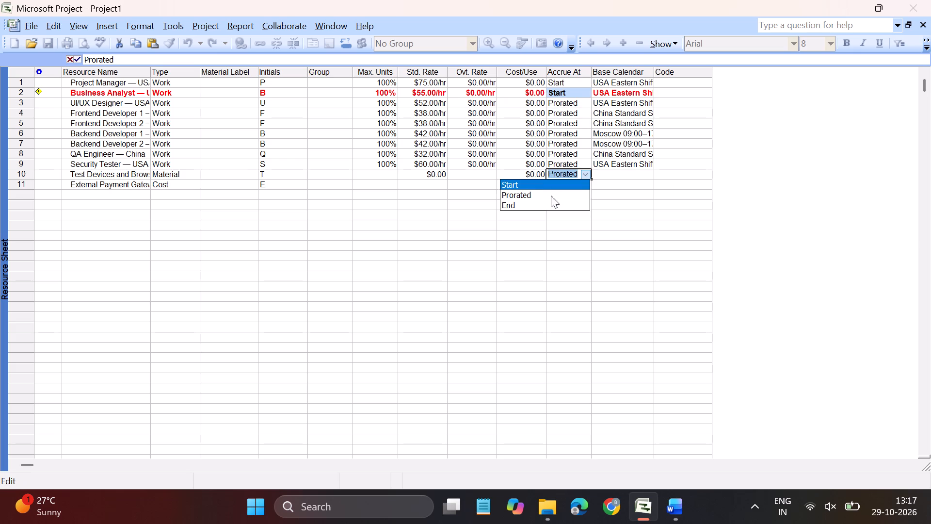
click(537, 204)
Set the Accrue At value of the External Payment Gateway cost resource to End.
click(576, 187)
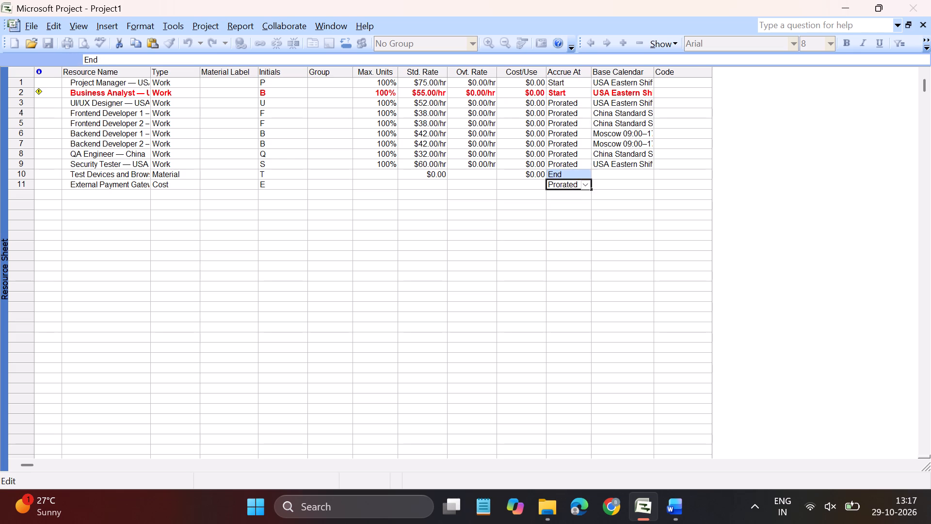
click(584, 185)
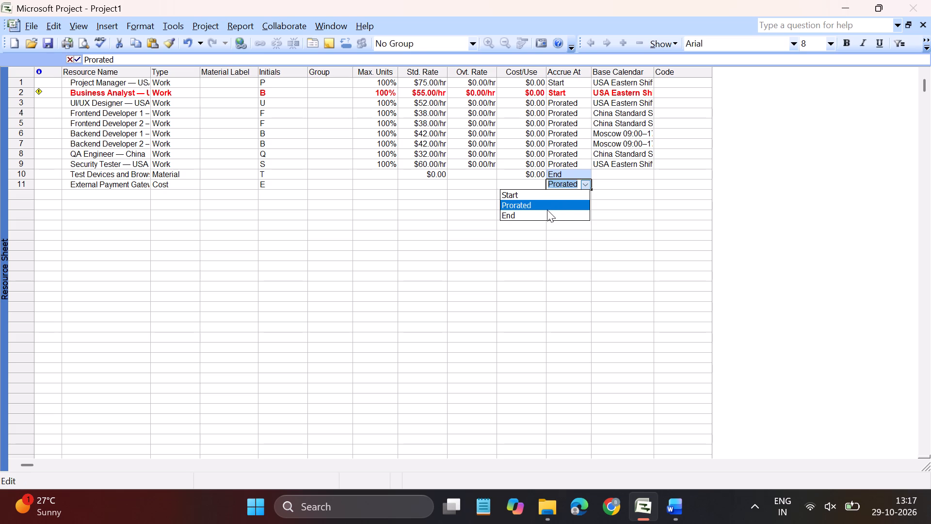
click(529, 217)
click(569, 207)
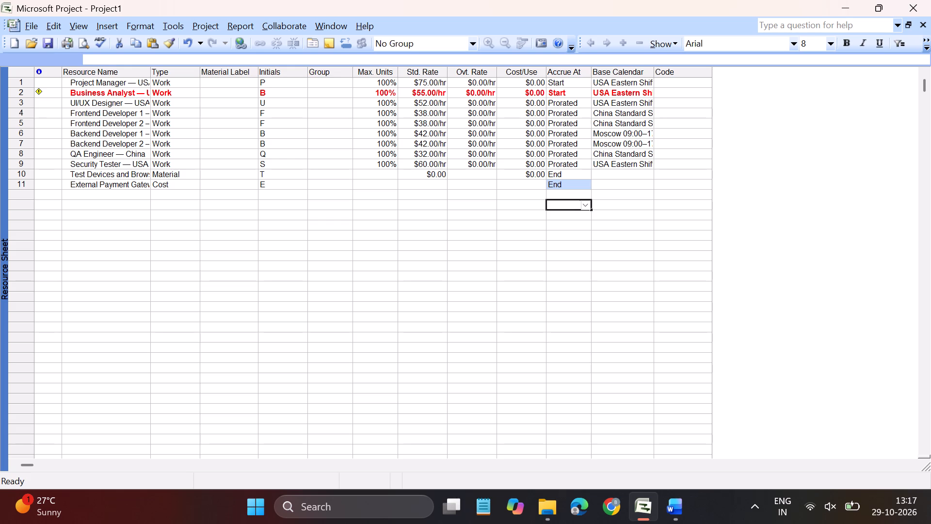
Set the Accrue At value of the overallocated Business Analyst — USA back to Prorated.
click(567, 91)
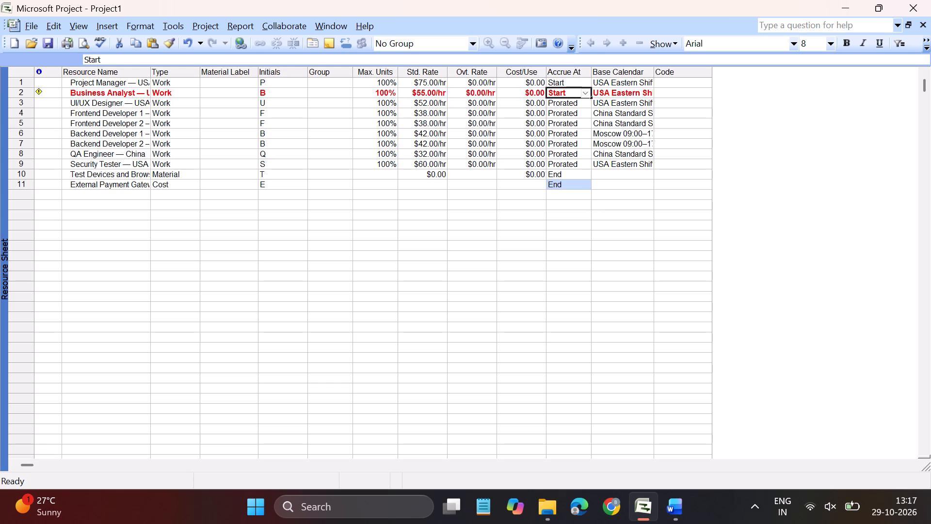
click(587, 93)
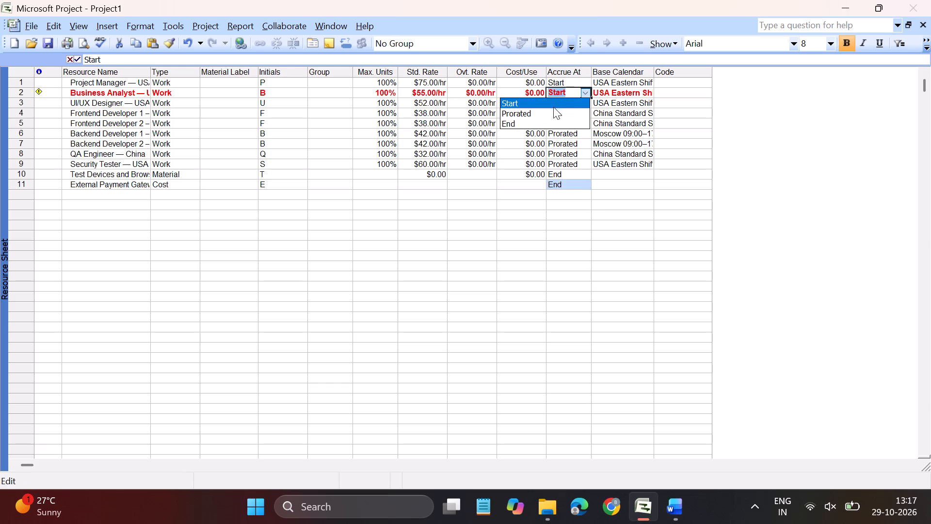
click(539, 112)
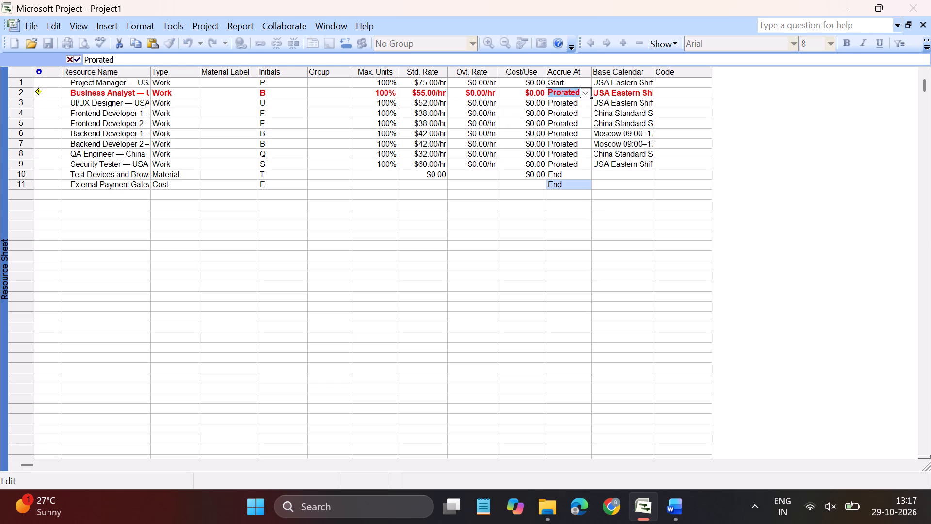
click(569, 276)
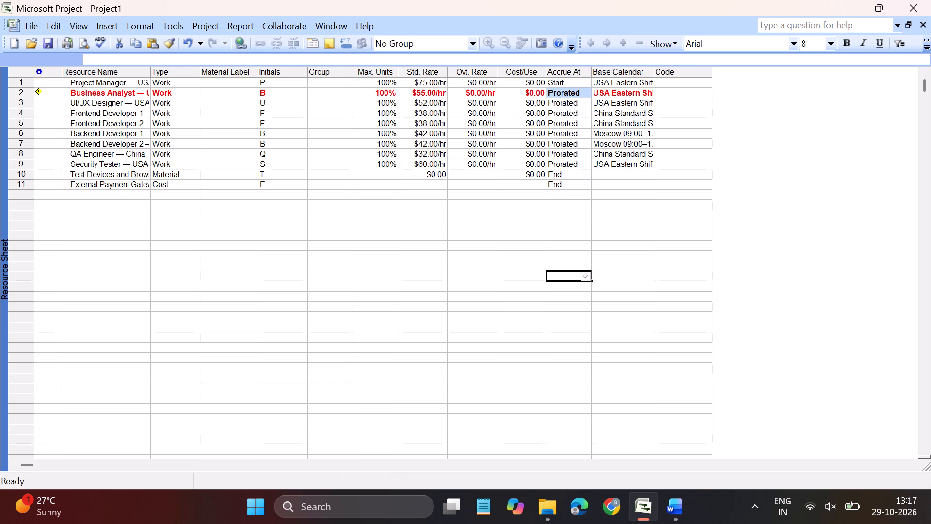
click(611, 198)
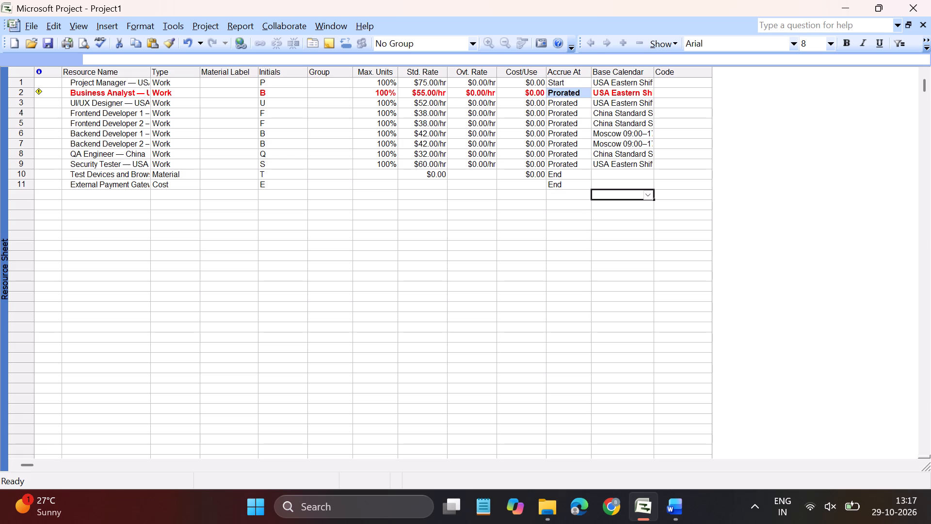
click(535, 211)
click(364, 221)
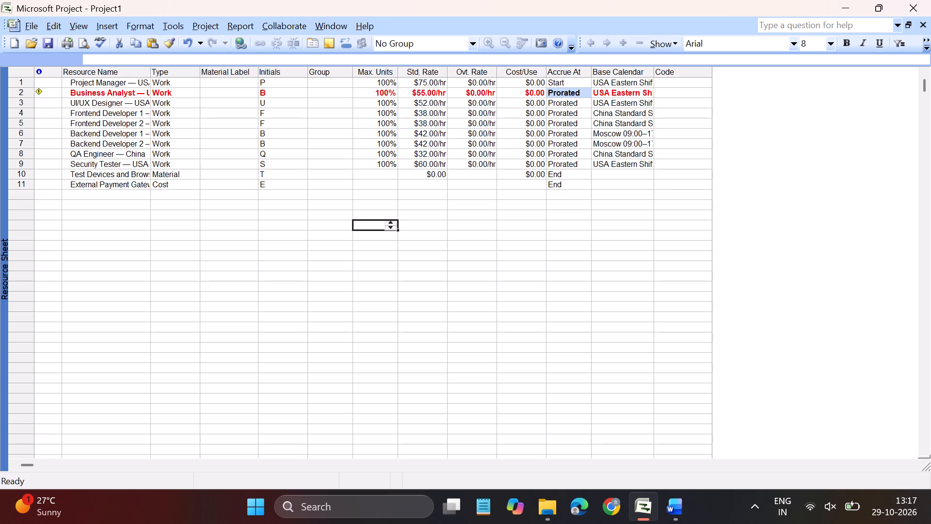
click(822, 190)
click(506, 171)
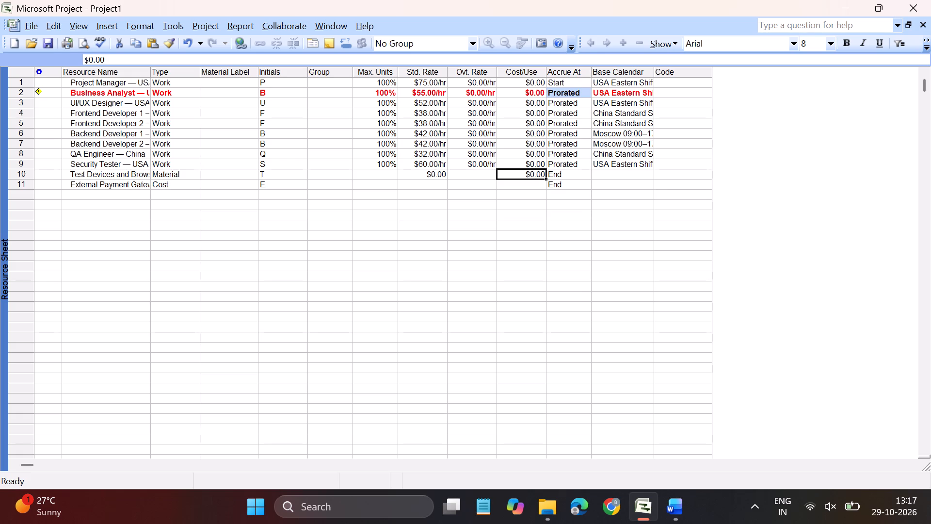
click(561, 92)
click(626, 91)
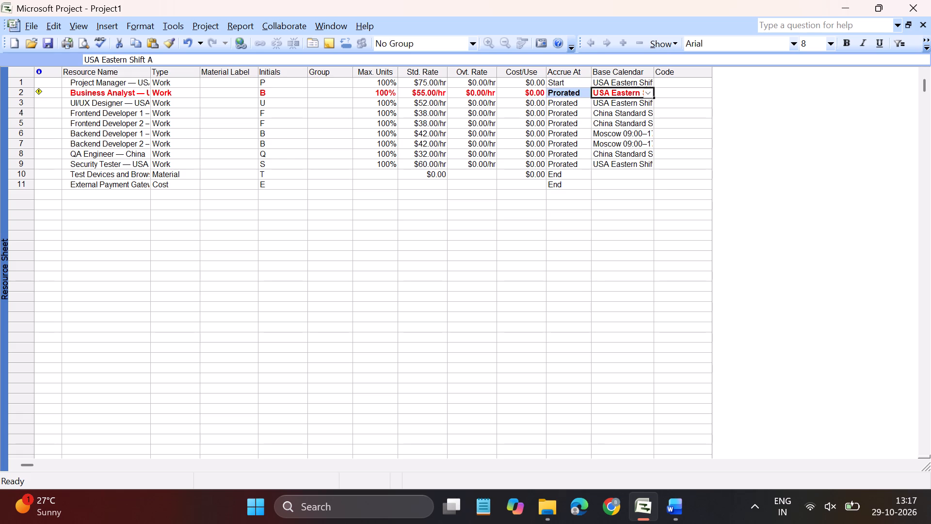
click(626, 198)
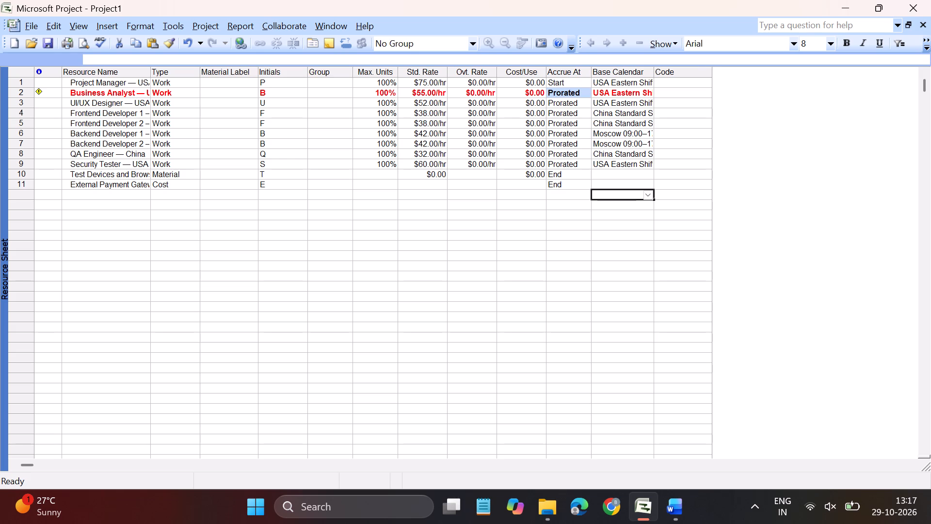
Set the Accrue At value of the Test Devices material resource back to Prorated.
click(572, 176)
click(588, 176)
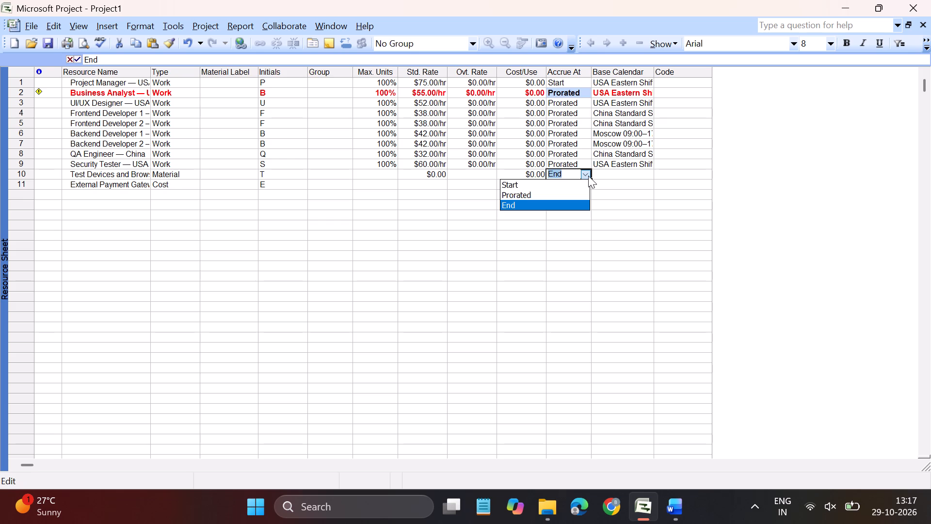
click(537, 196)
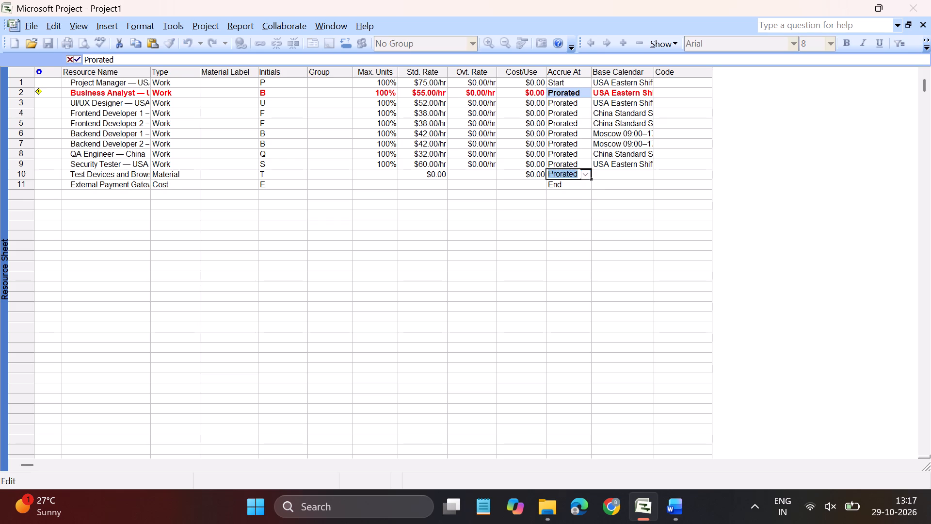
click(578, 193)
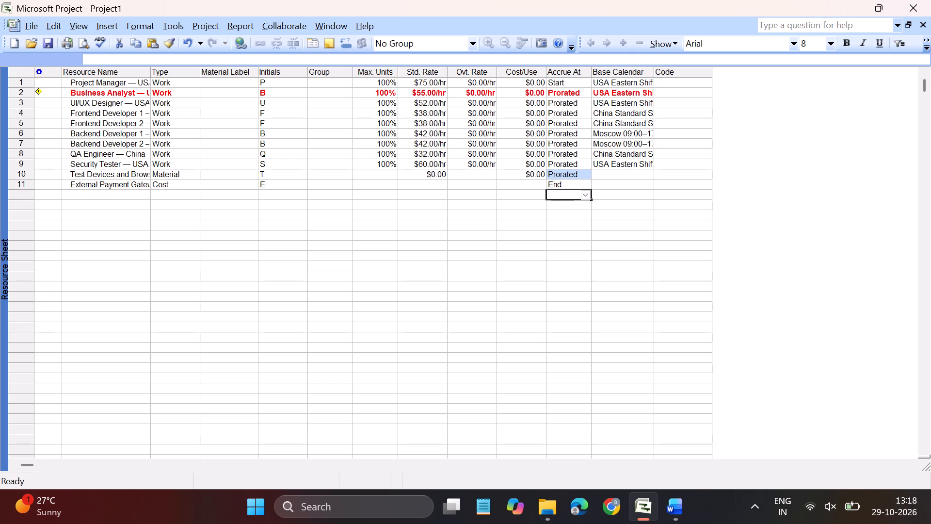
Show the Gantt Chart view of the schedule.
click(83, 24)
click(89, 60)
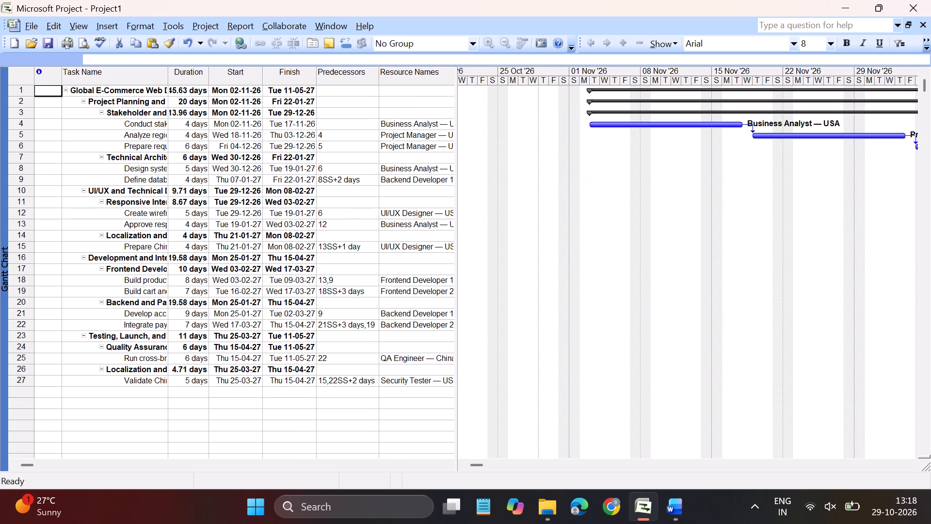
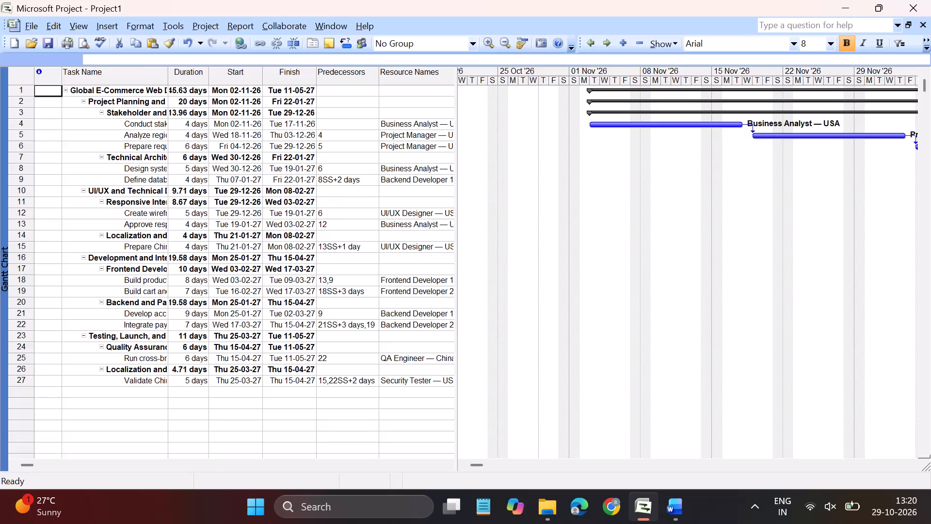
Check the resource assignments, units and costs of tasks 21, 22, 25 and 27 in their task information.
double_click(396, 317)
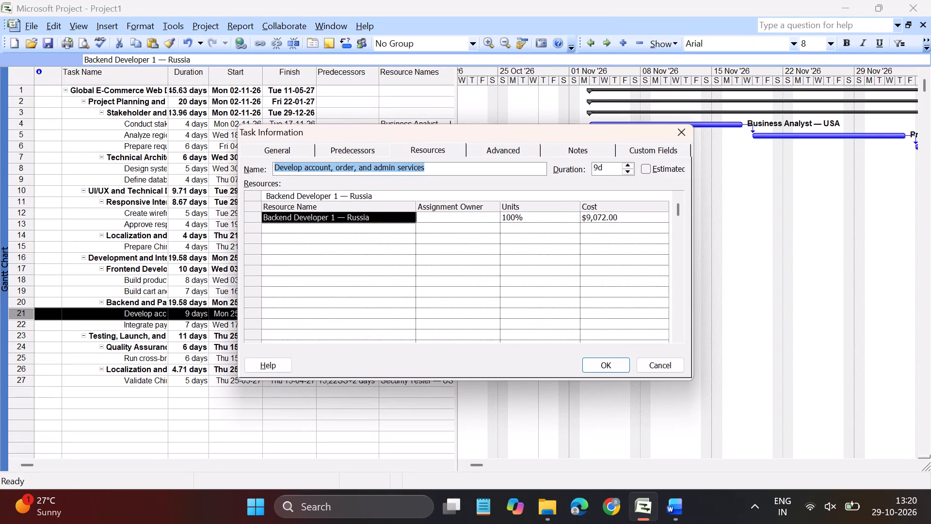
click(679, 136)
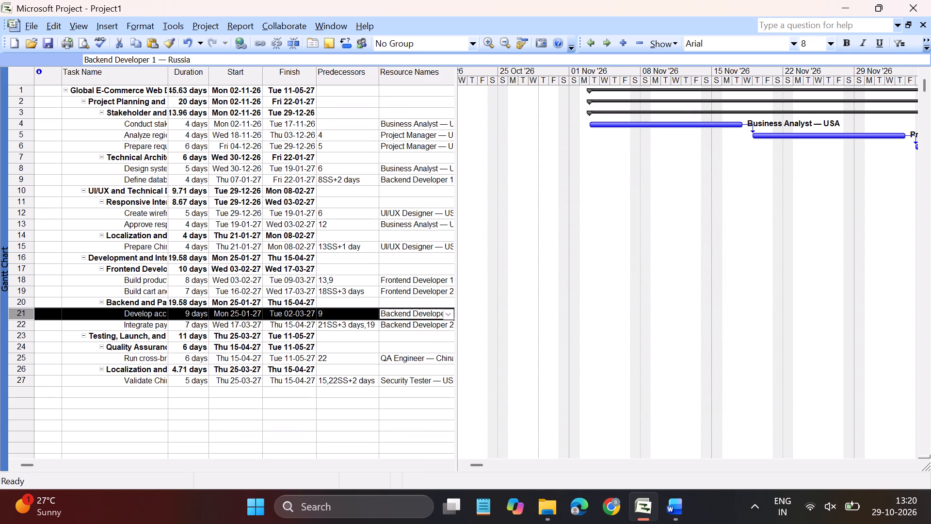
double_click(416, 329)
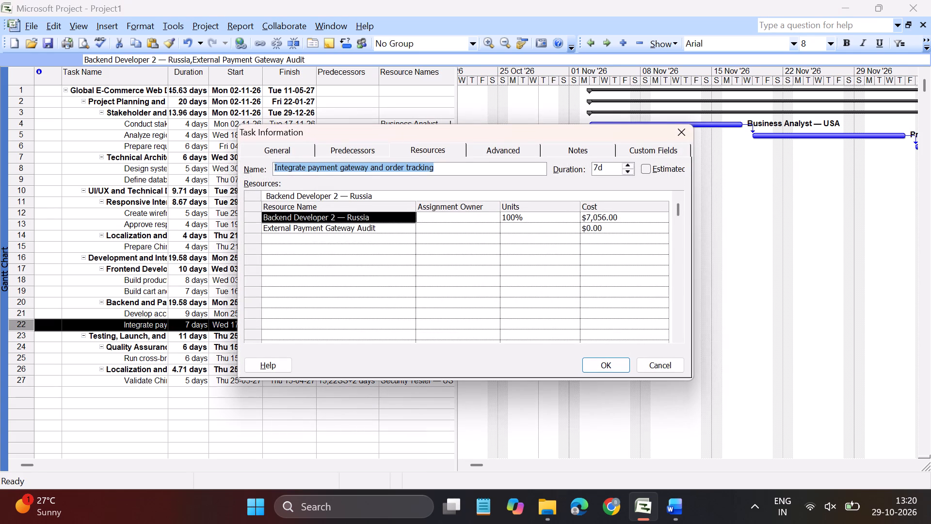
click(684, 129)
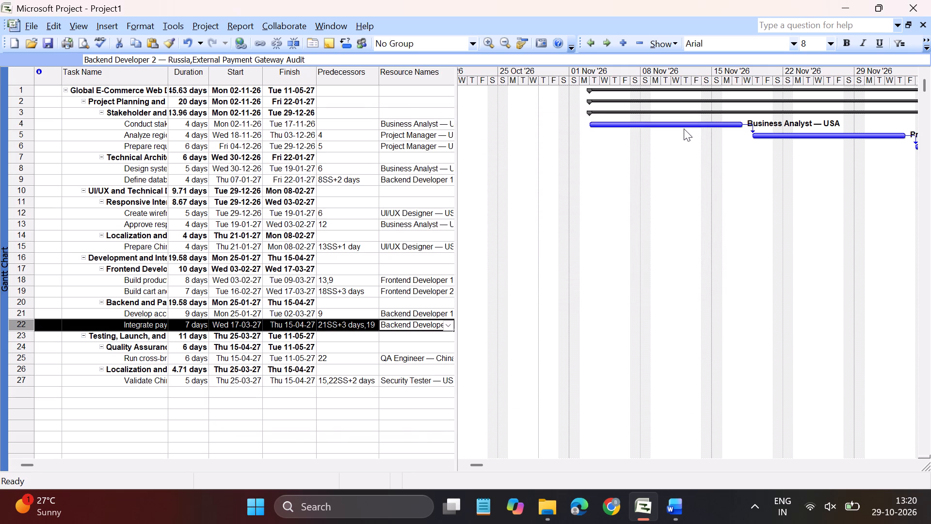
double_click(392, 363)
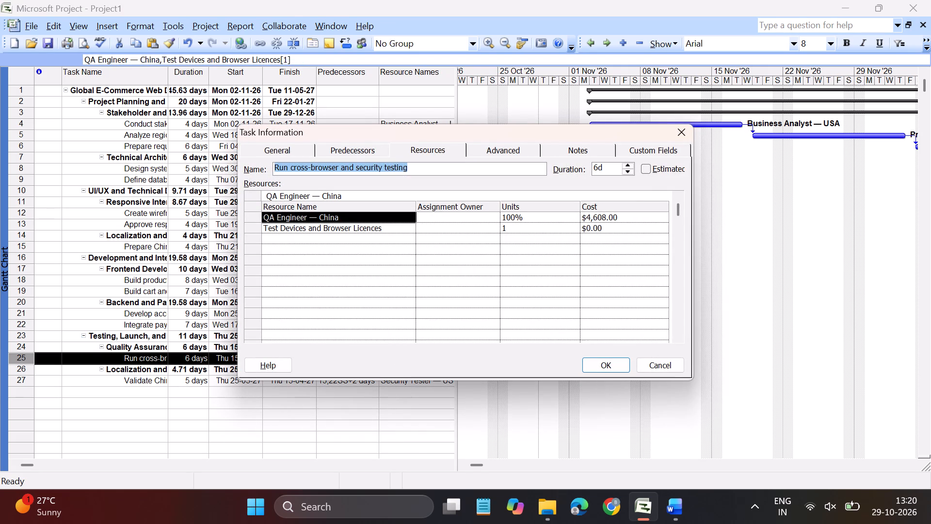
click(649, 169)
click(649, 169)
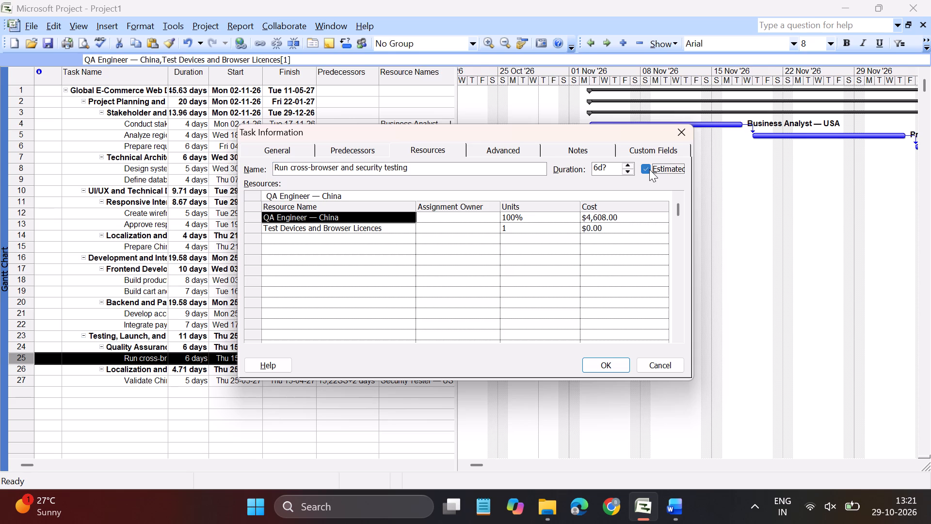
click(682, 136)
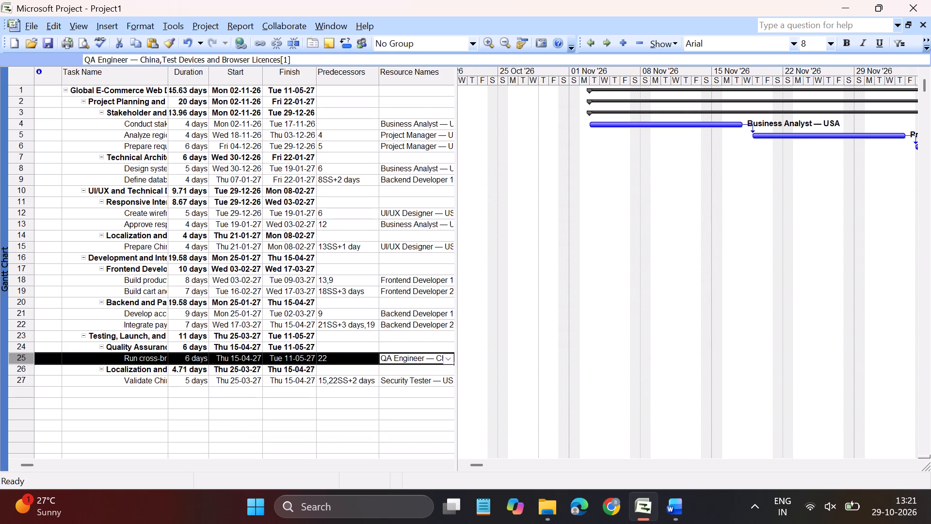
double_click(392, 384)
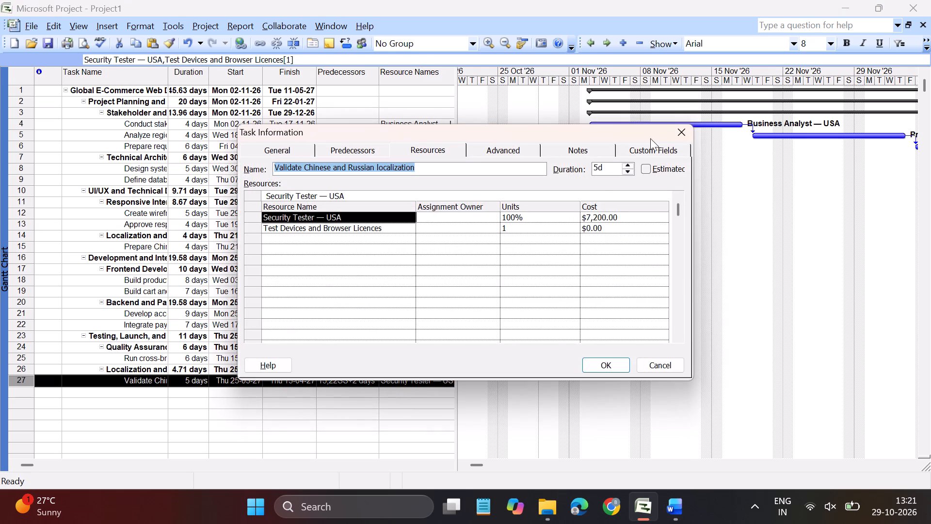
click(676, 128)
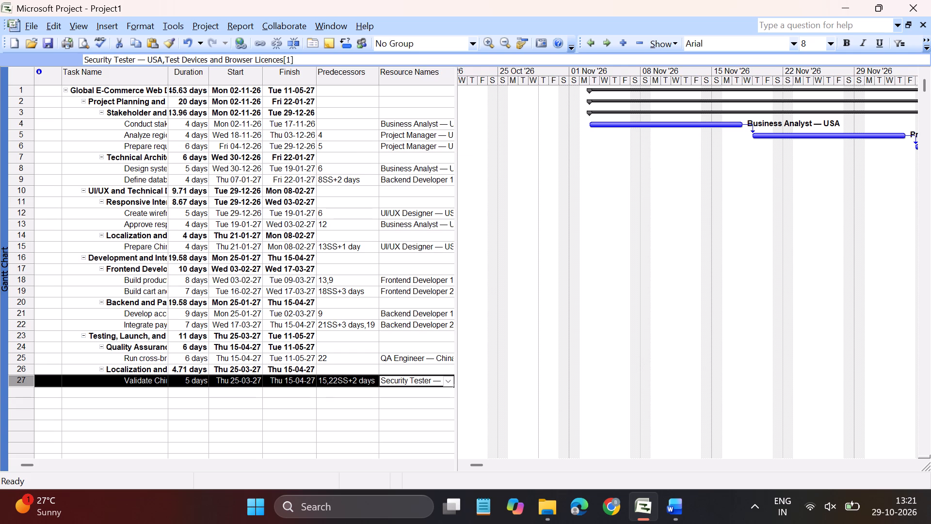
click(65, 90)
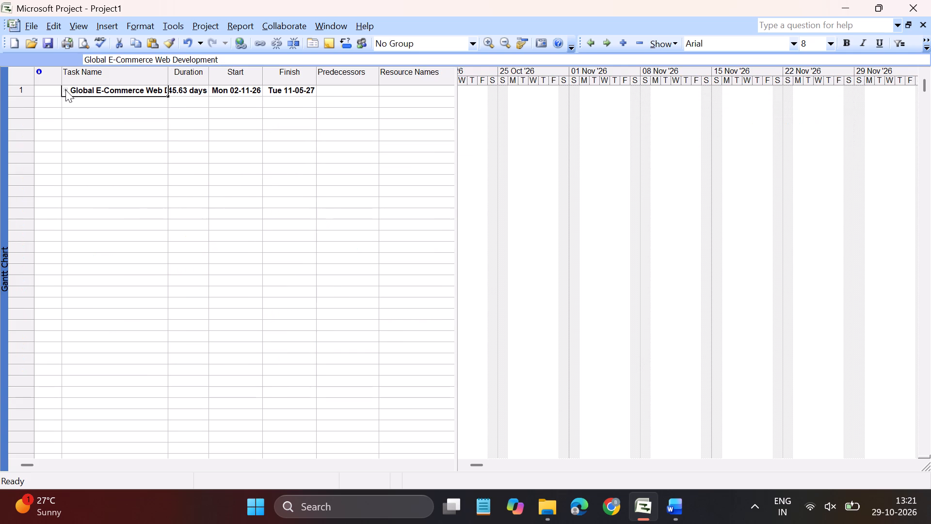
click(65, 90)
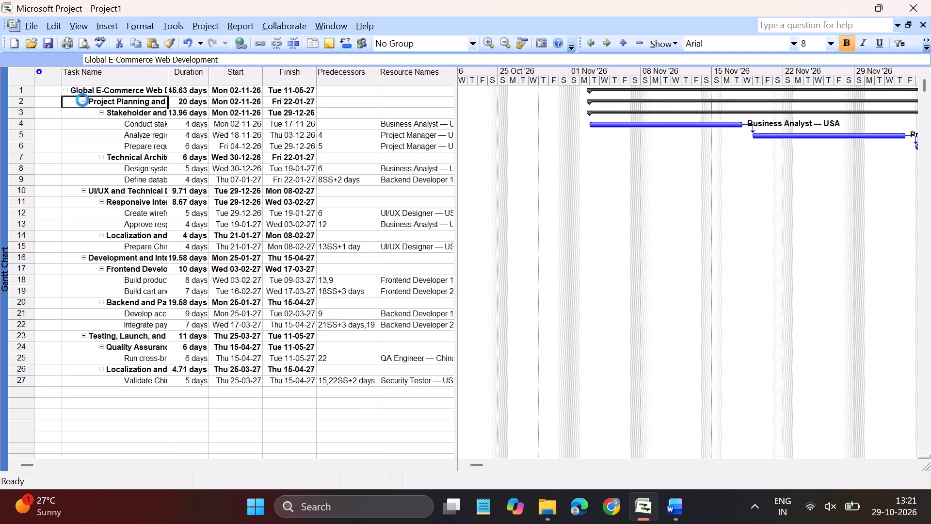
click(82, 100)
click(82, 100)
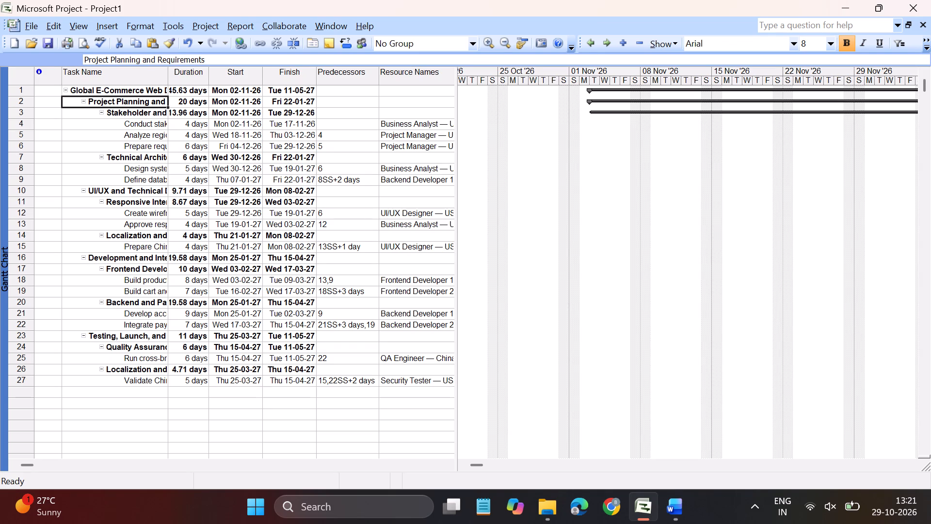
Review the Word brief's resource assignment rules and its task table of durations and predecessors, and return to the Microsoft Project schedule.
click(665, 517)
ctrl+scroll(473, 382, down, 1)
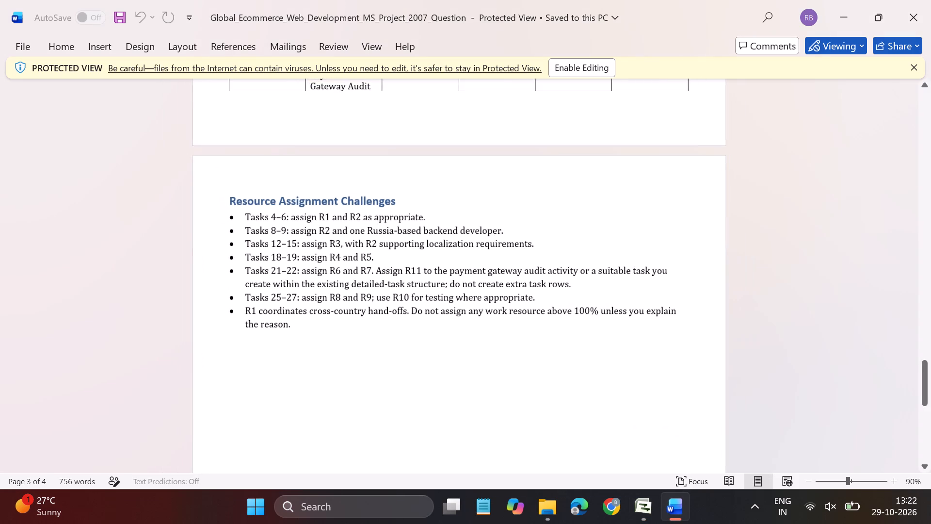
scroll(473, 382, up, 9)
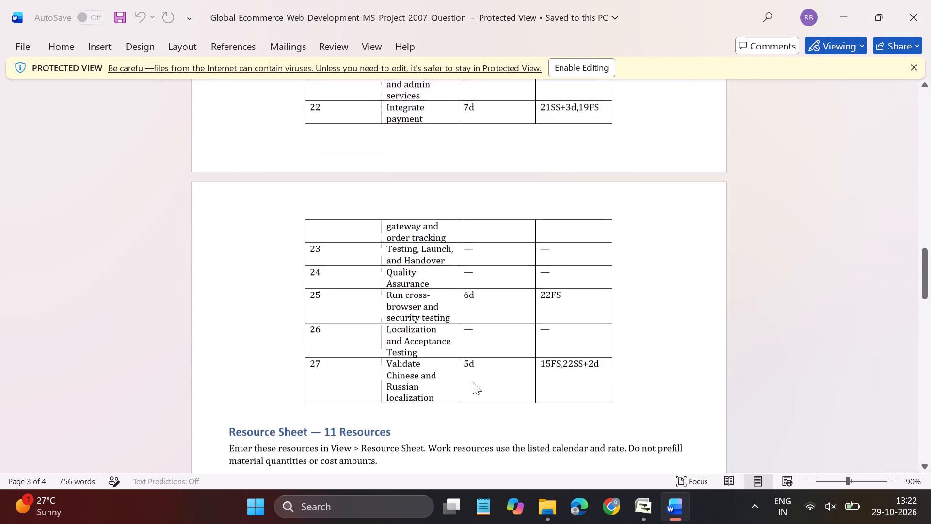
scroll(473, 382, up, 4)
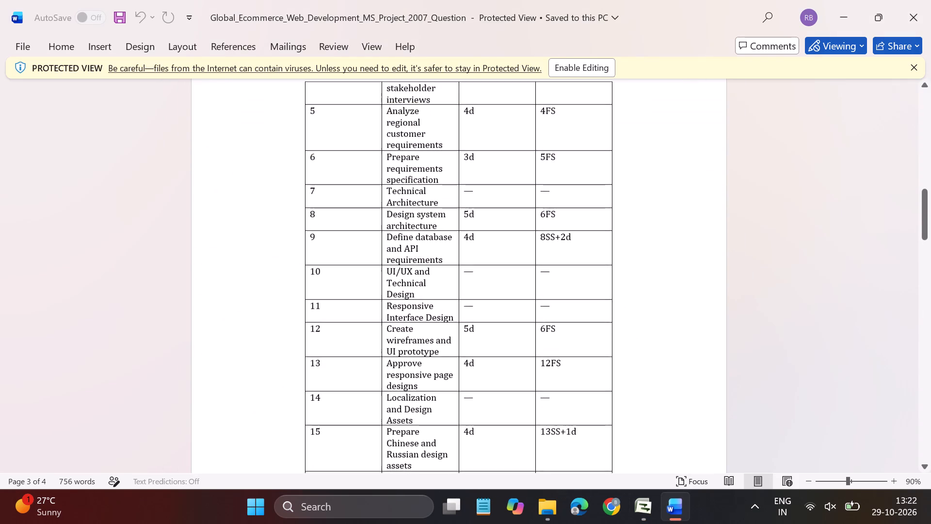
scroll(473, 382, up, 3)
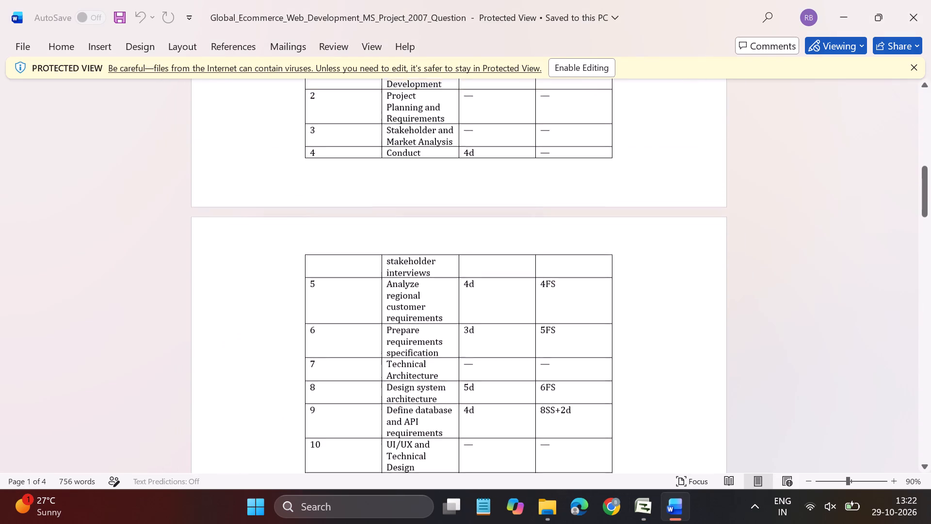
scroll(473, 382, up, 1)
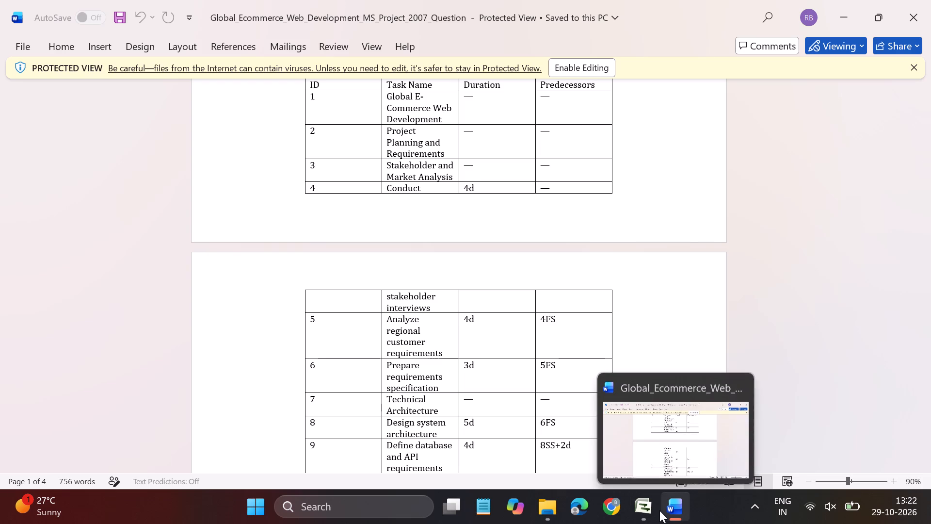
click(646, 510)
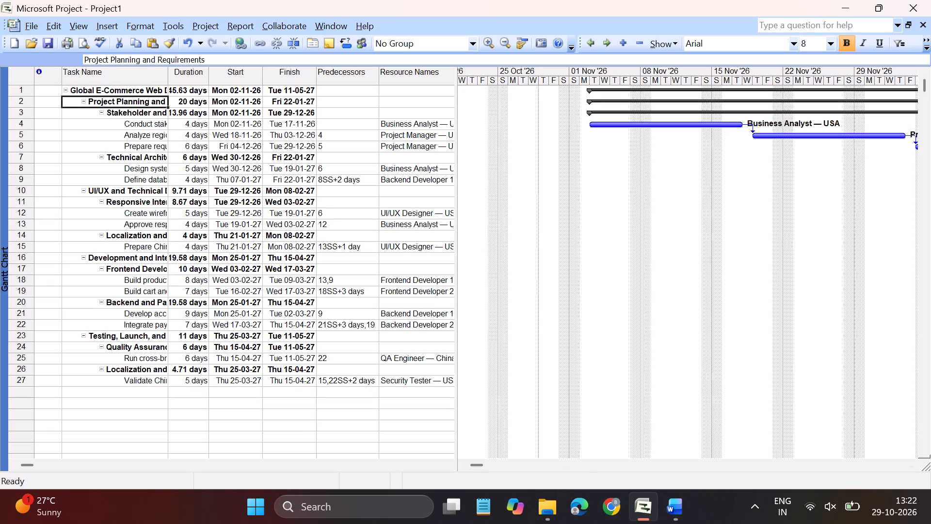
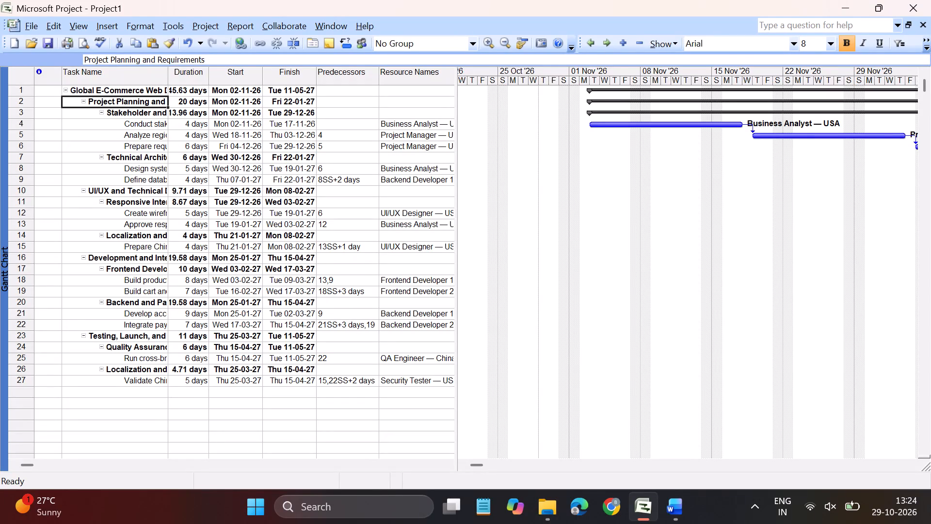
Check the Word brief's task table through task 27 for durations and predecessors, and return to the Microsoft Project schedule.
click(681, 522)
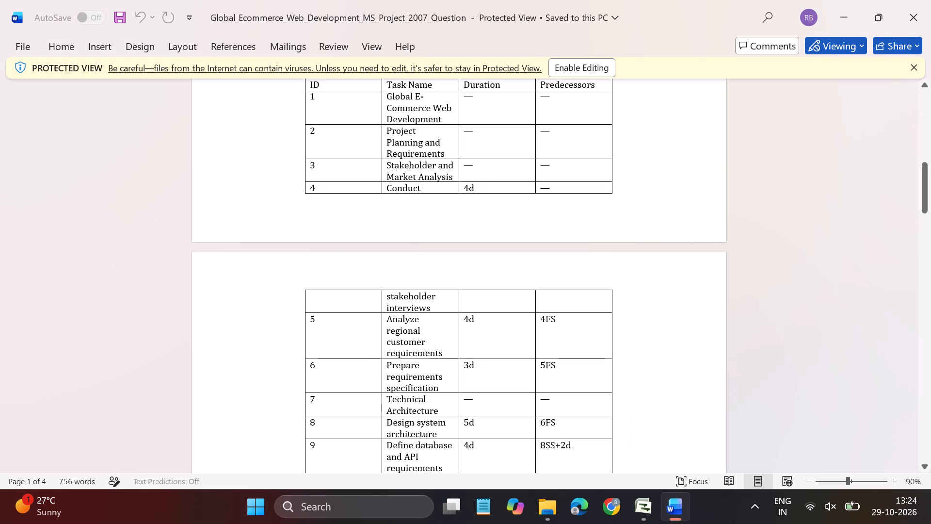
scroll(482, 325, down, 6)
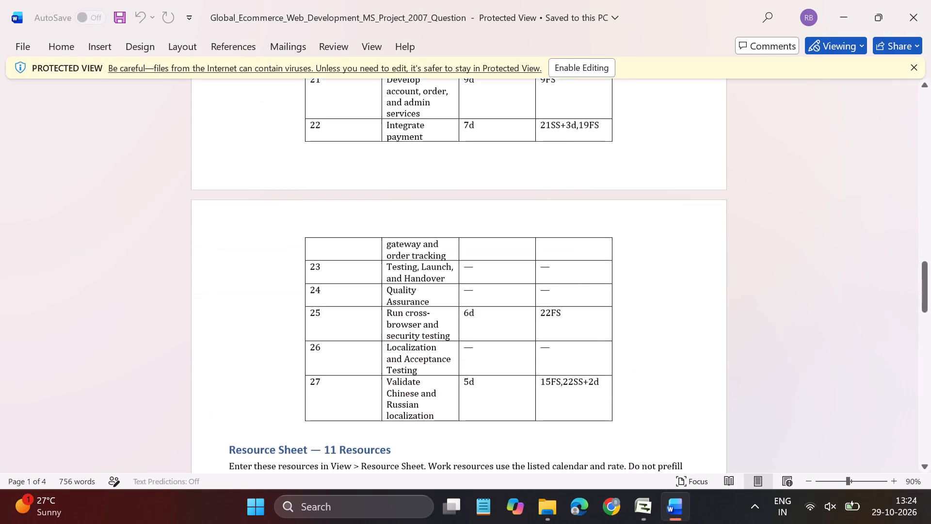
scroll(482, 325, down, 1)
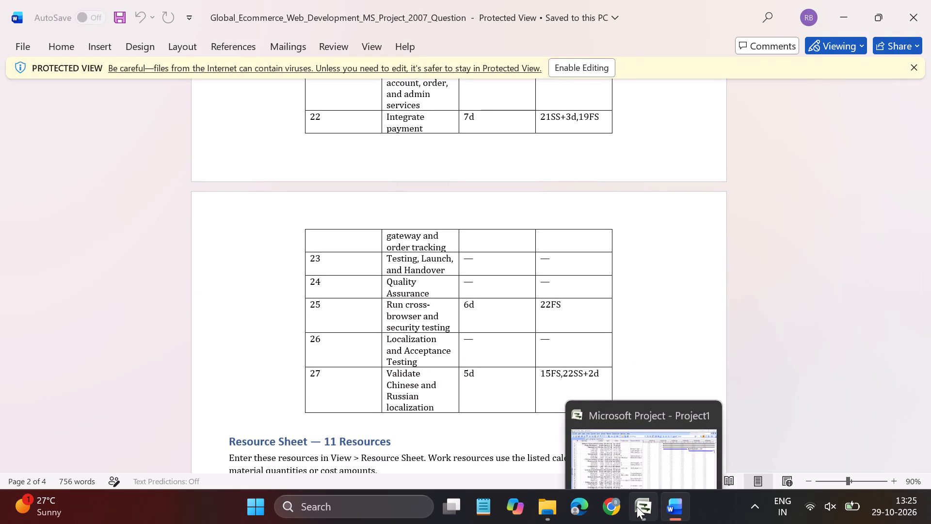
click(637, 507)
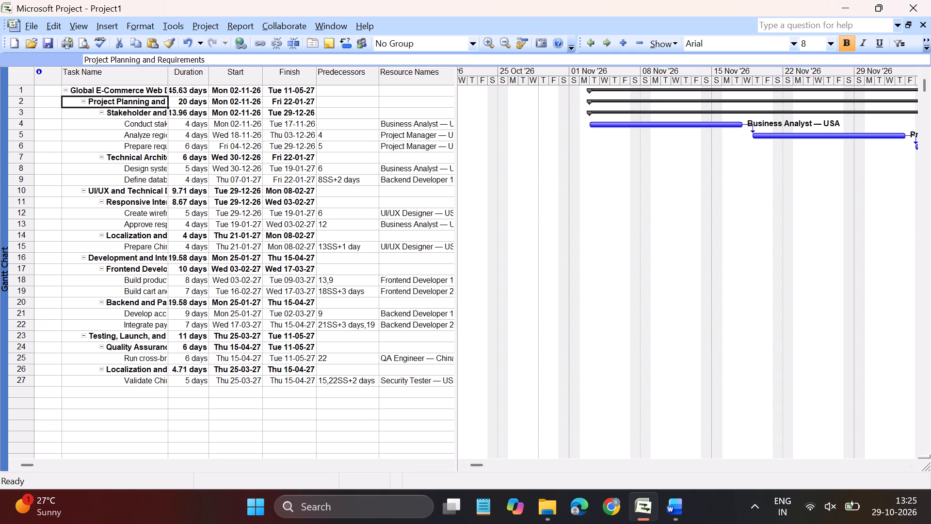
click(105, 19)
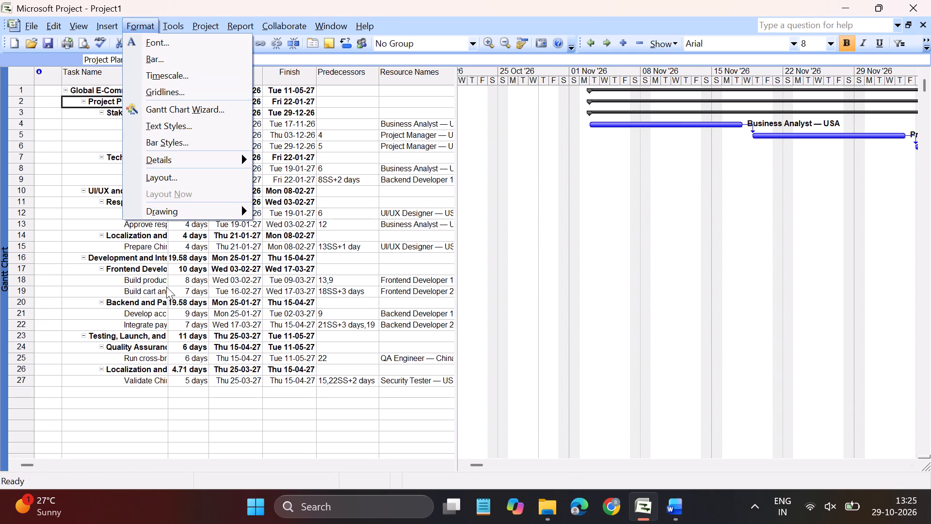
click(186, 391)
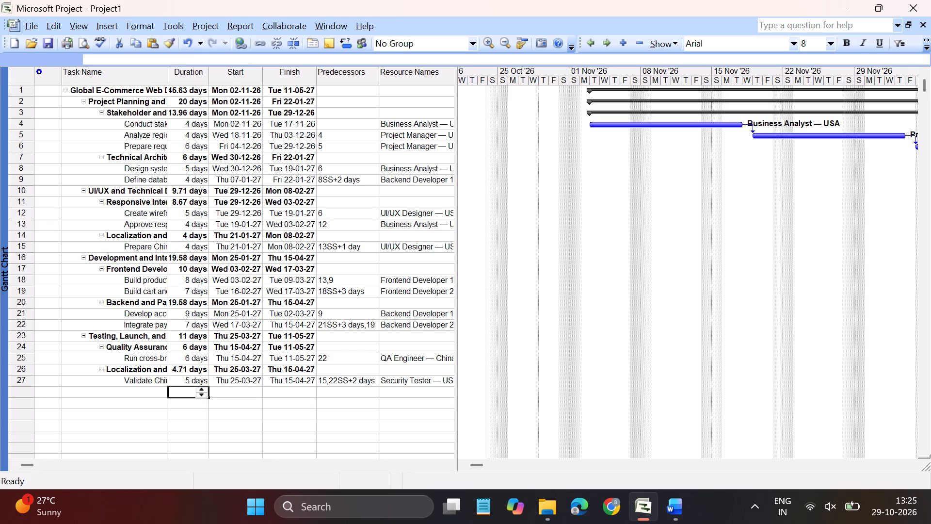
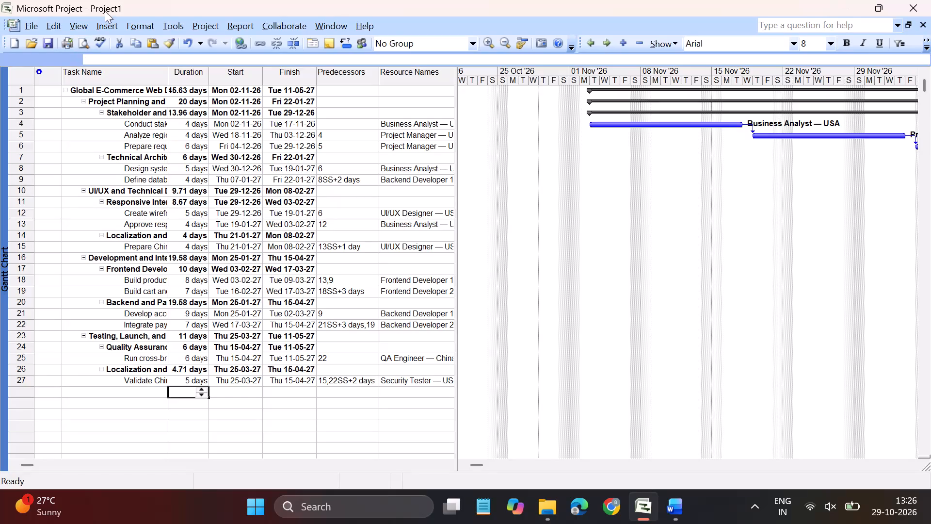
Reduce the maximized Microsoft Project window to its smaller floating size over the Word brief.
click(105, 4)
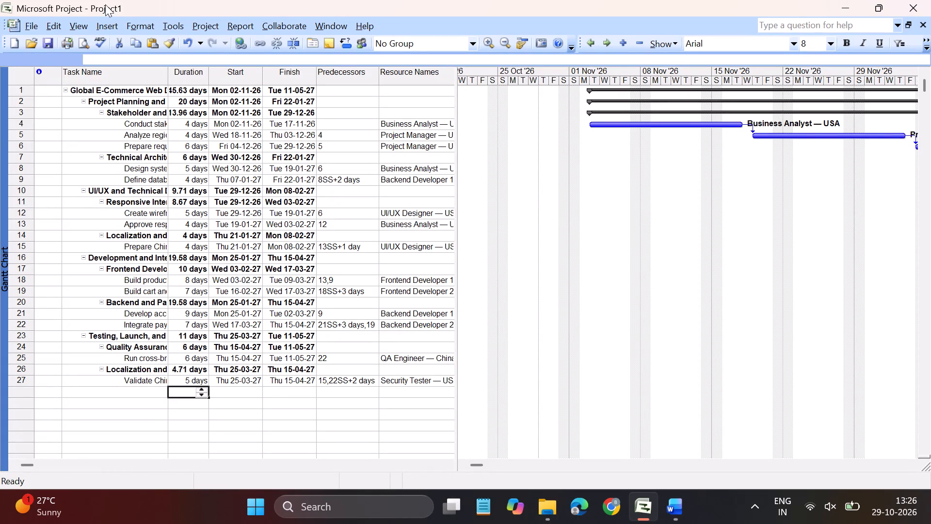
double_click(106, 10)
double_click(106, 10)
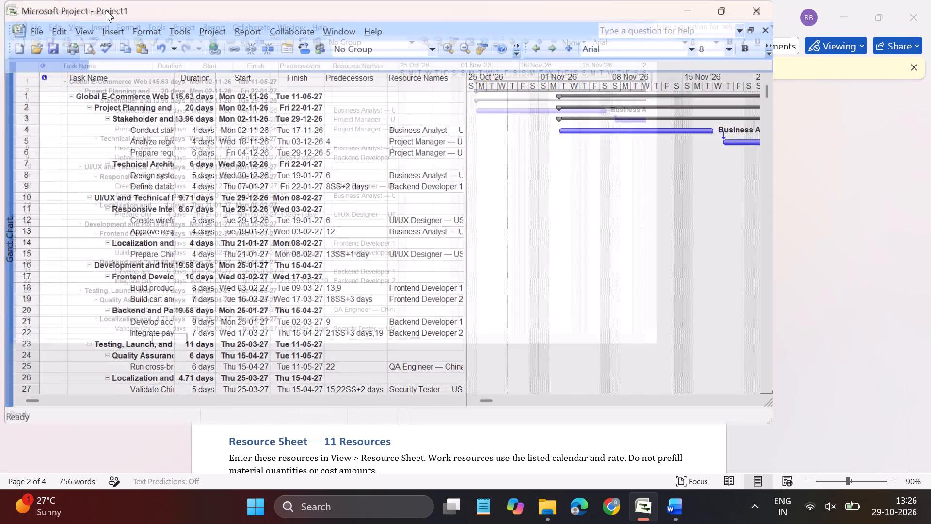
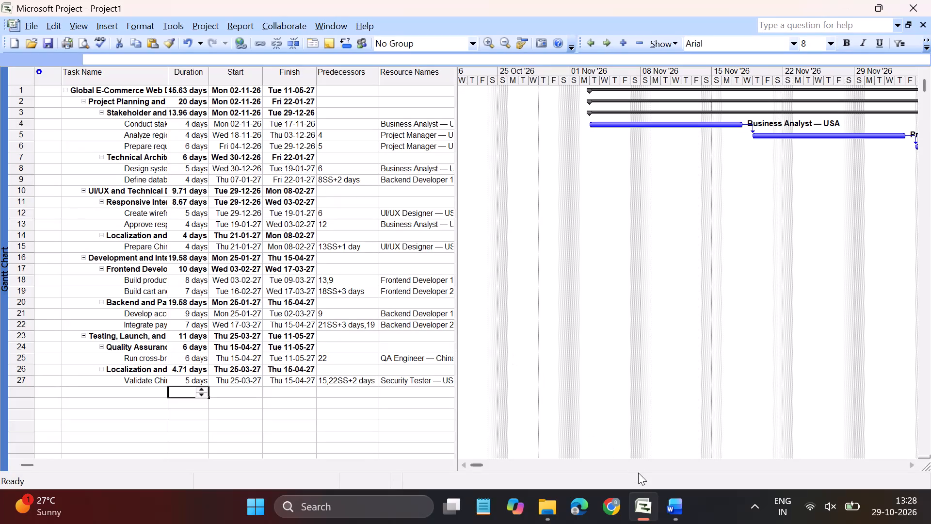
Switch to the Word brief and review the resource sheet table and the Resource Assignment Challenges section.
click(669, 505)
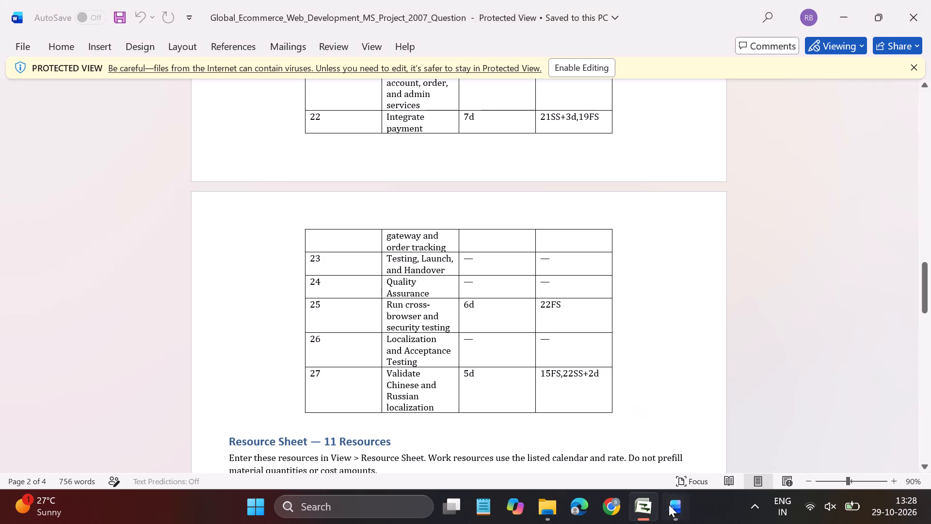
scroll(402, 349, down, 1)
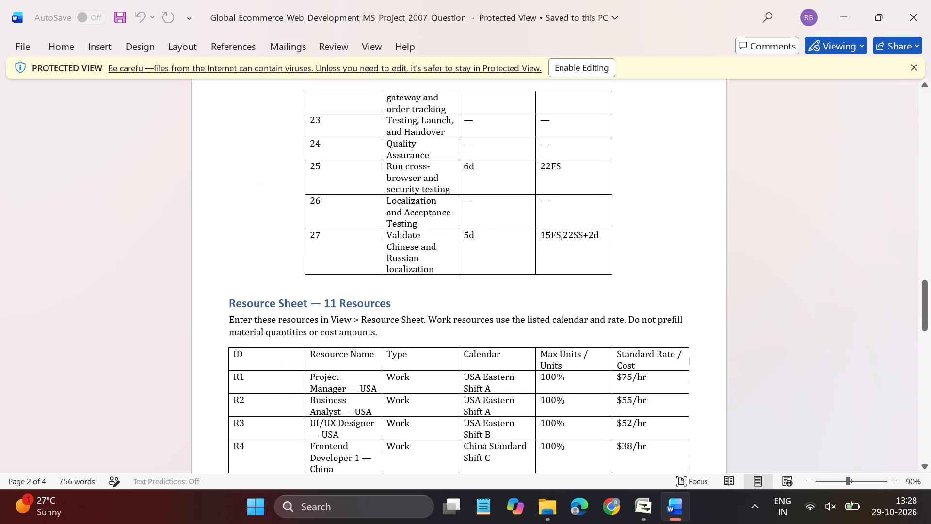
scroll(402, 349, down, 3)
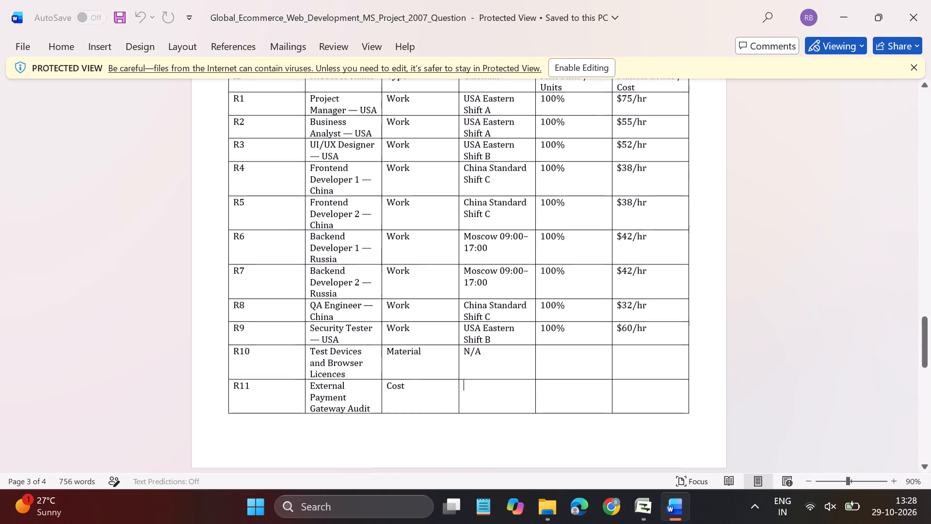
scroll(402, 349, down, 4)
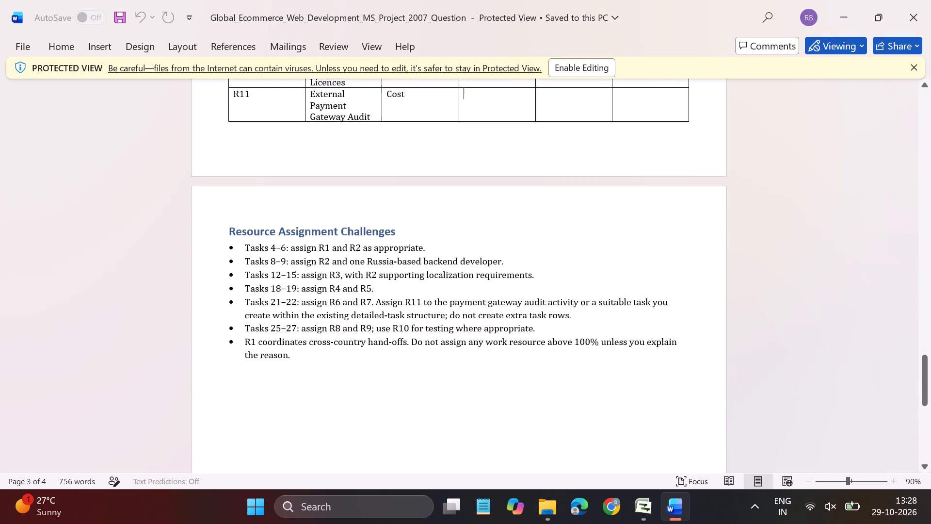
scroll(402, 349, down, 1)
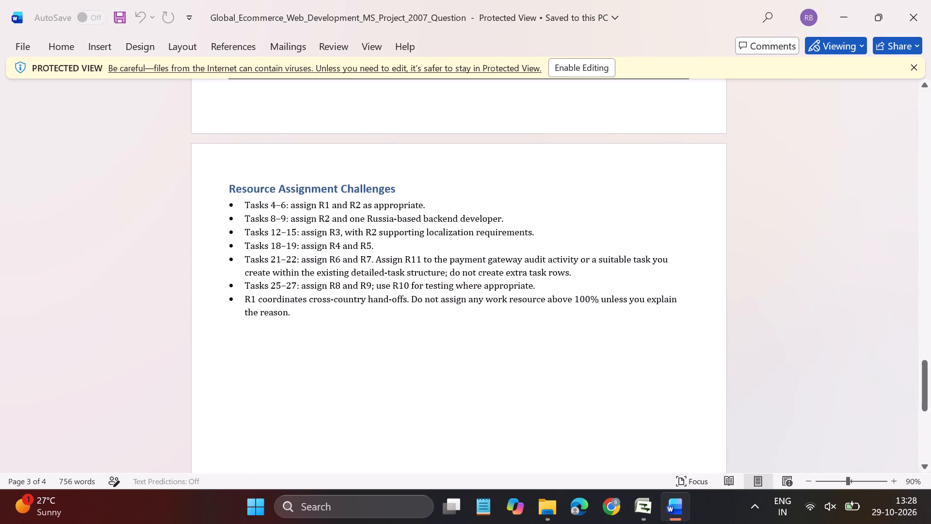
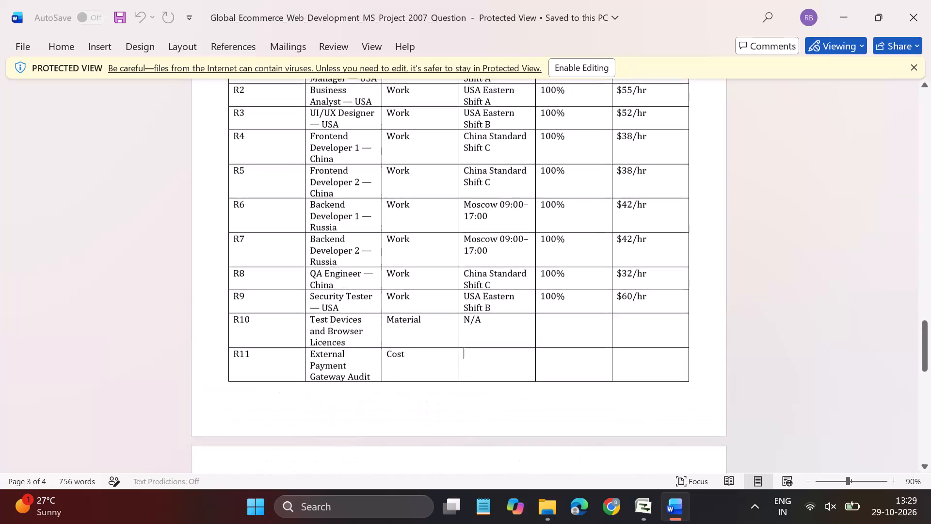
Review the end of the task table in the Word brief, close the document and return to Microsoft Project.
scroll(402, 349, up, 2)
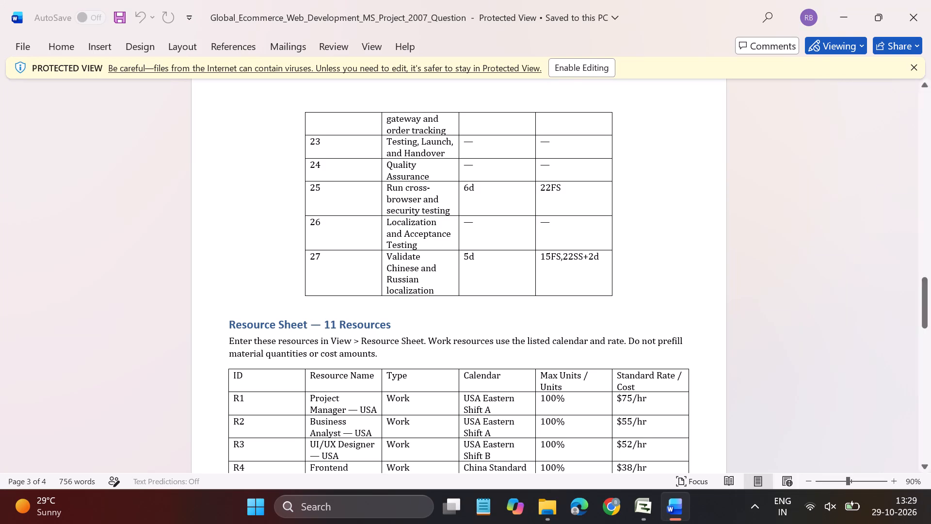
click(913, 12)
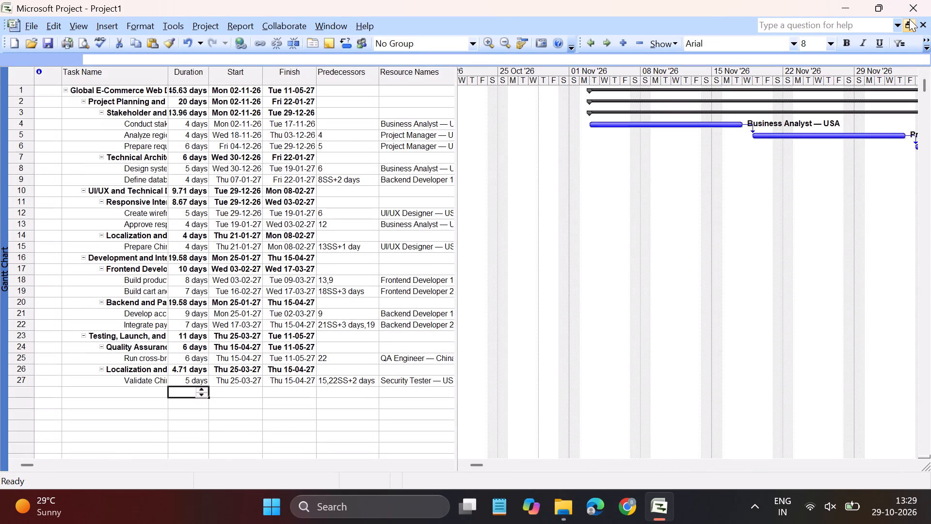
Save the project in the Downloads folder, naming it ca2, the student's registration number and the student's name, separated by underscores.
key(ctrl+s)
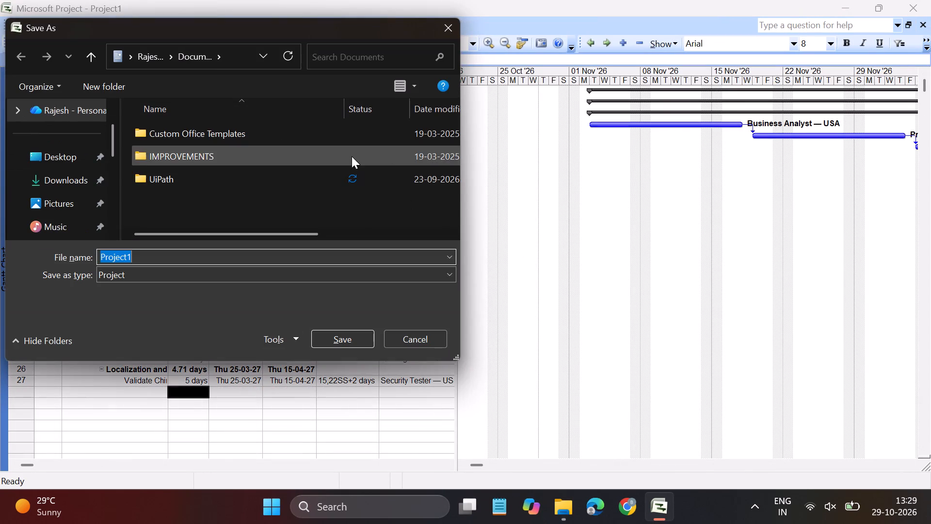
click(53, 180)
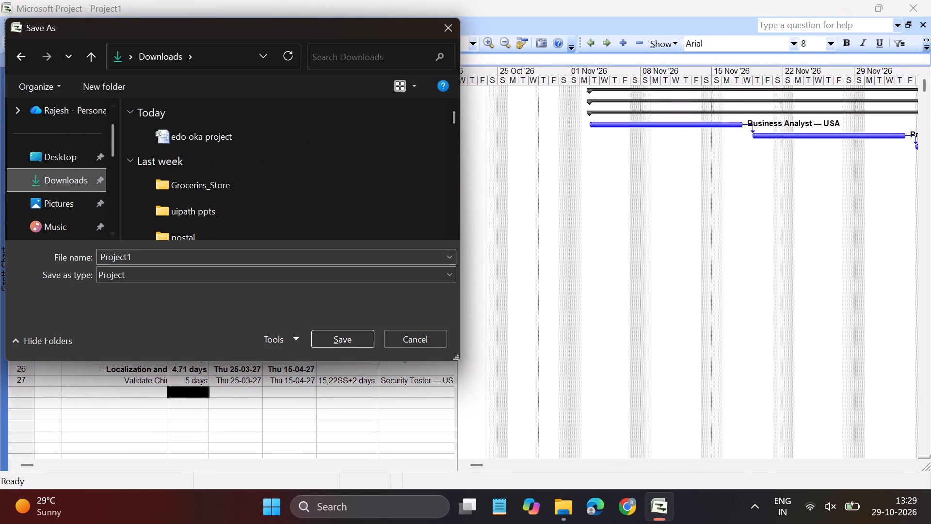
click(131, 254)
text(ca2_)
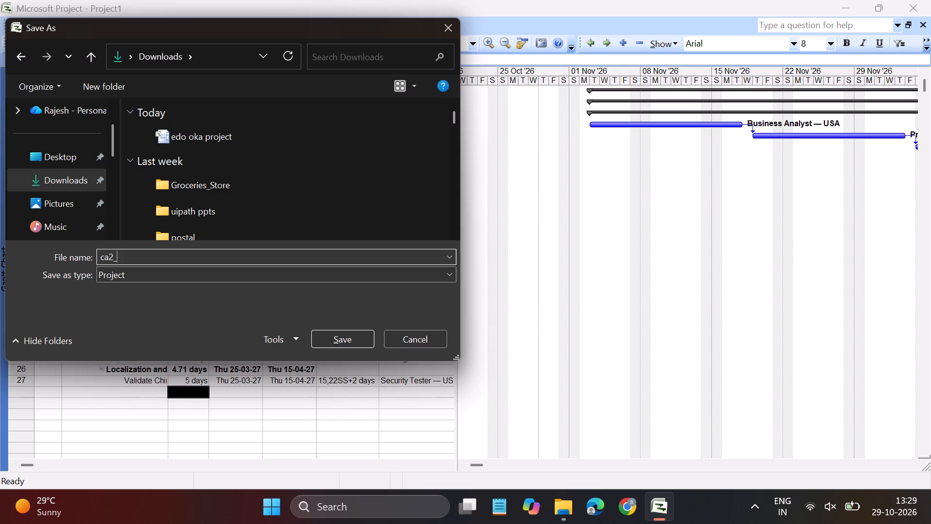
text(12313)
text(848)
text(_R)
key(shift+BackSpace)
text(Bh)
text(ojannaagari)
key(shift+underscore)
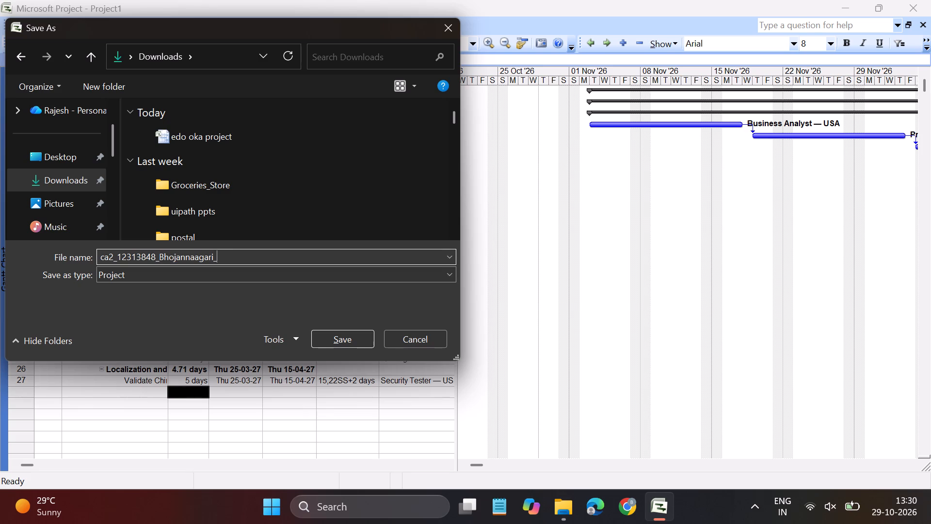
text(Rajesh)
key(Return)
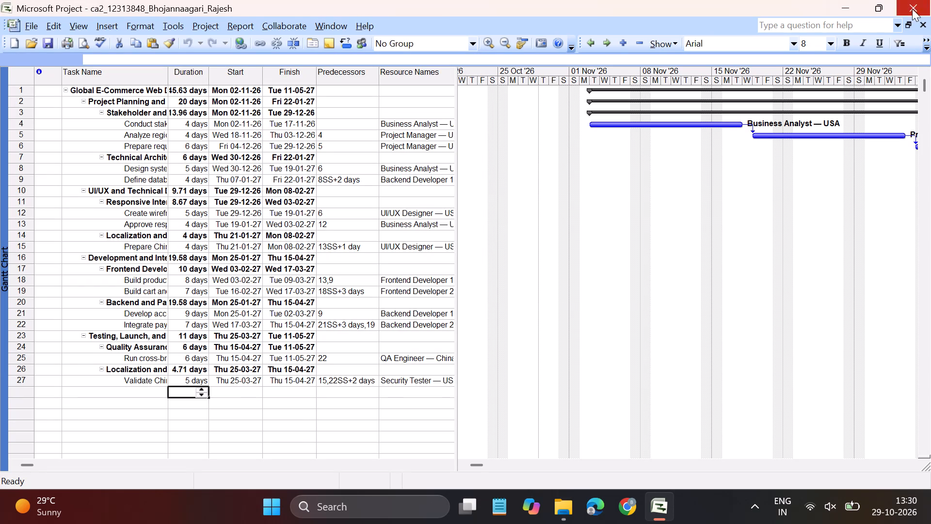
Close Microsoft Project and the Downloads folder window.
click(929, 2)
click(908, 7)
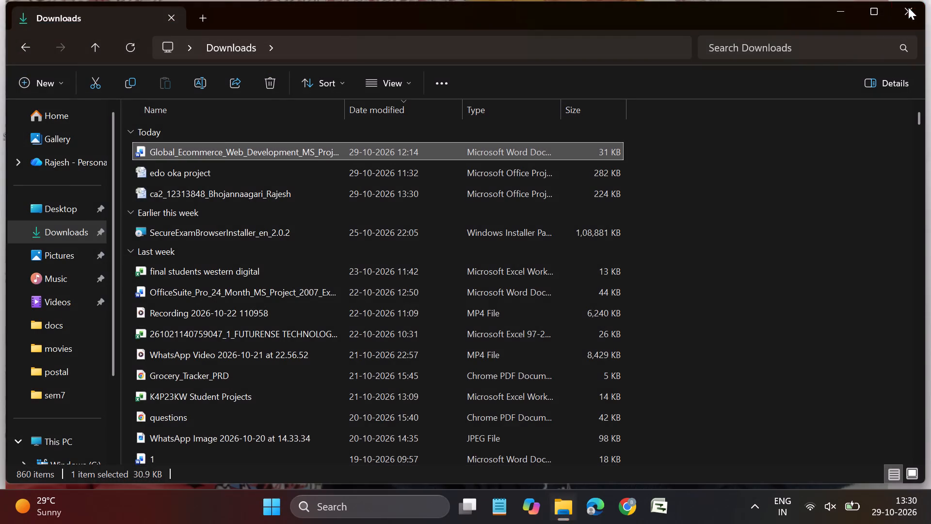
Shut down the computer.
key(super+x)
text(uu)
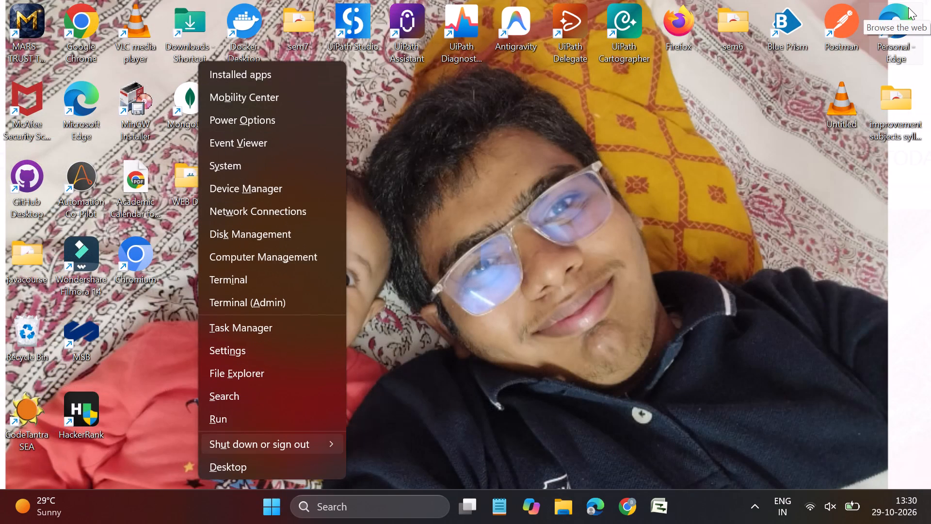